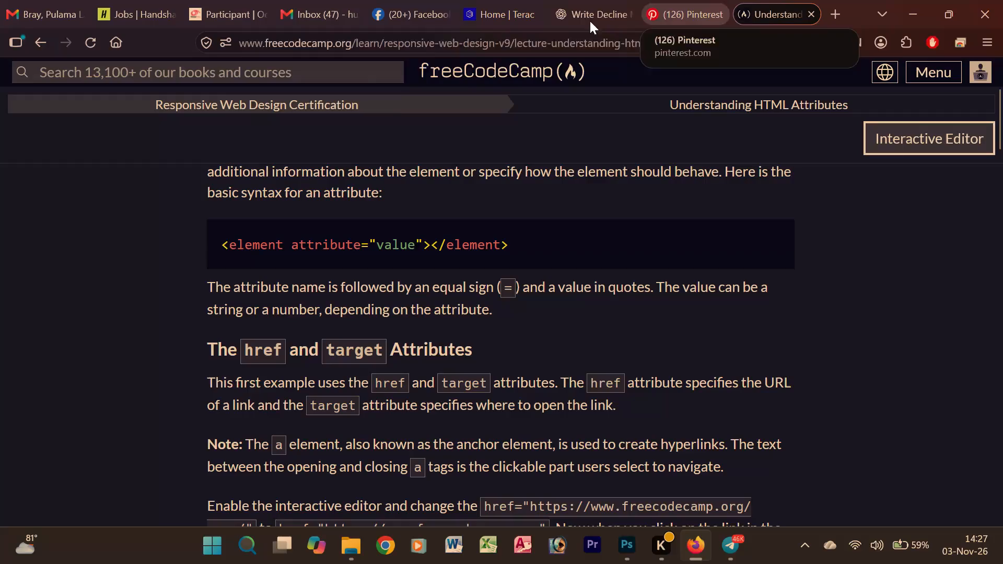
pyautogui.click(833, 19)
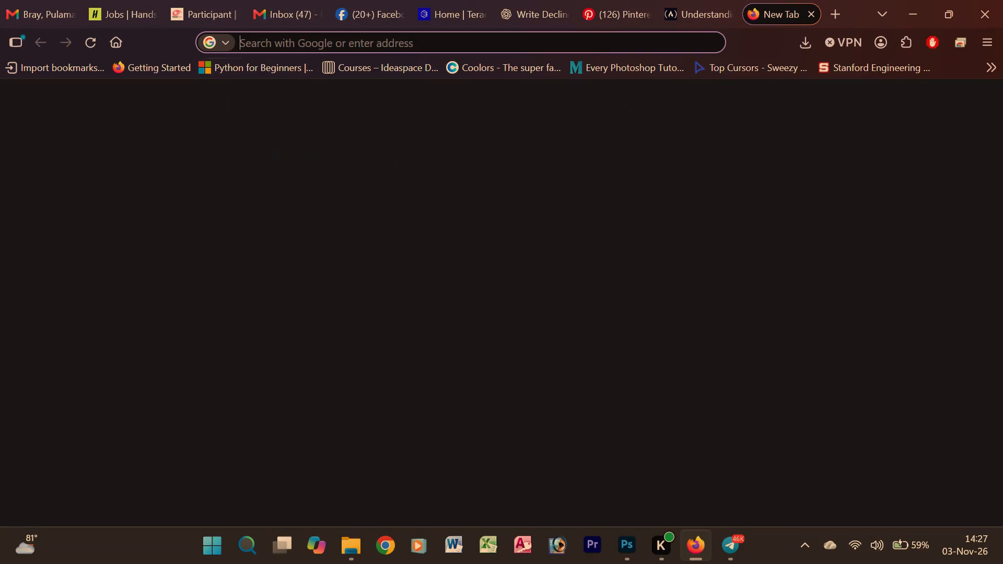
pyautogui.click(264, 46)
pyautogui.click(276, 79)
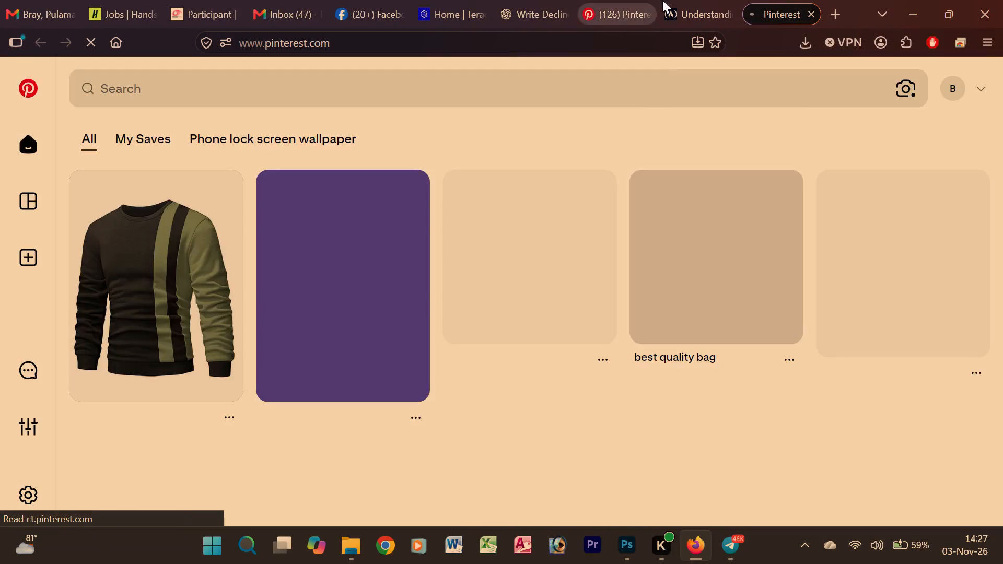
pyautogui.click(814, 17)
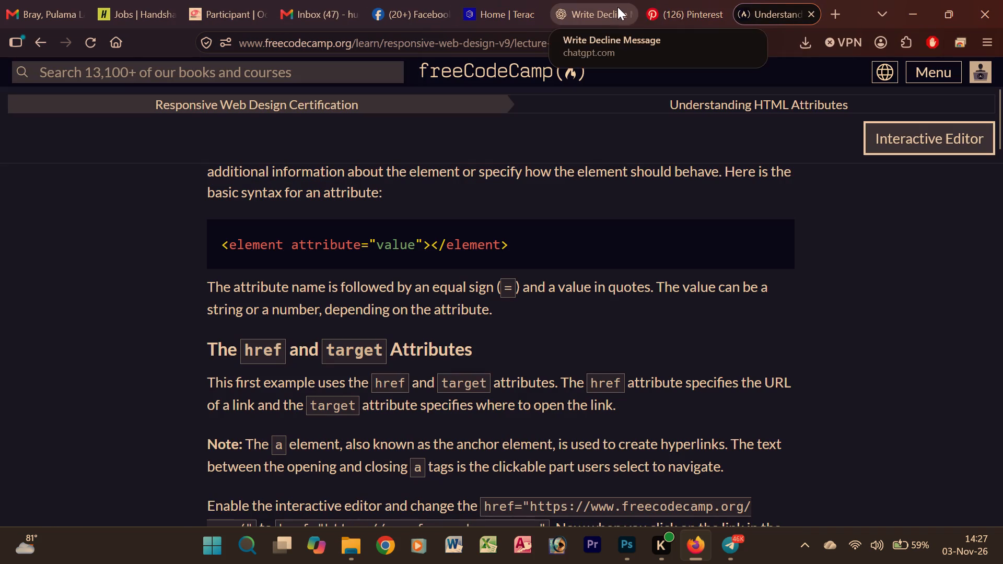
# Switch to the open Pinterest search and search for "walk poster design ideas".
pyautogui.click(677, 13)
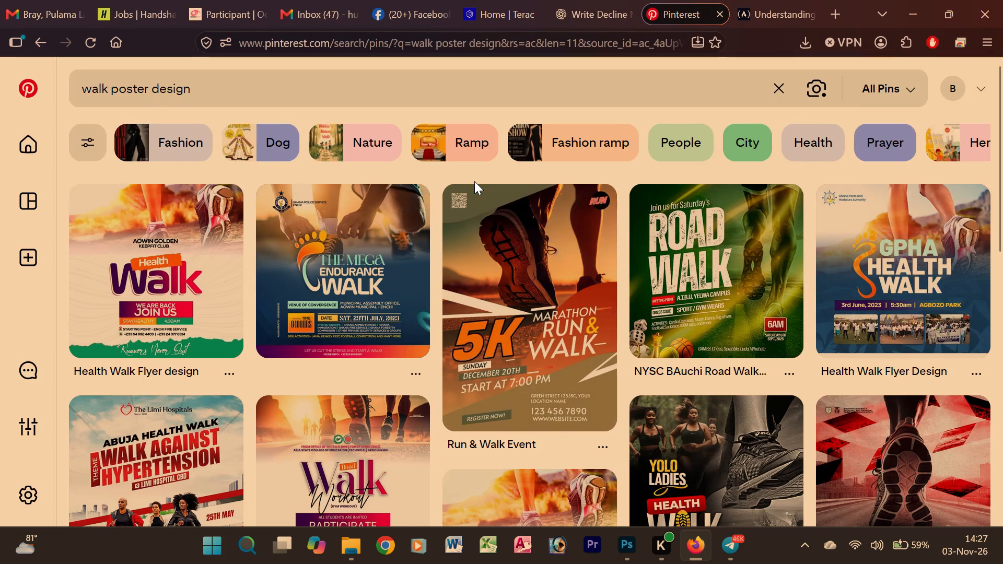
pyautogui.click(321, 83)
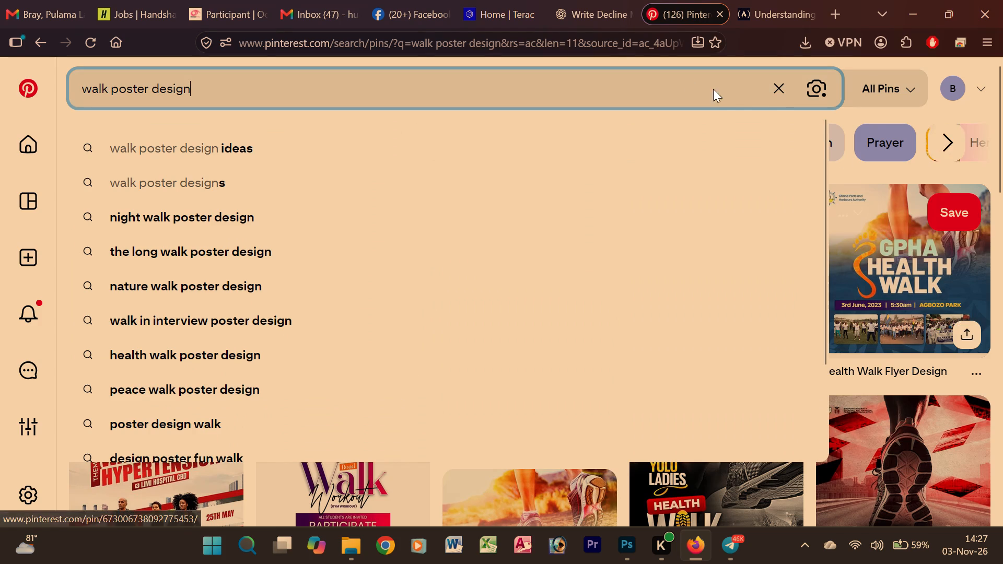
pyautogui.press('Return')
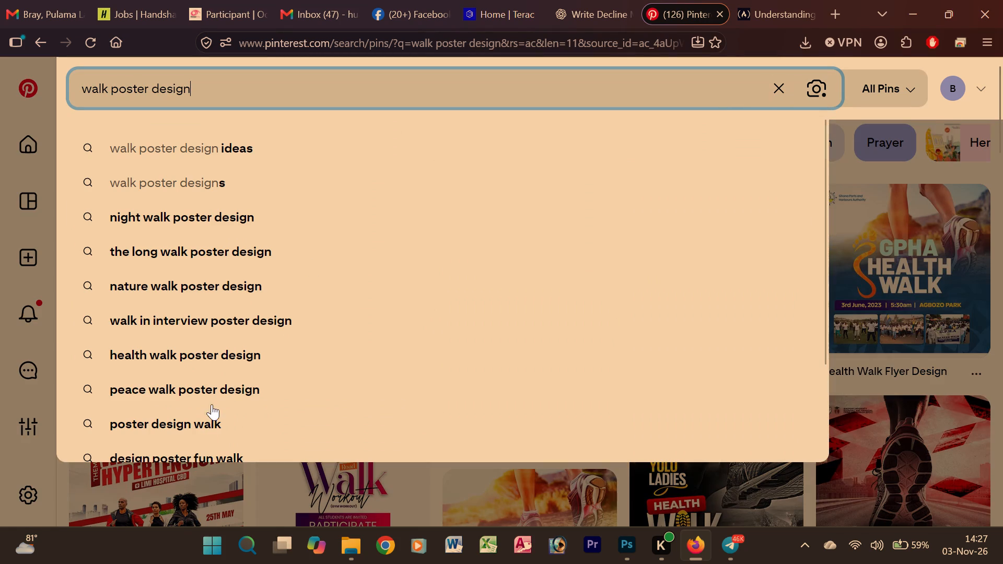
pyautogui.click(300, 138)
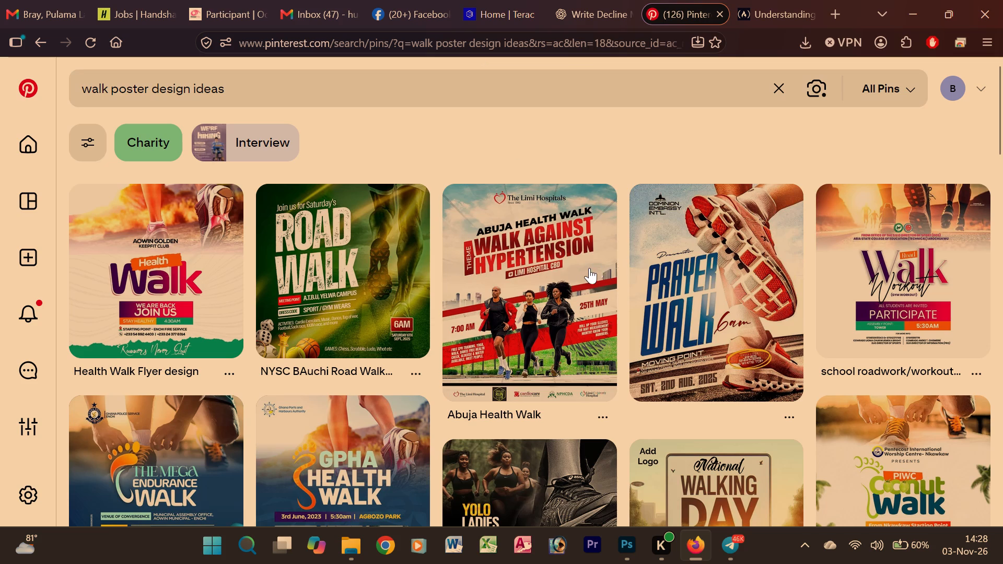
# Browse the walk poster results for a flyer design suitable as a reference.
pyautogui.scroll(-2, 586, 269)
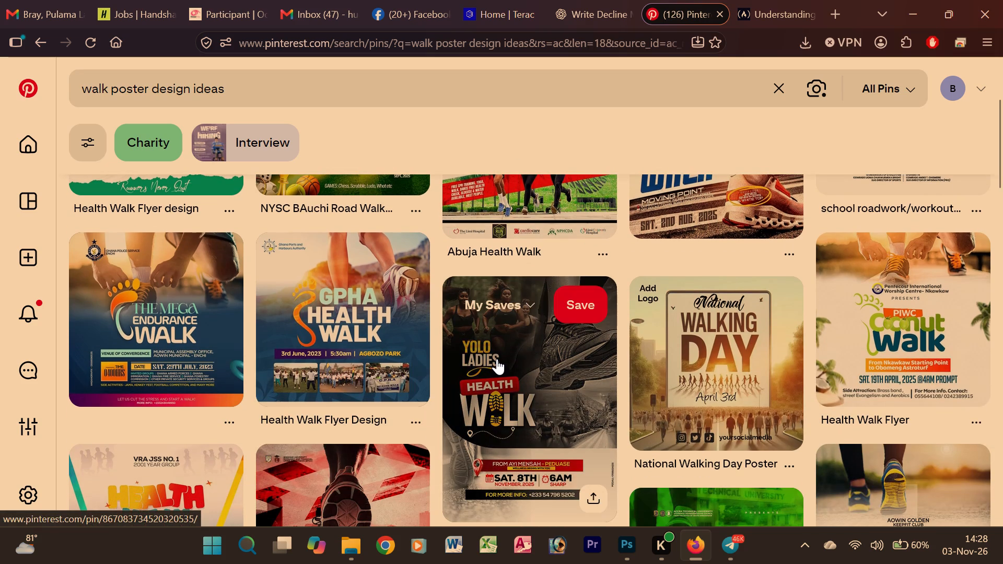
pyautogui.scroll(-3, 497, 359)
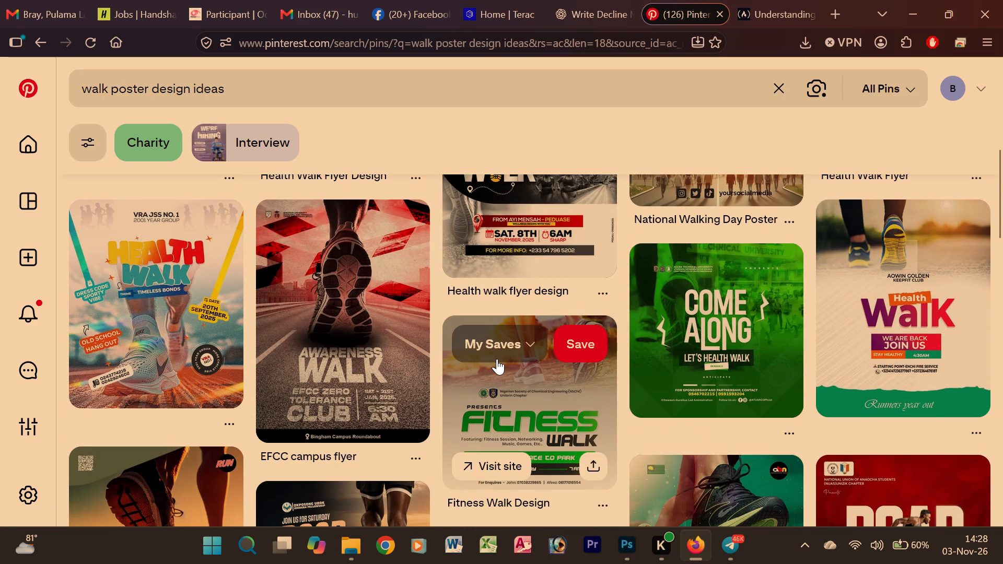
pyautogui.scroll(-3, 497, 359)
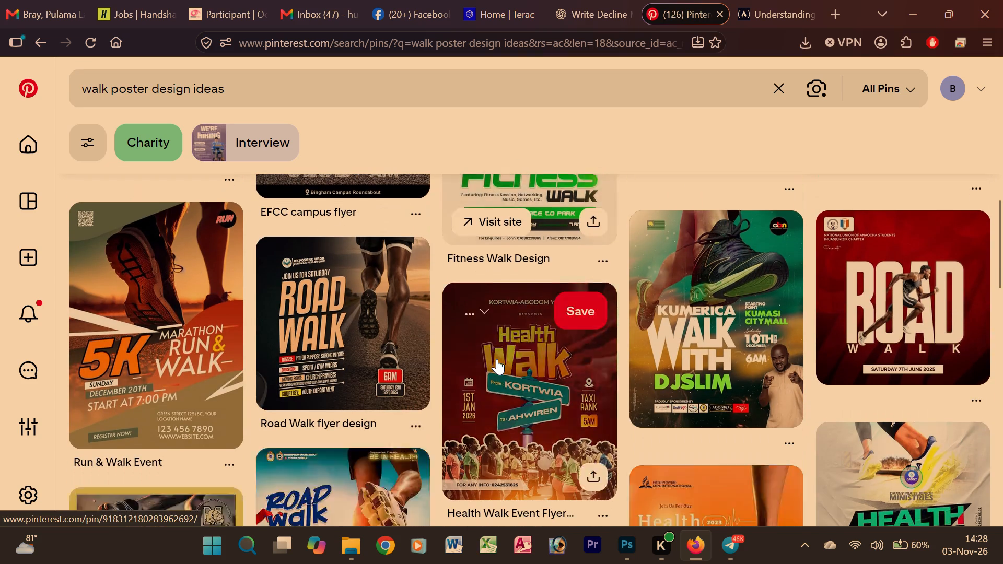
pyautogui.scroll(-2, 497, 359)
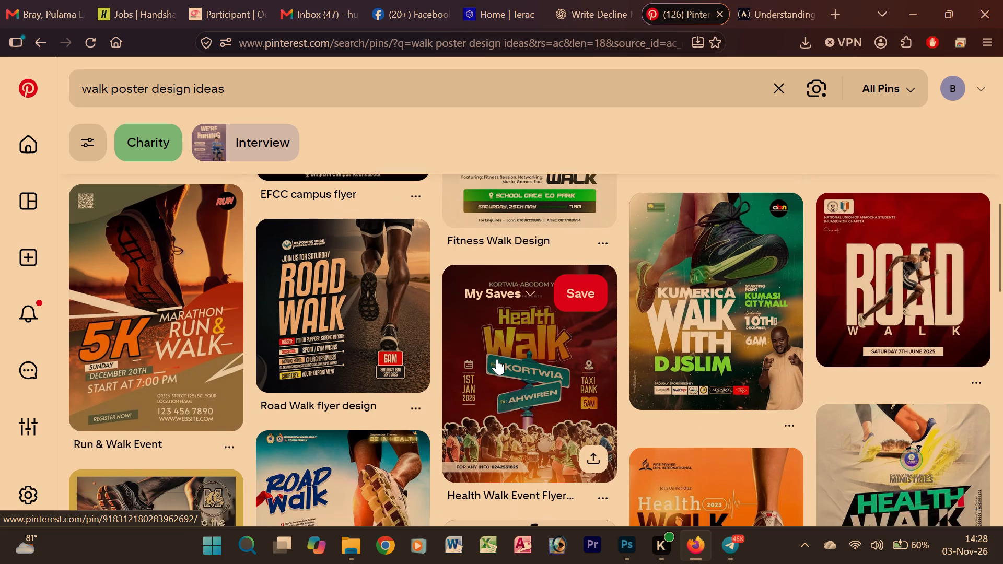
pyautogui.scroll(-2, 497, 359)
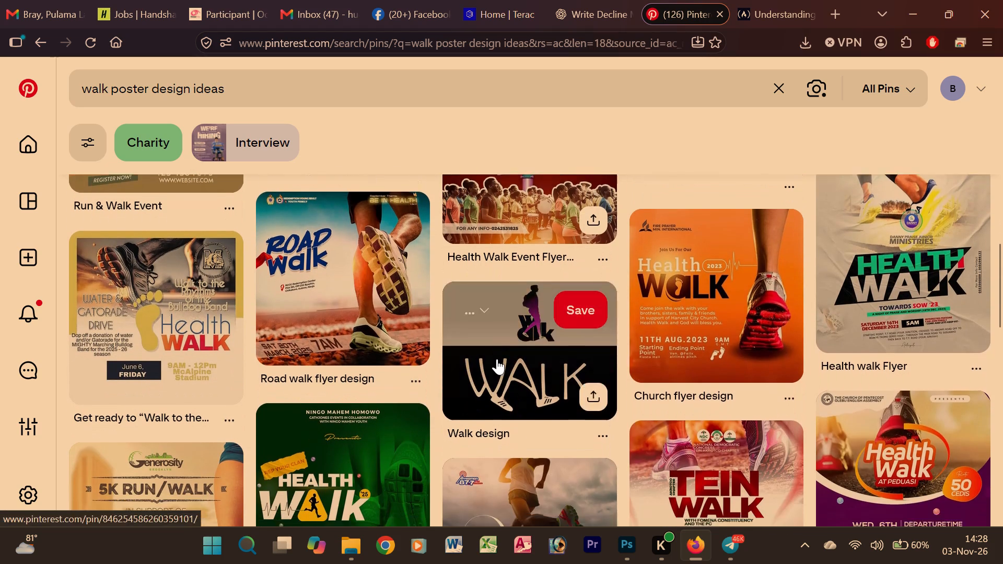
pyautogui.scroll(-1, 497, 359)
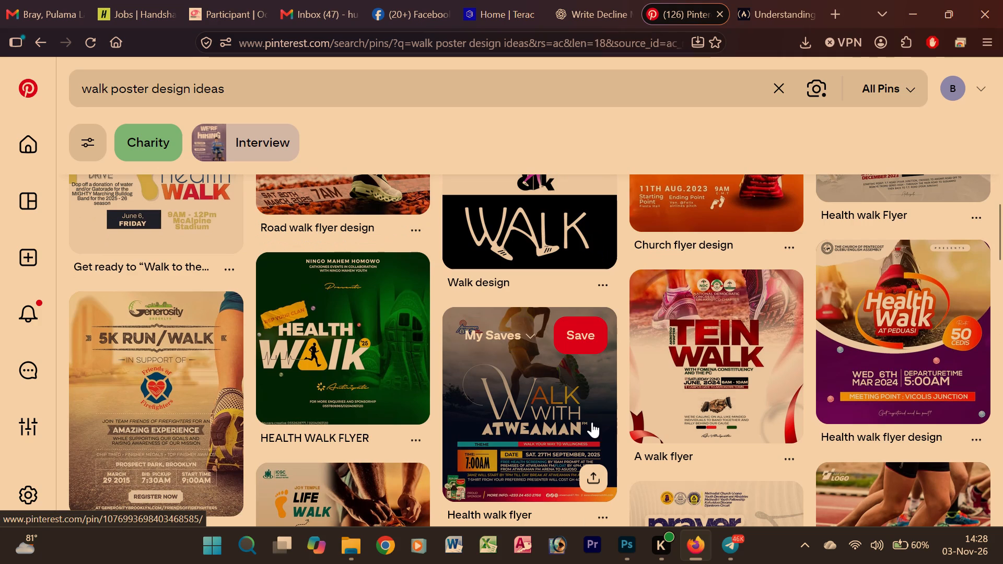
pyautogui.scroll(-2, 588, 387)
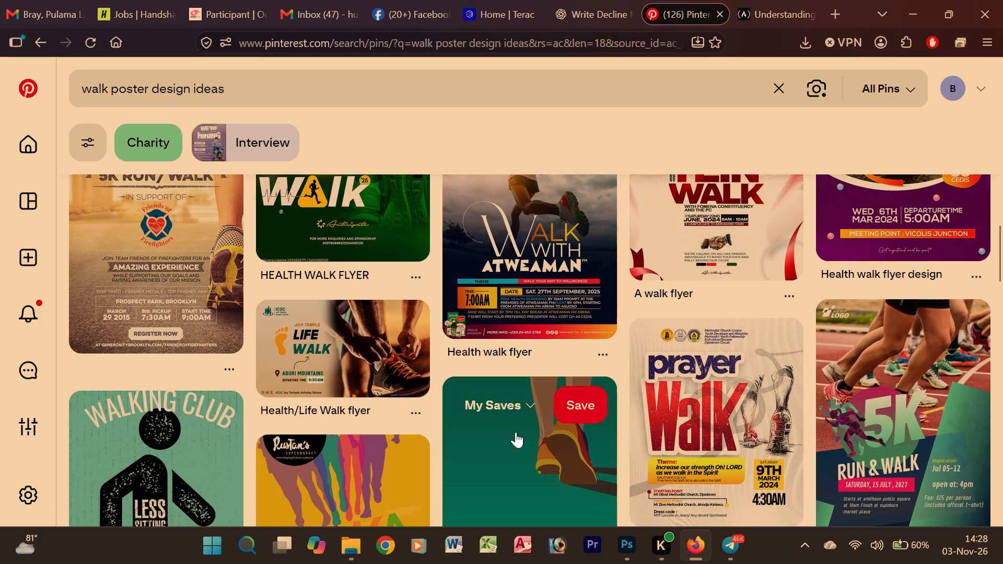
pyautogui.scroll(3, 516, 432)
pyautogui.scroll(-2, 516, 432)
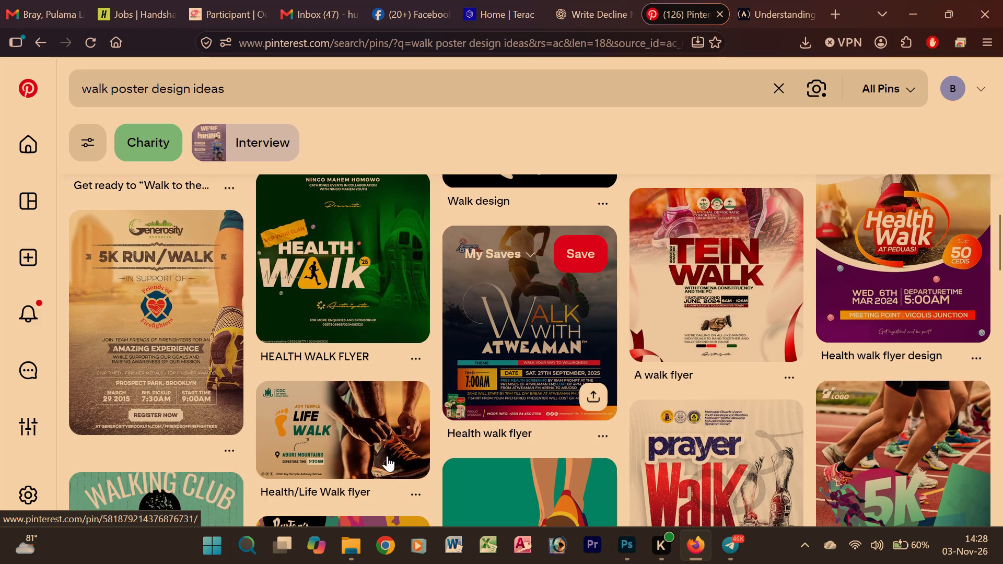
# Open the Health/Life Walk flyer pin and save its image as EXPO in the shimoni walk folder.
pyautogui.click(342, 456)
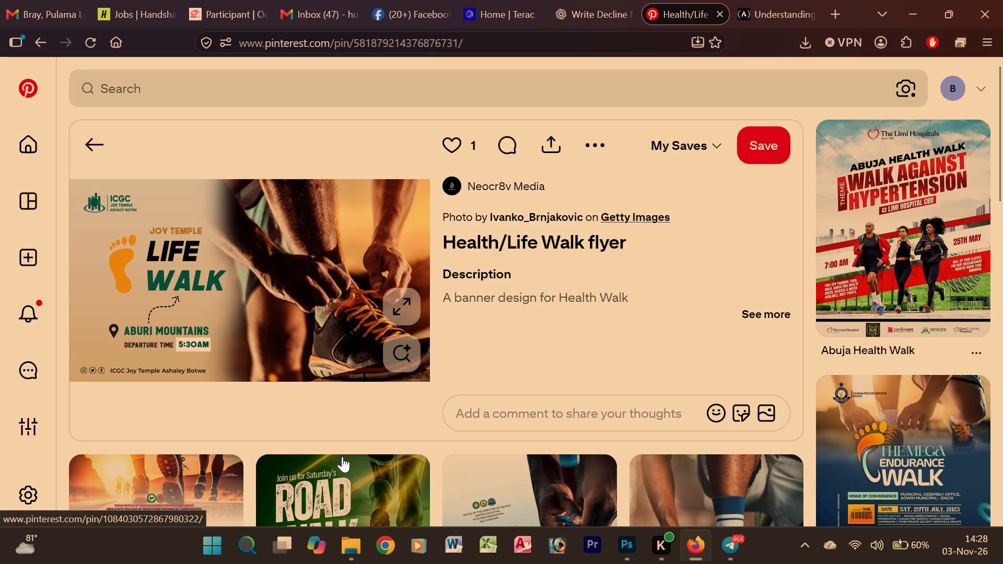
pyautogui.scroll(-2, 299, 468)
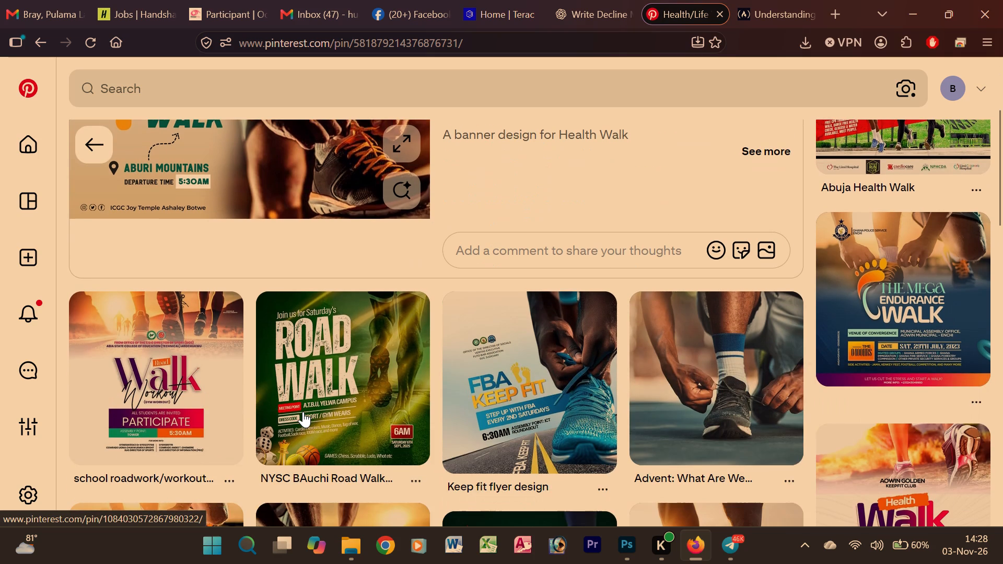
pyautogui.scroll(1, 303, 412)
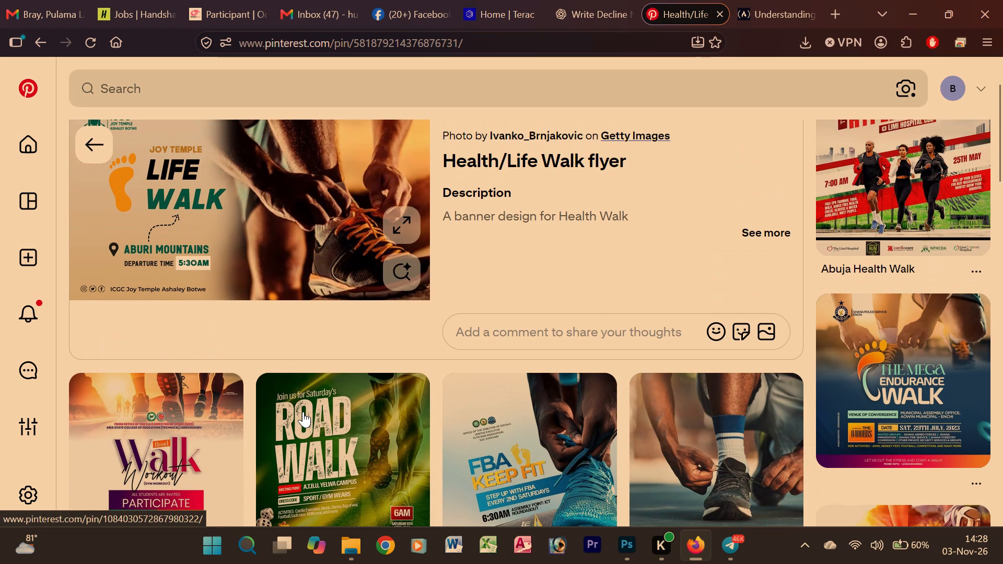
pyautogui.scroll(1, 303, 412)
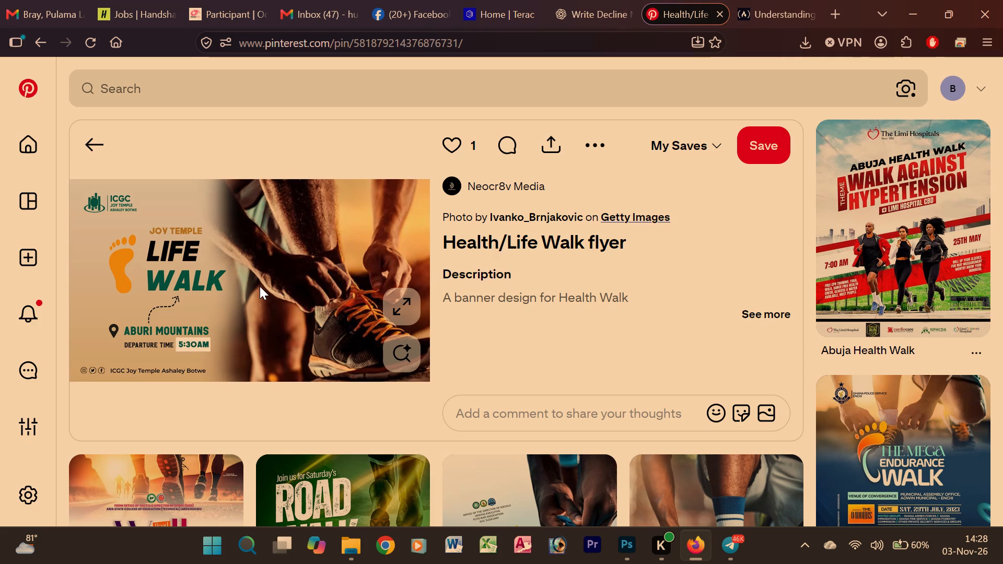
pyautogui.rightClick(260, 286)
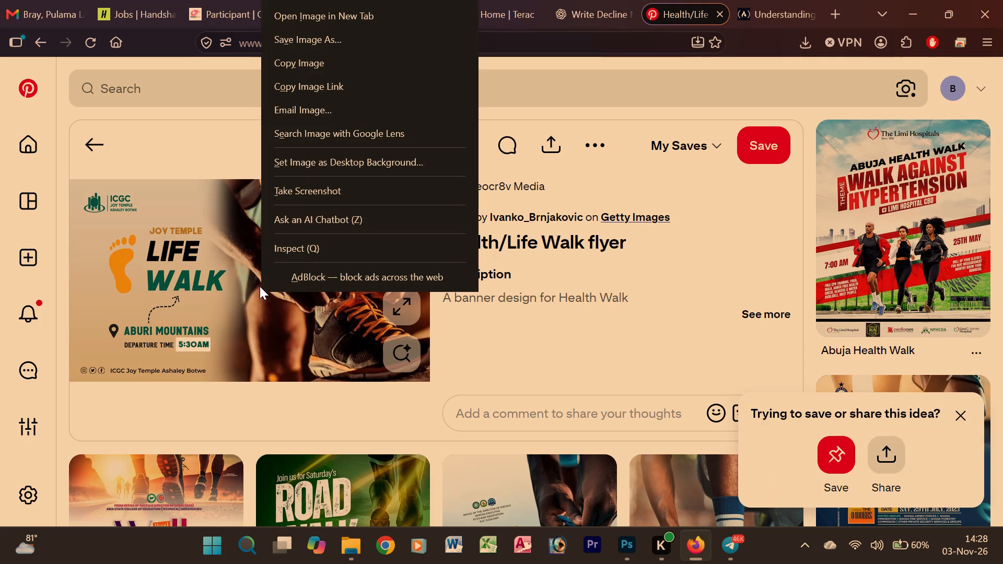
pyautogui.click(276, 320)
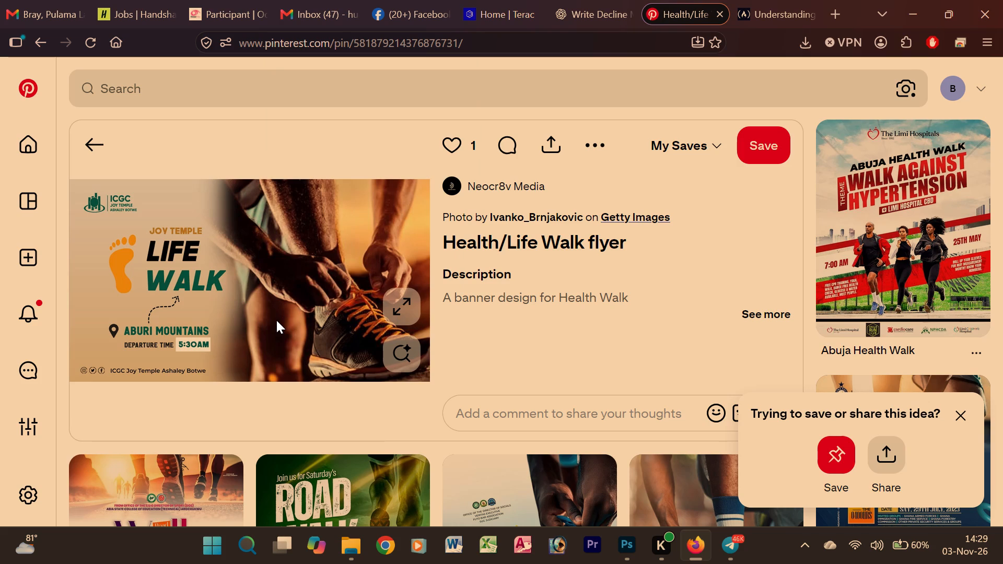
pyautogui.rightClick(255, 268)
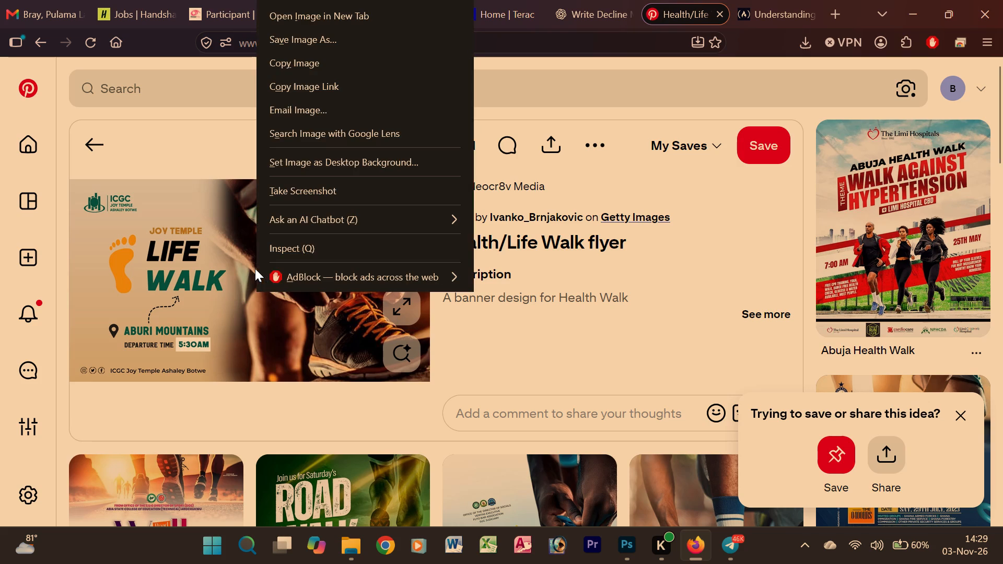
pyautogui.click(315, 50)
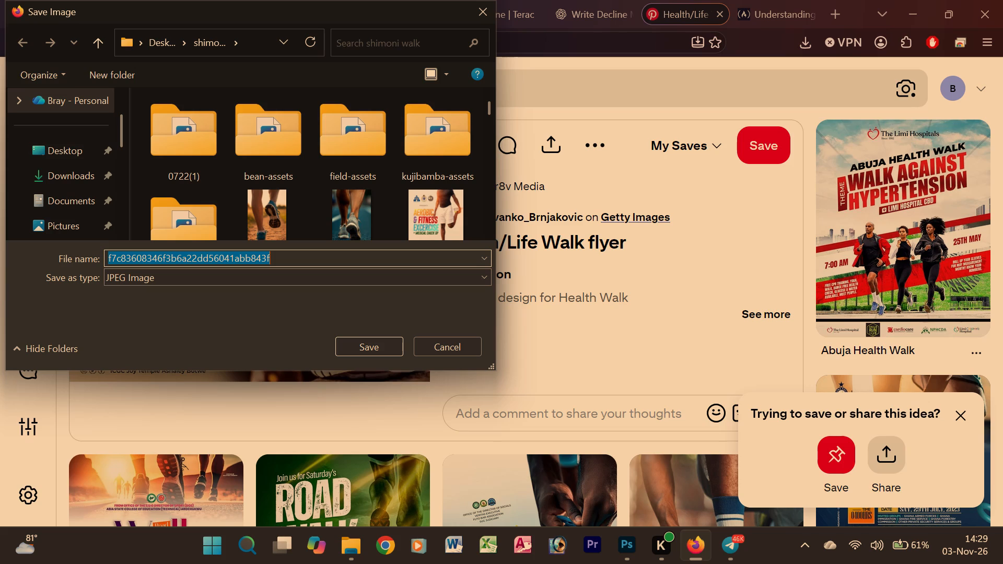
pyautogui.write('EX')
pyautogui.write('PO')
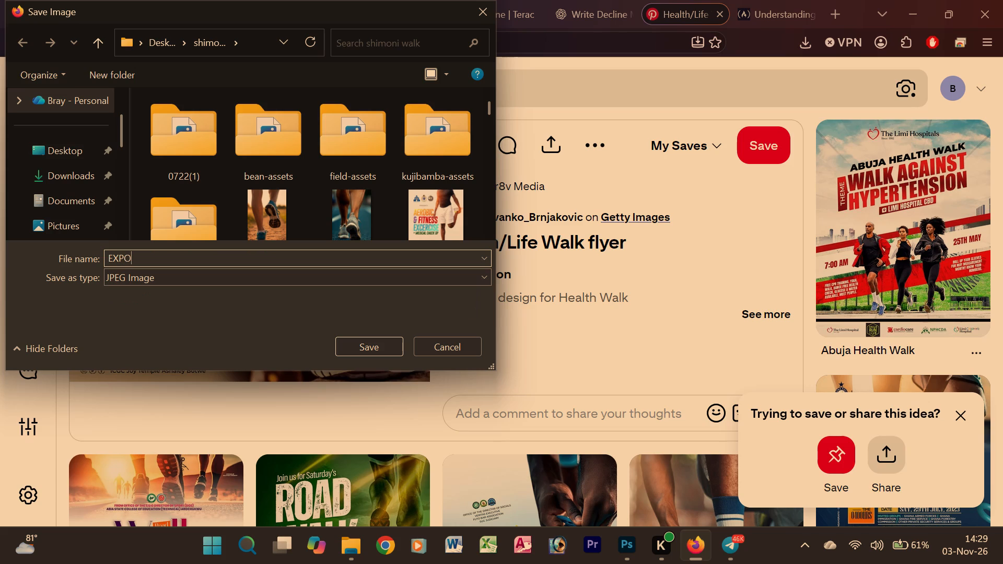
pyautogui.click(365, 344)
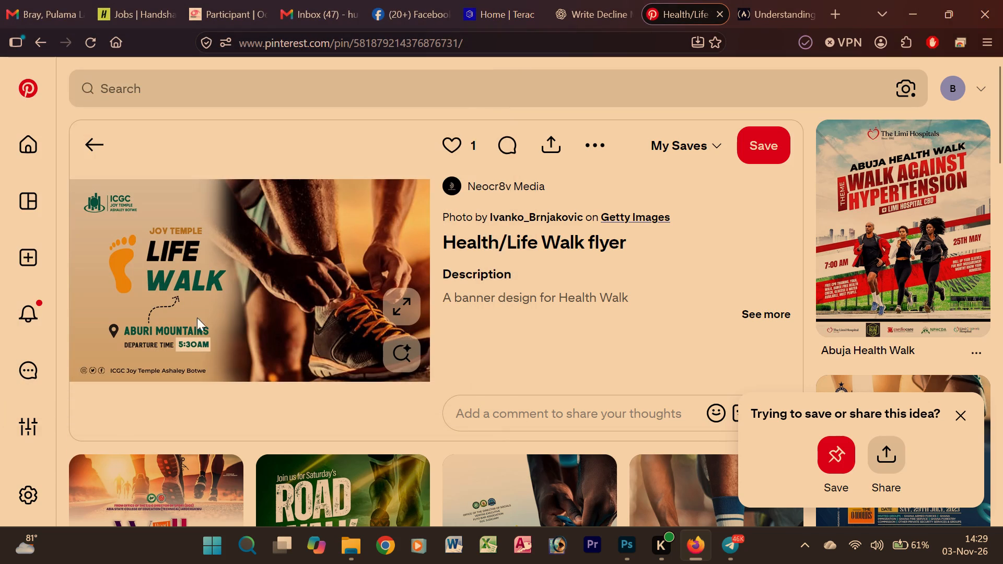
# Search Pinterest for "tying shoes pose".
pyautogui.click(281, 86)
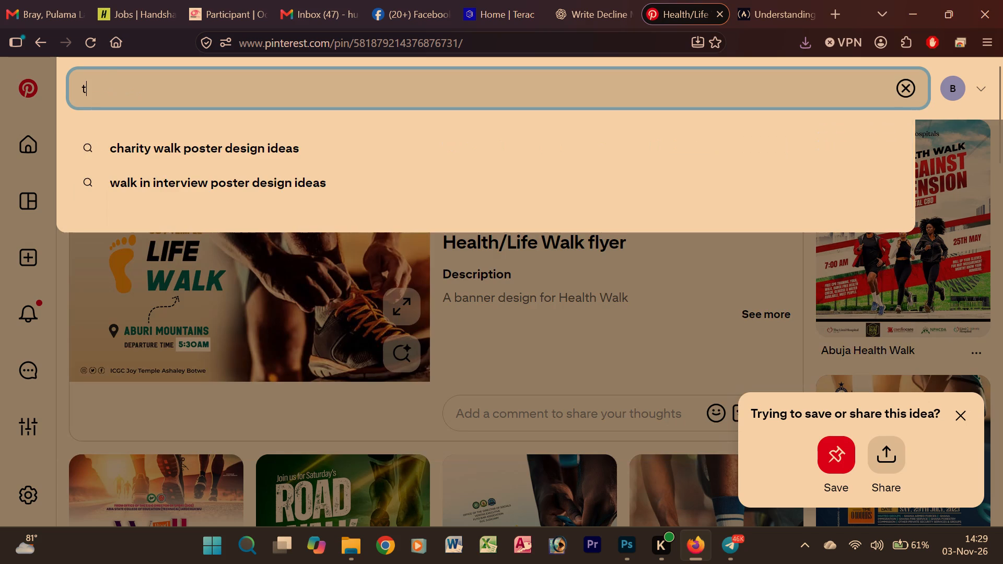
pyautogui.press('y')
pyautogui.press('i')
pyautogui.press('n')
pyautogui.press('g')
pyautogui.press('space')
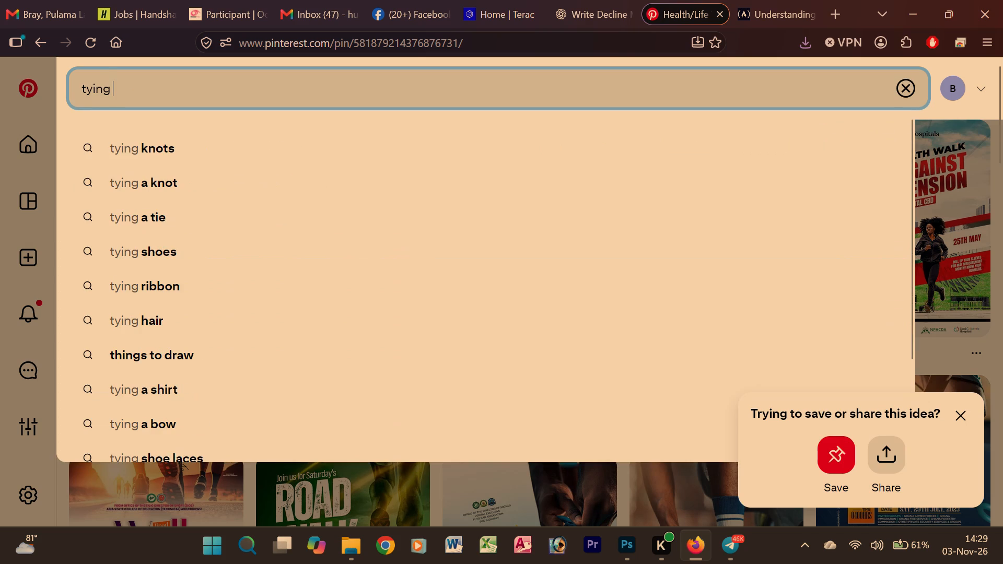
pyautogui.press('s')
pyautogui.press('h')
pyautogui.press('o')
pyautogui.press('e')
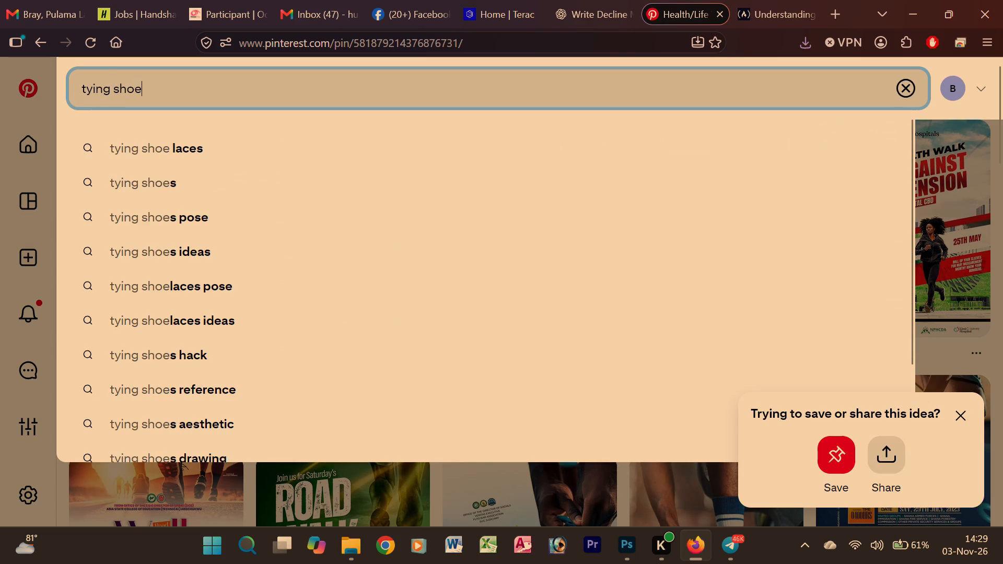
pyautogui.click(195, 226)
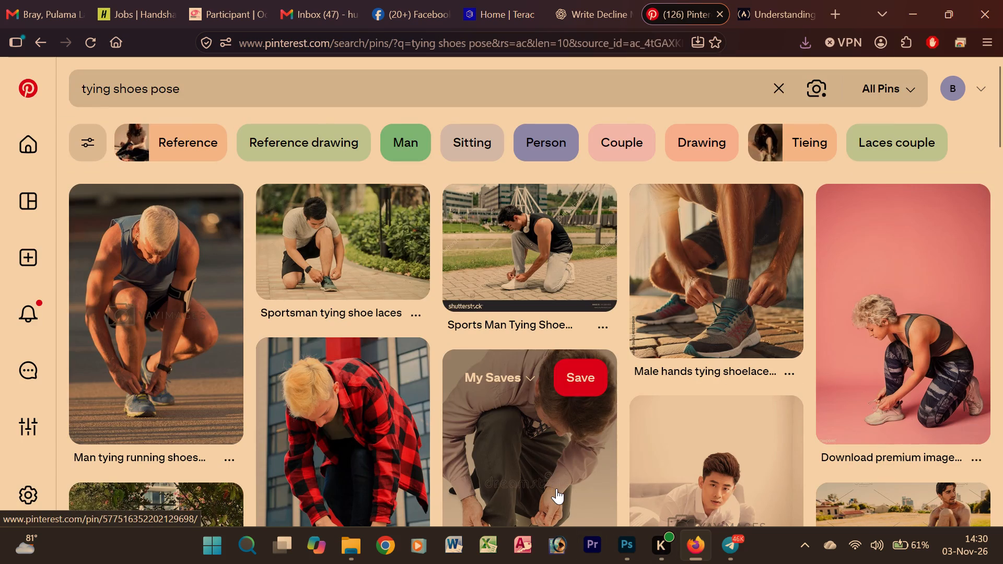
# Switch to Photoshop and close the Untitled-1 and Untitled-2-Recovered documents without saving.
pyautogui.click(633, 554)
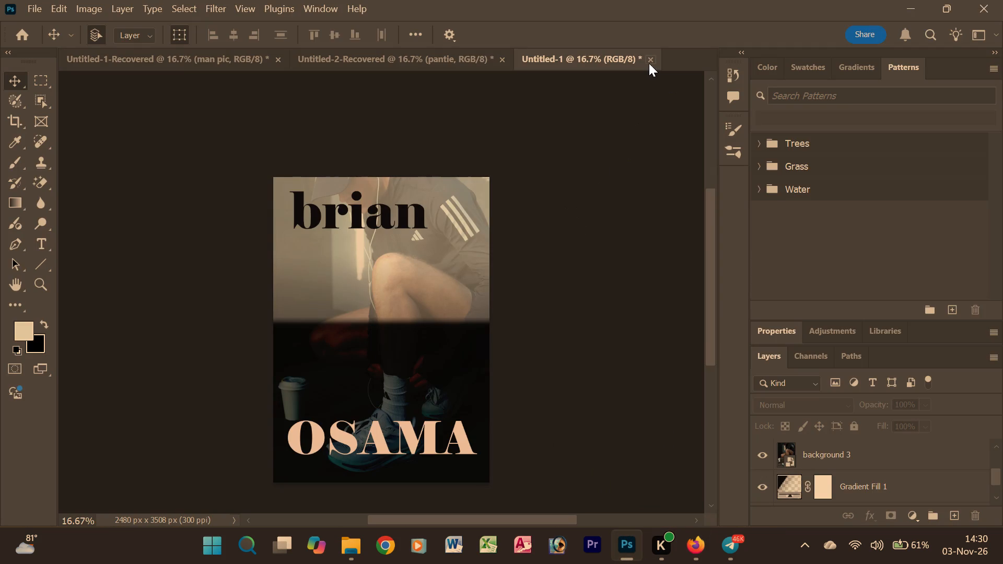
pyautogui.click(649, 63)
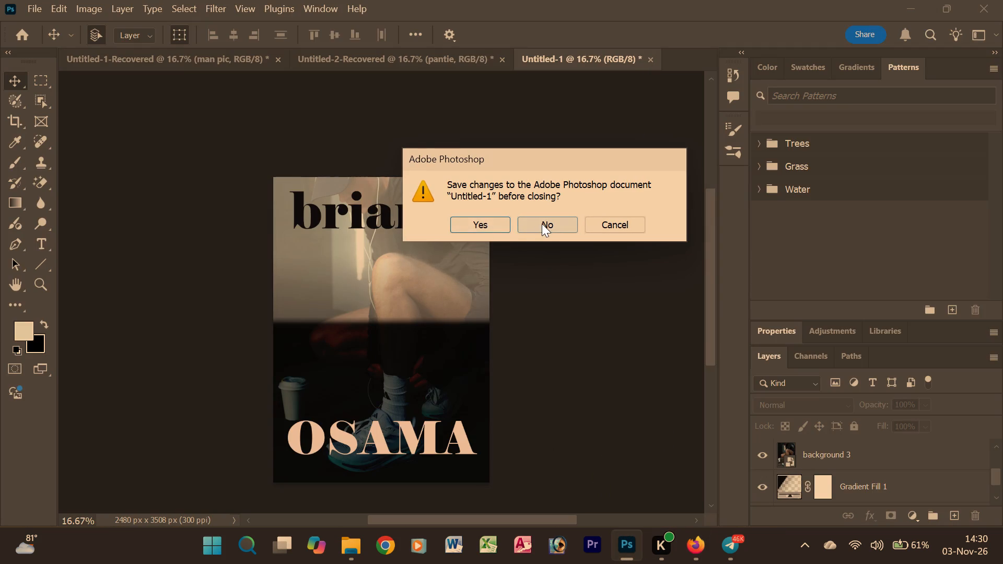
pyautogui.click(543, 223)
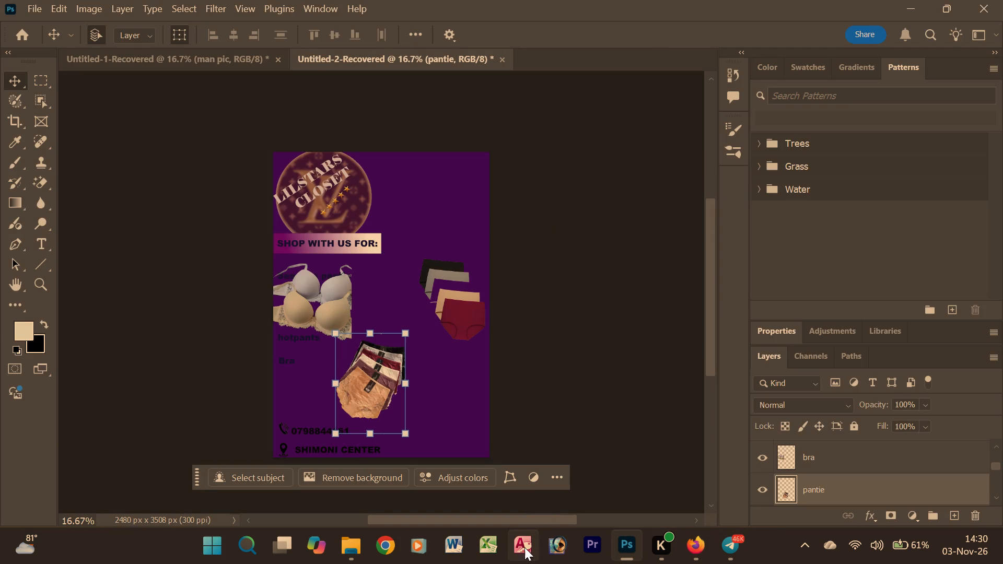
pyautogui.click(502, 61)
pyautogui.click(542, 230)
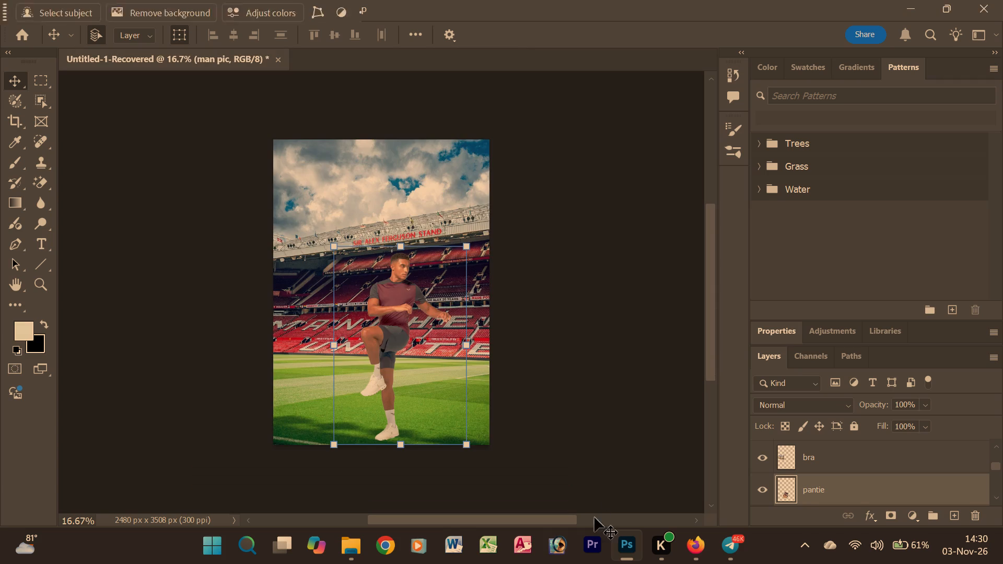
# Open the EXPO image from the shimoni walk folder as its own document in Photoshop.
pyautogui.click(346, 555)
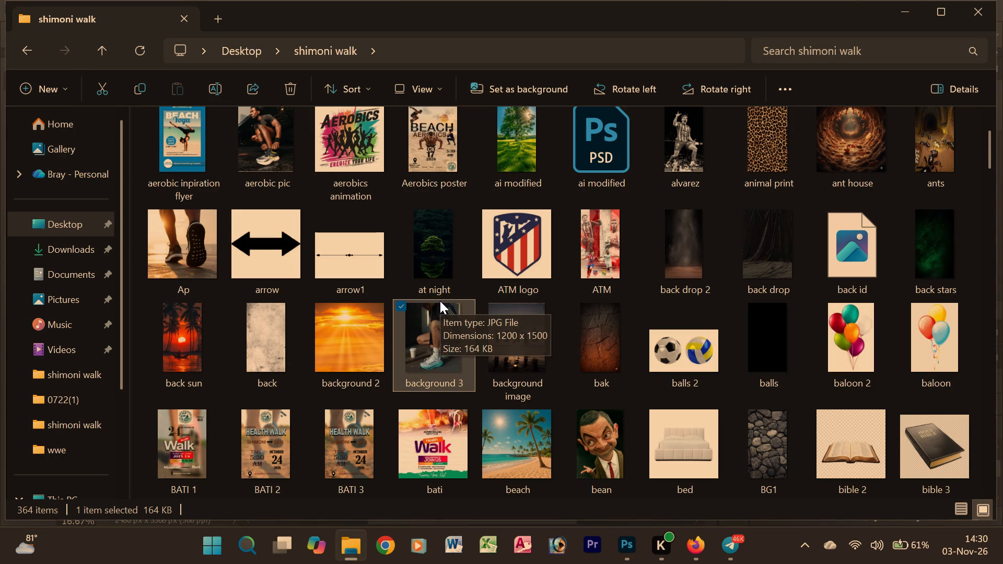
pyautogui.scroll(-3, 440, 301)
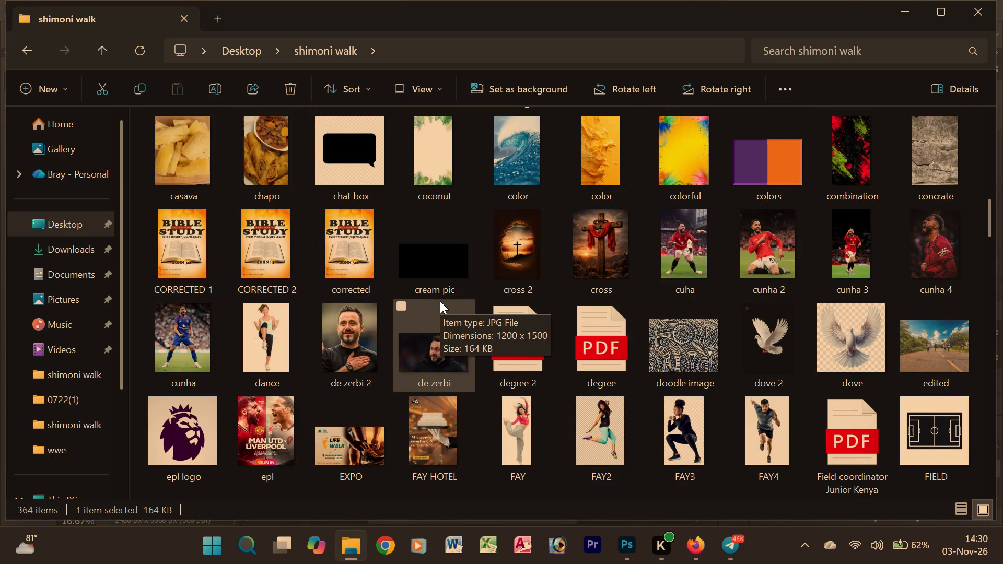
pyautogui.scroll(-1, 440, 301)
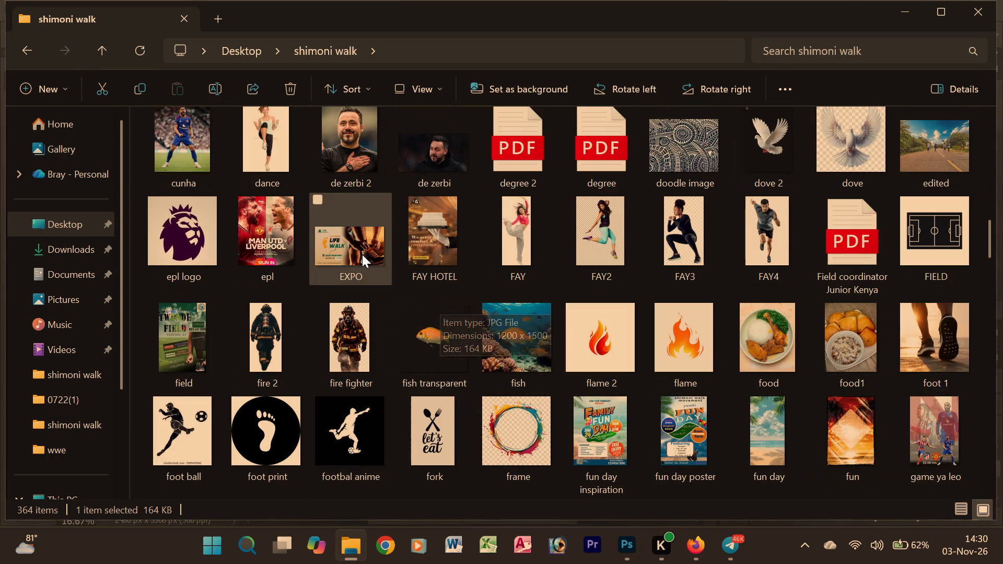
pyautogui.moveTo(362, 253); pyautogui.dragTo(630, 546)
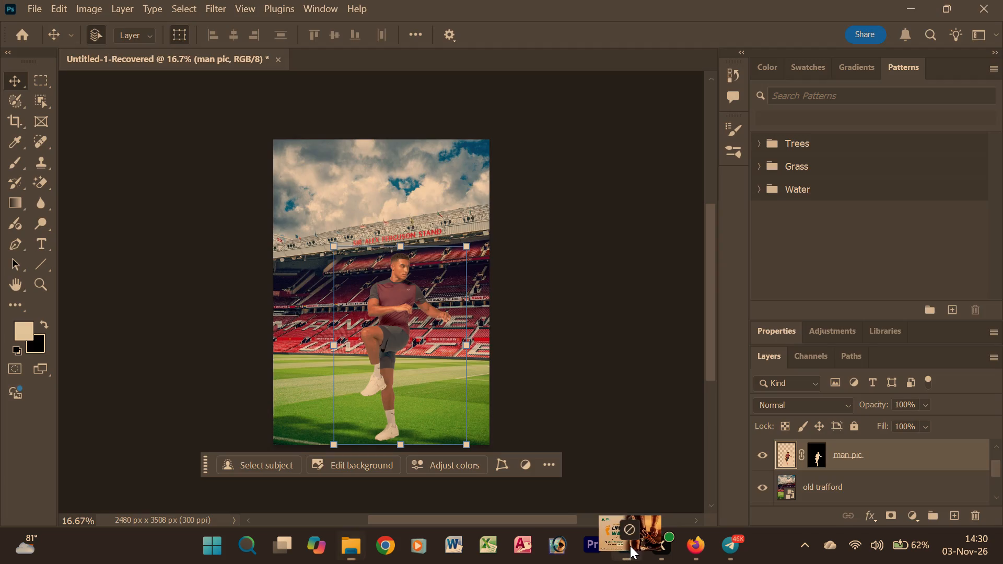
pyautogui.moveTo(630, 546); pyautogui.dragTo(331, 59)
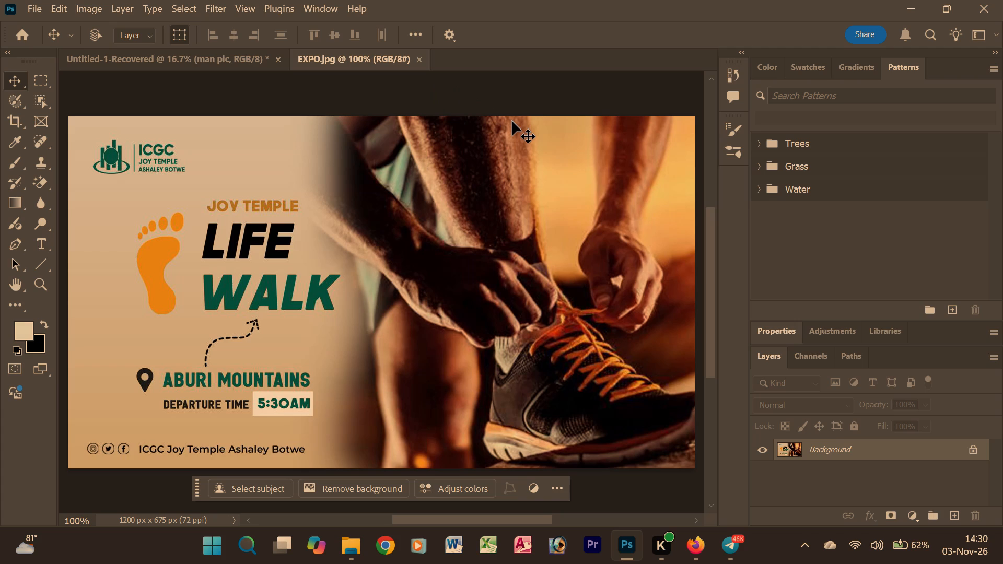
# Create a new landscape Letter print document, 11 x 8.5 inches at 300 ppi, in RGB Color with a white background.
pyautogui.hotkey('ctrl', 'n')
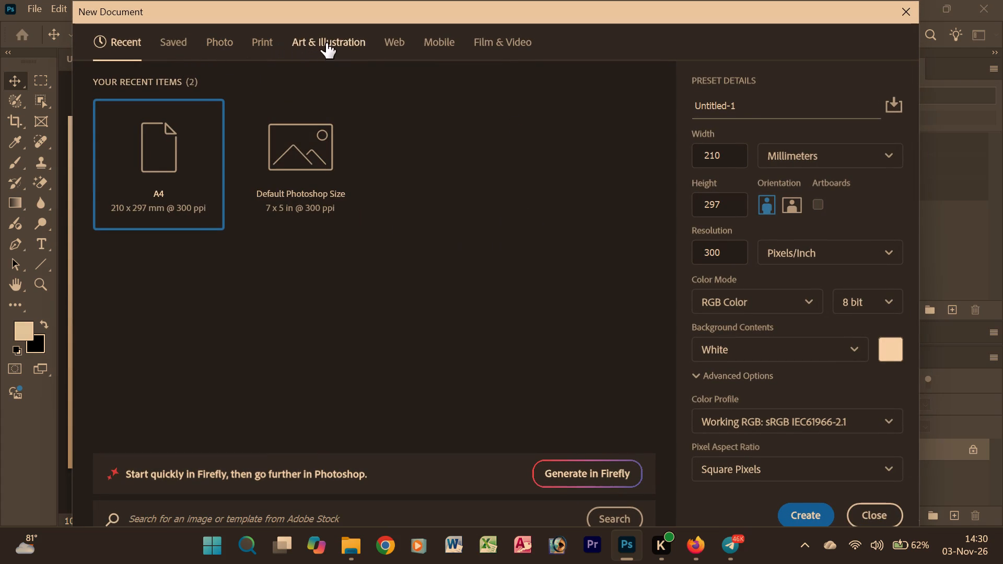
pyautogui.click(266, 42)
pyautogui.scroll(-4, 514, 203)
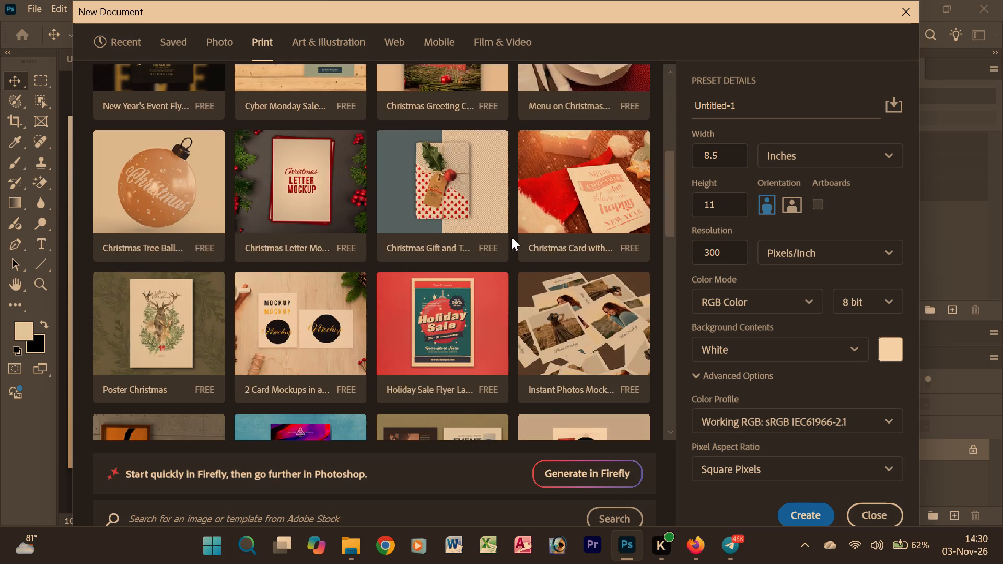
pyautogui.scroll(6, 500, 254)
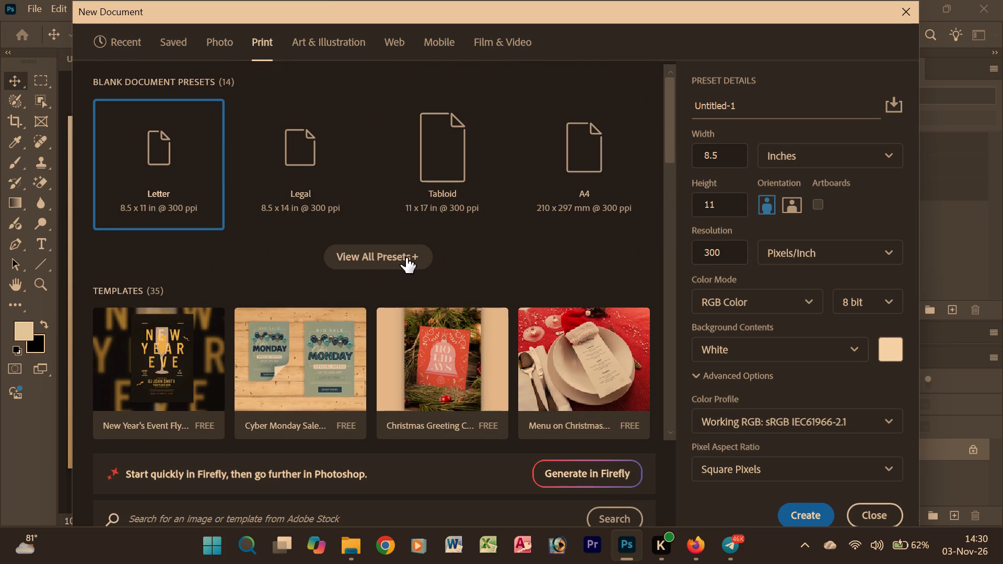
pyautogui.click(406, 257)
pyautogui.scroll(-2, 406, 257)
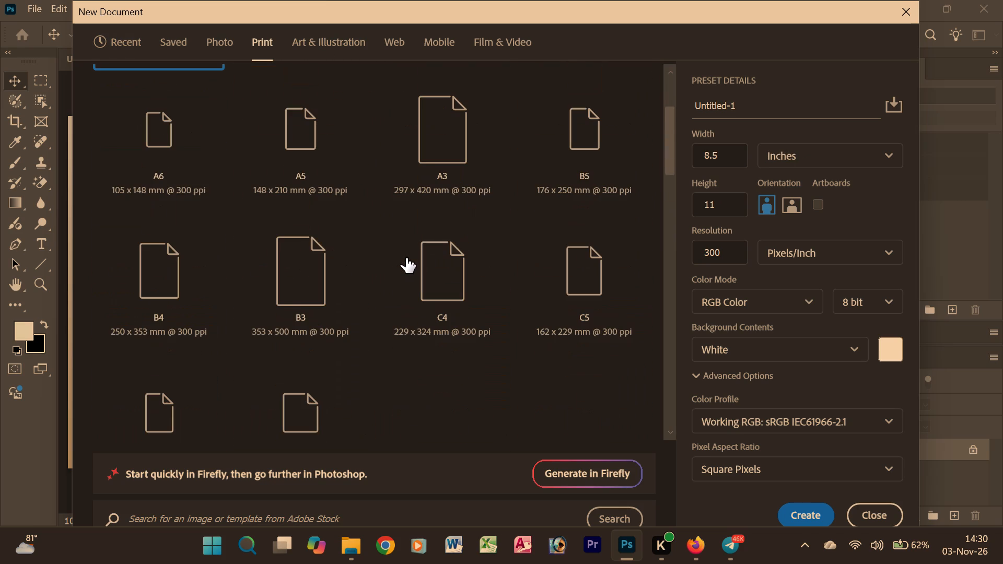
pyautogui.scroll(-1, 406, 257)
pyautogui.scroll(3, 406, 257)
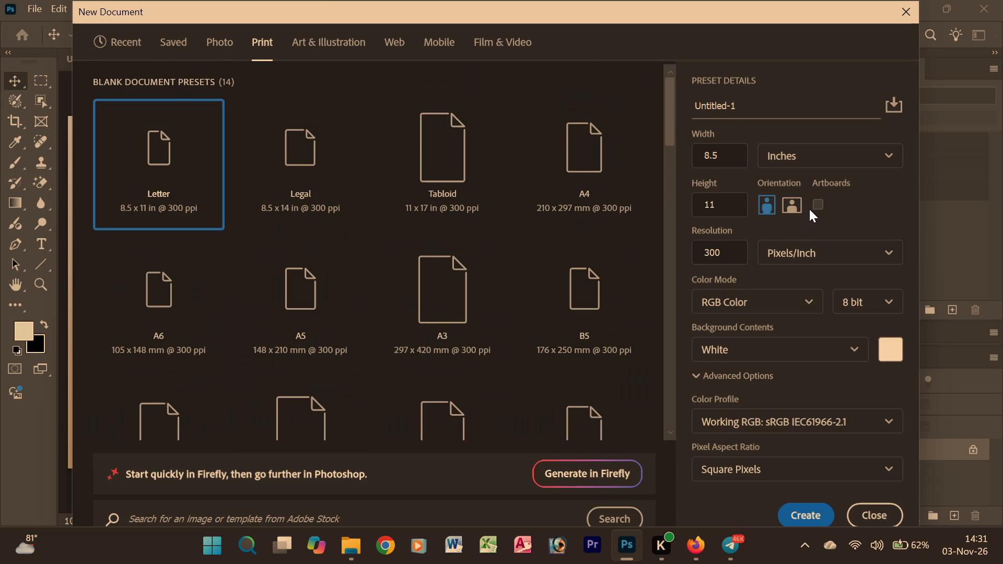
pyautogui.click(795, 209)
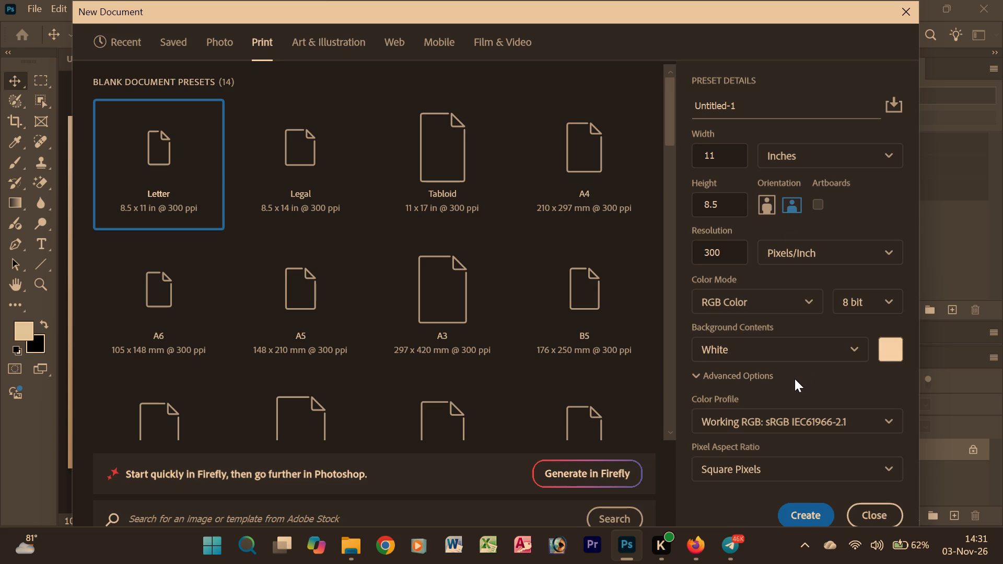
pyautogui.scroll(-2, 794, 379)
pyautogui.click(809, 520)
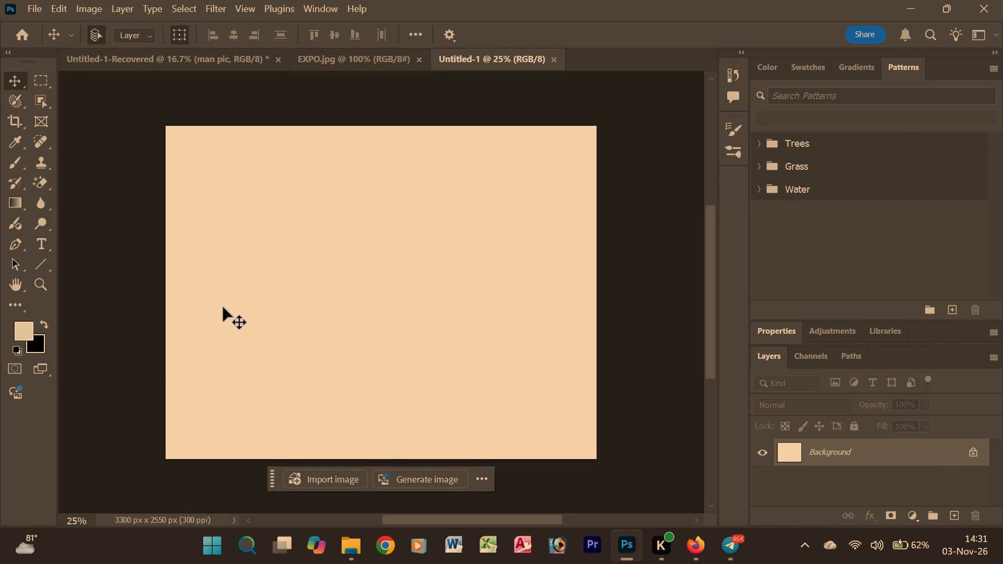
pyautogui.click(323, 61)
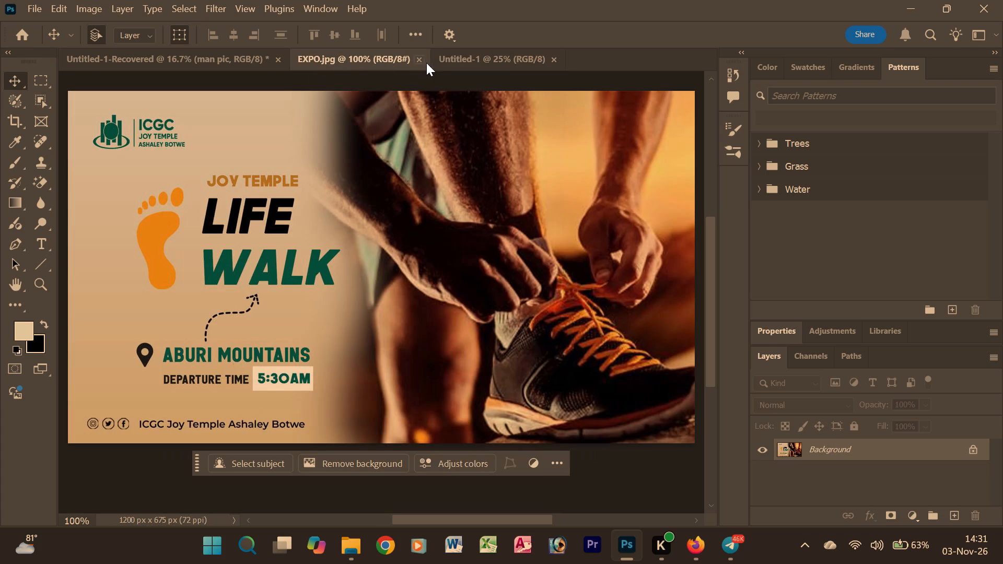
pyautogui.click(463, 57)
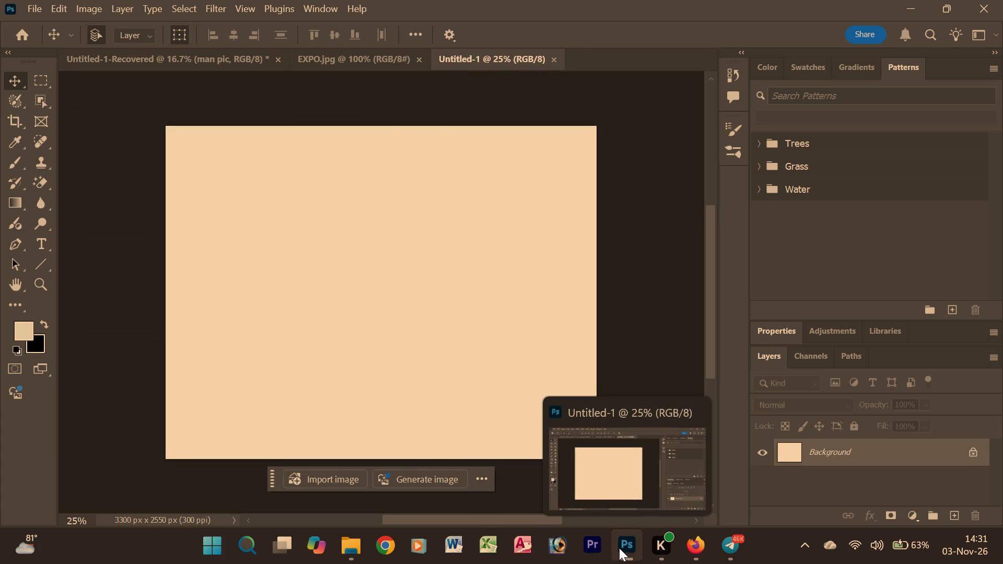
# Switch to Firefox and browse the "tying shoes pose" results on Pinterest for a suitable reference photo.
pyautogui.click(697, 549)
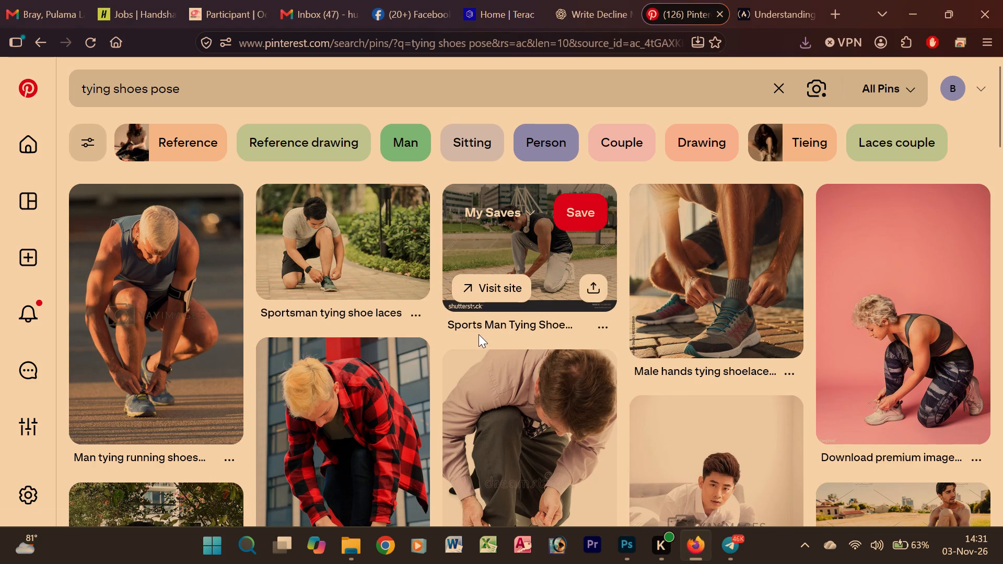
pyautogui.scroll(-3, 479, 334)
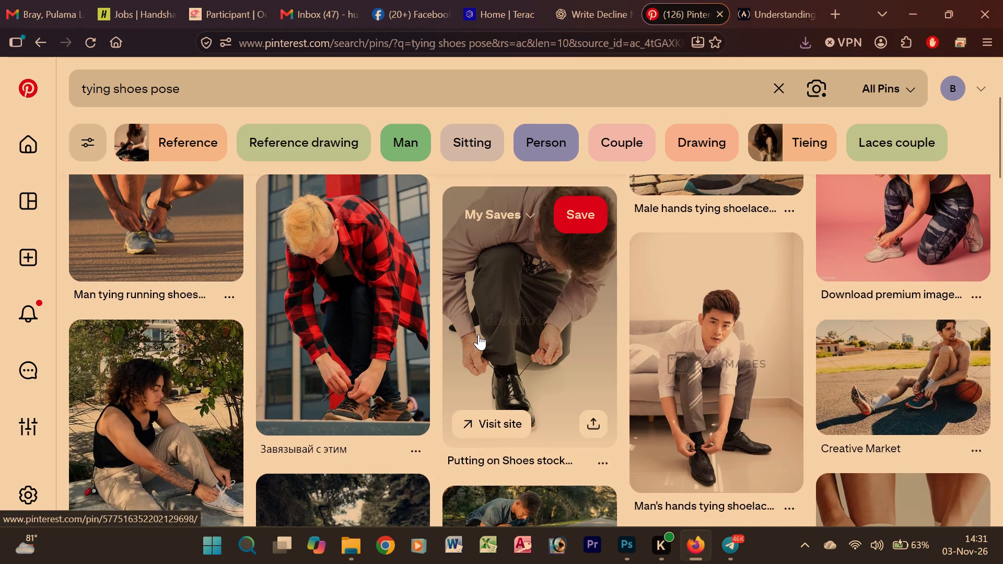
pyautogui.scroll(-1, 479, 334)
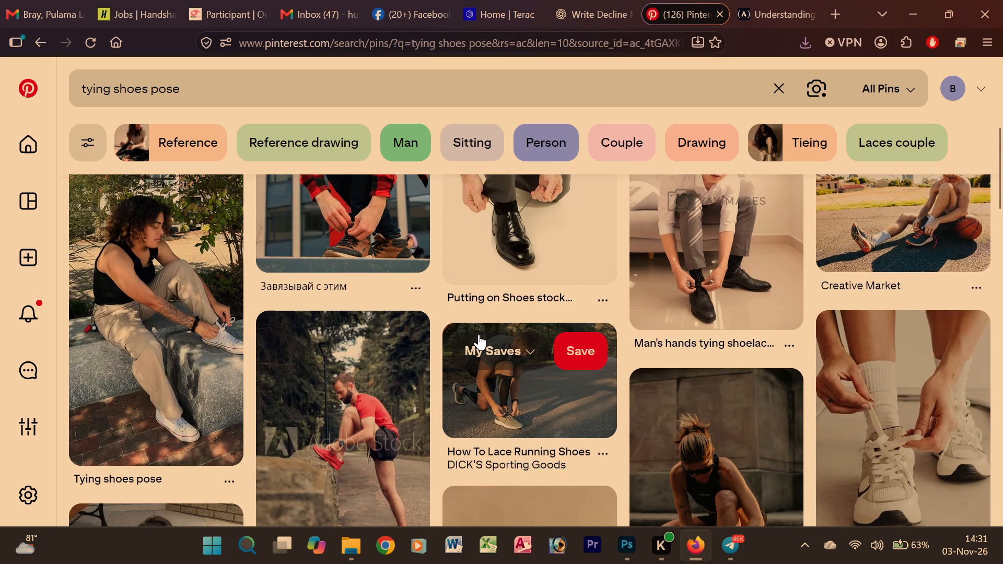
pyautogui.scroll(-4, 479, 334)
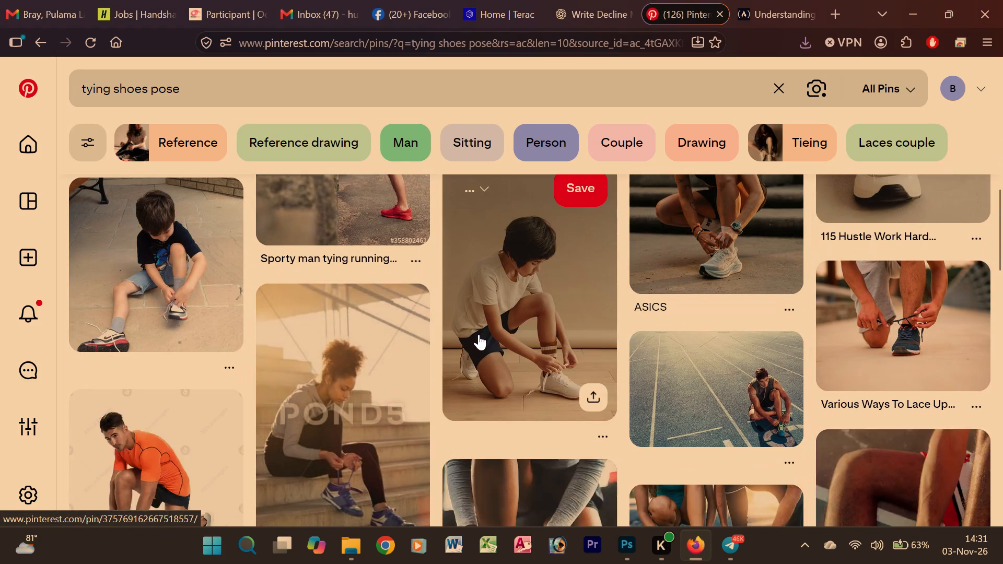
pyautogui.scroll(-4, 479, 334)
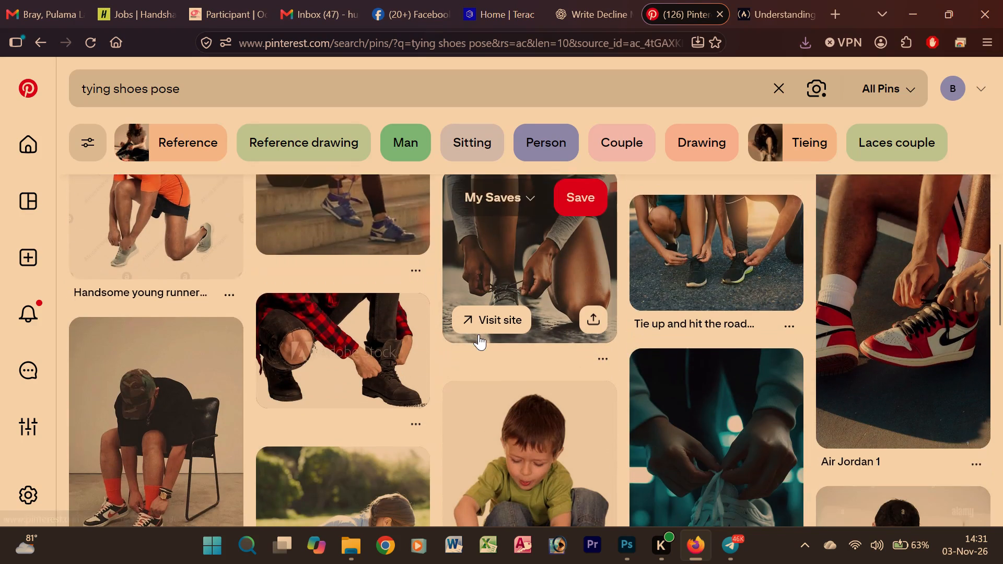
pyautogui.scroll(-4, 479, 334)
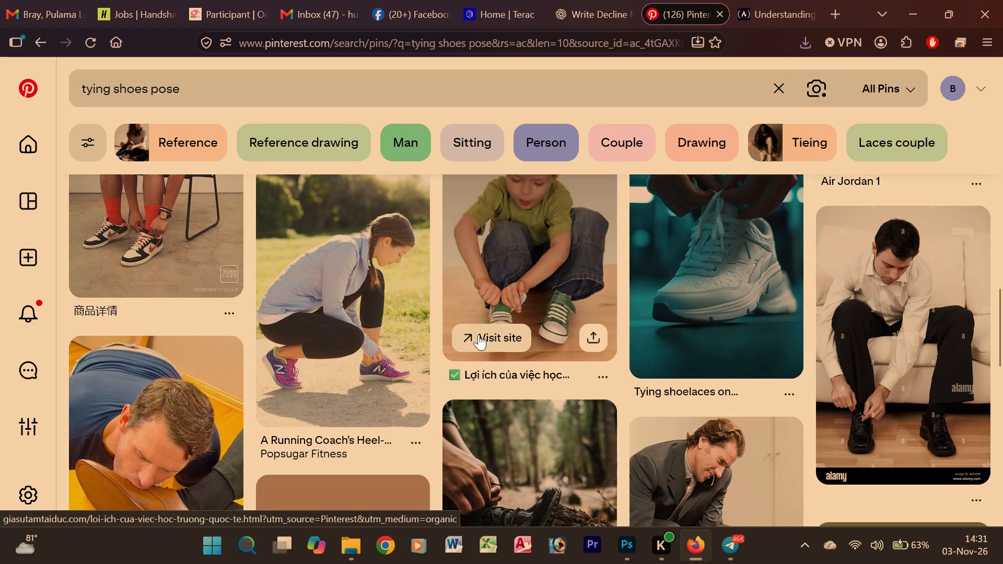
pyautogui.scroll(-1, 479, 334)
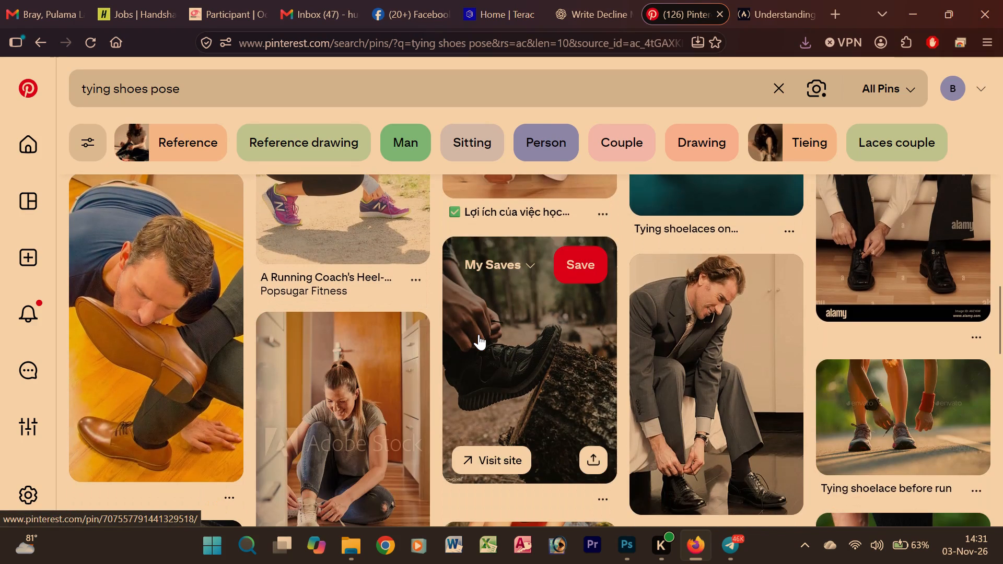
# Open the pin of shoelaces being tied on a tree stump and browse its related pins for alternatives.
pyautogui.click(479, 334)
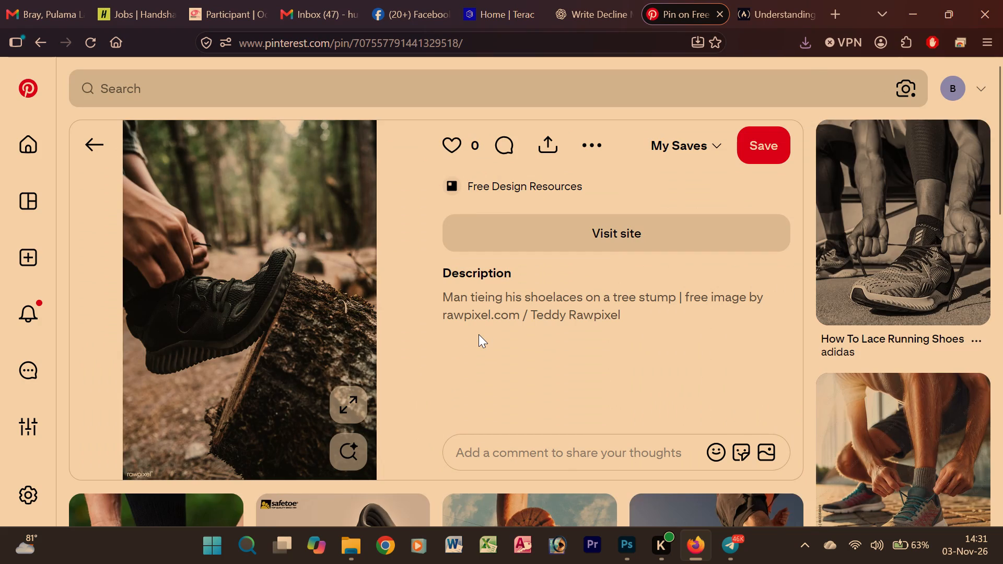
pyautogui.scroll(-5, 481, 314)
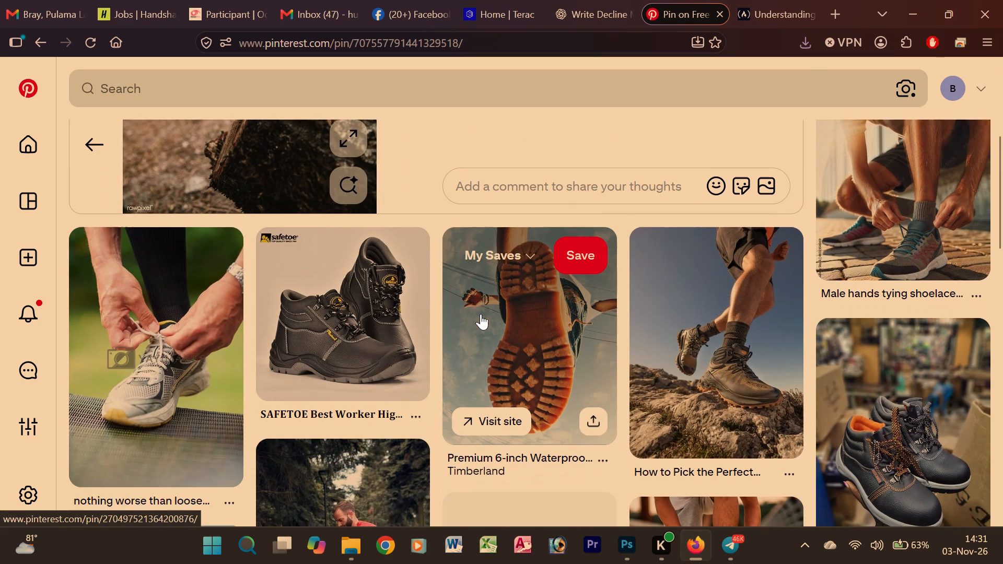
pyautogui.scroll(-3, 481, 314)
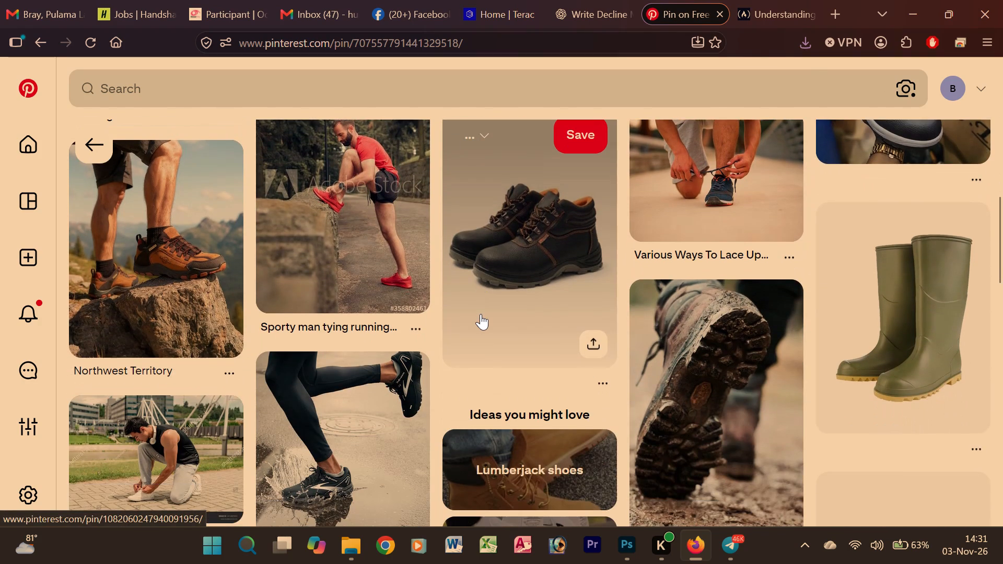
pyautogui.scroll(-4, 481, 314)
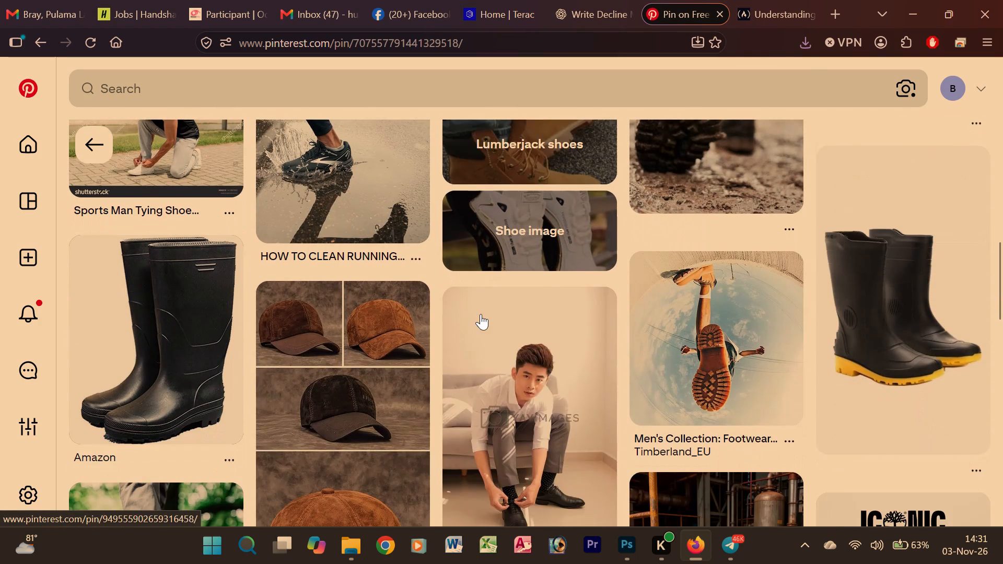
pyautogui.scroll(-6, 481, 314)
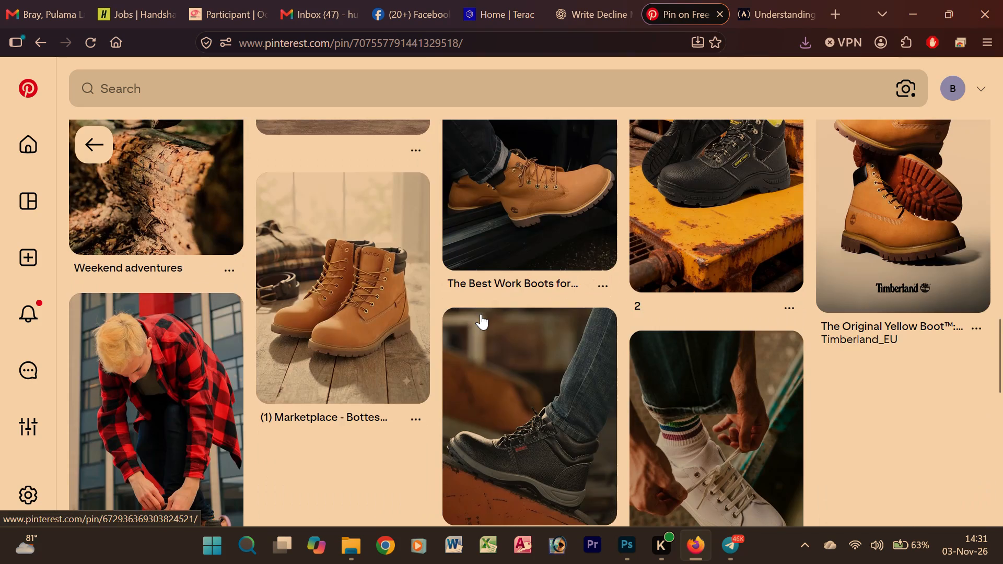
pyautogui.scroll(-3, 481, 314)
pyautogui.scroll(9, 481, 314)
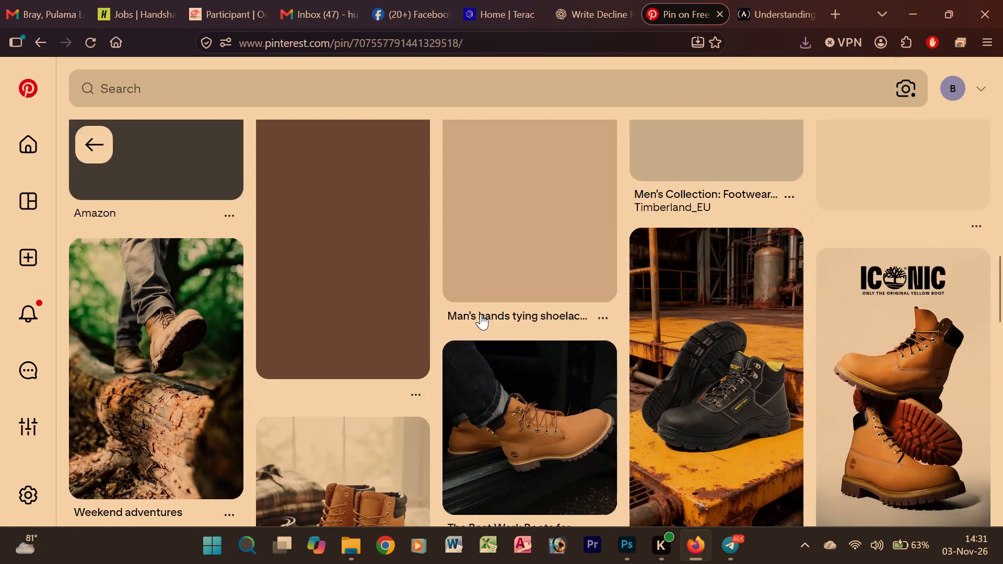
pyautogui.scroll(10, 481, 314)
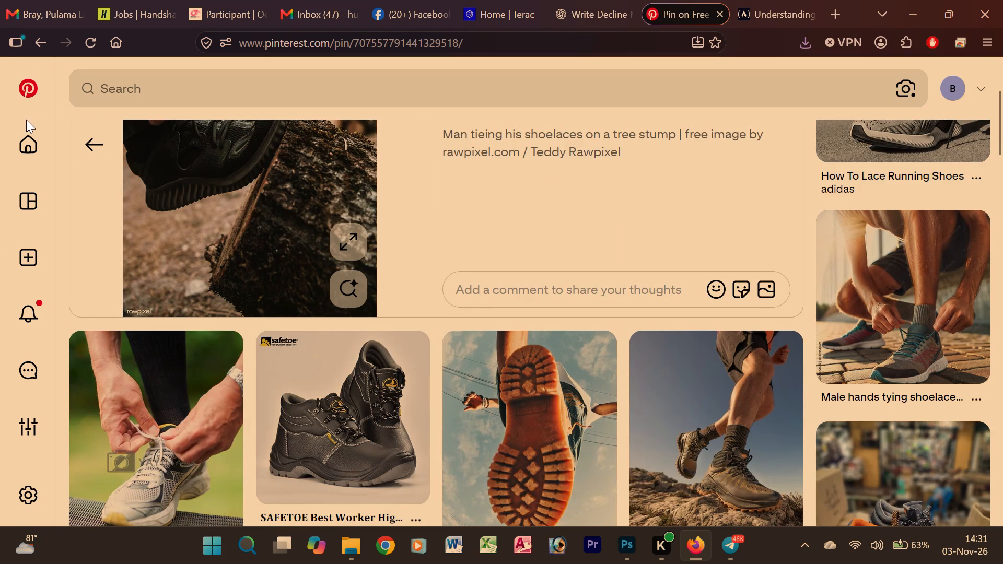
# Search Pinterest for "tying shoes laces pose" and look over the results for a suitable shoe-tying photo.
pyautogui.click(25, 147)
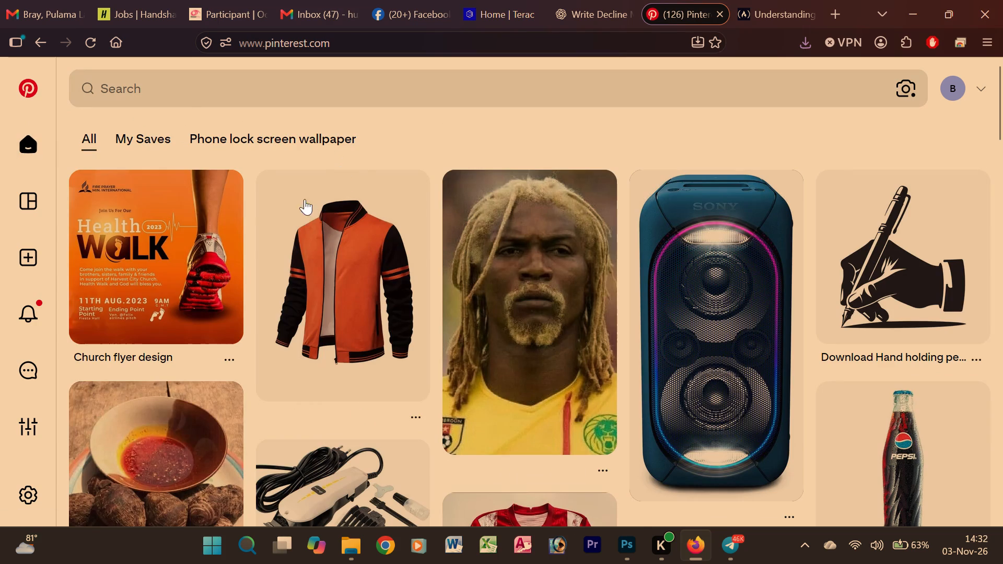
pyautogui.click(236, 86)
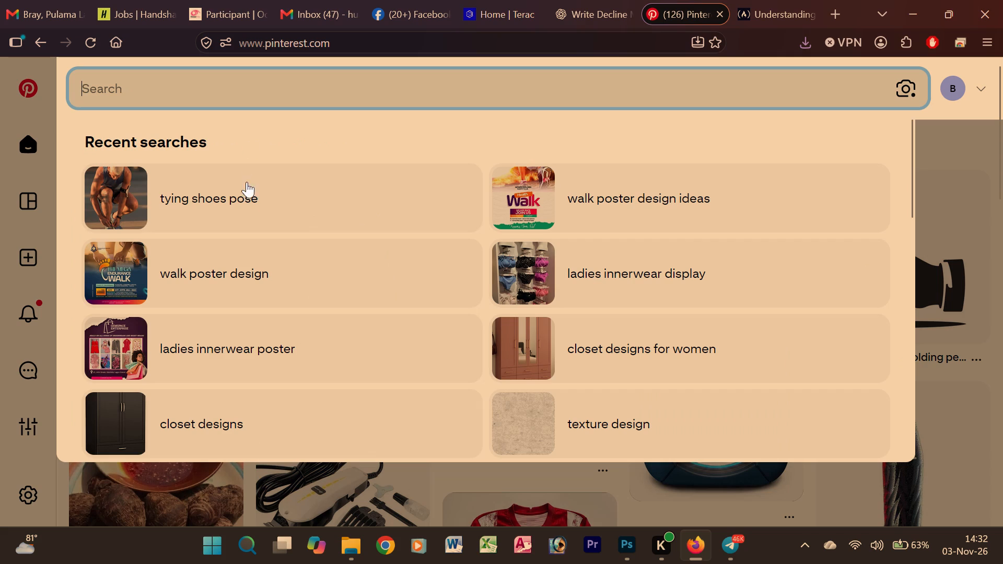
pyautogui.click(241, 207)
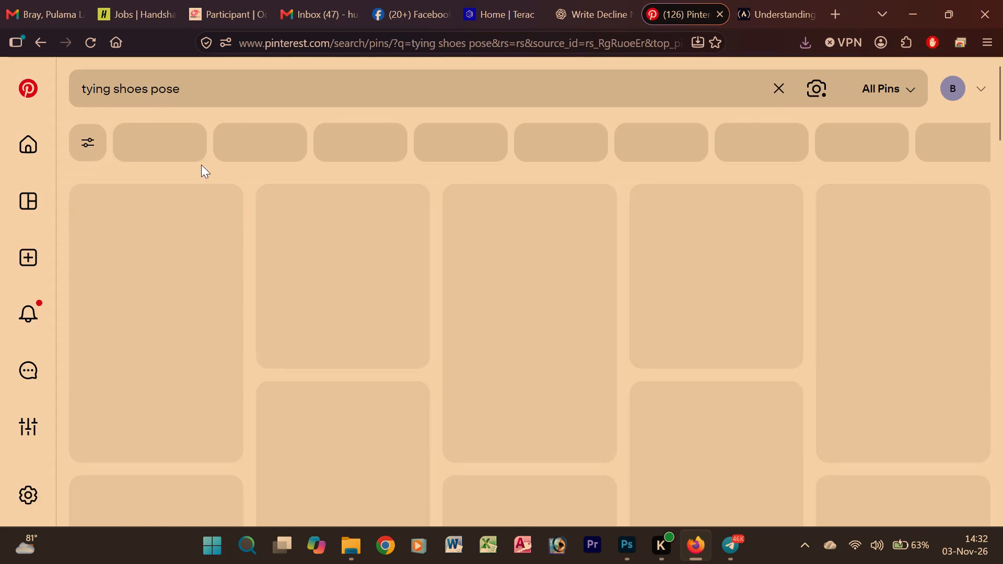
pyautogui.click(148, 85)
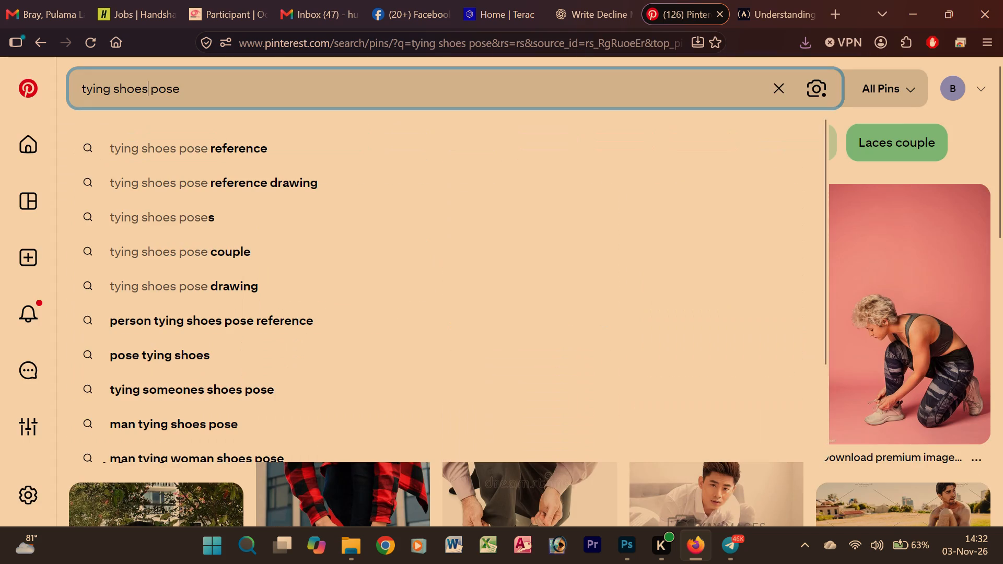
pyautogui.press('space')
pyautogui.write('laces')
pyautogui.press('Return')
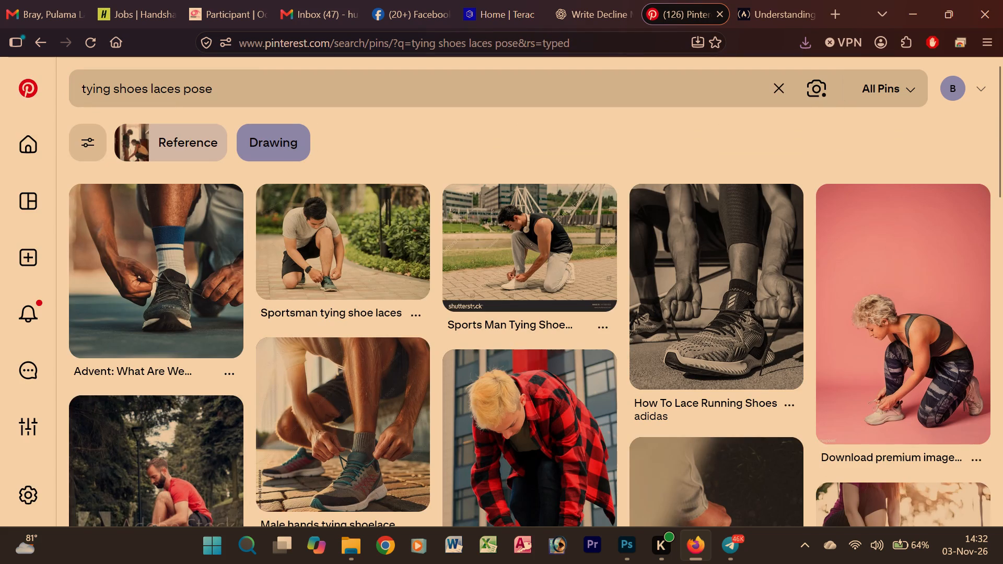
pyautogui.scroll(-1, 293, 278)
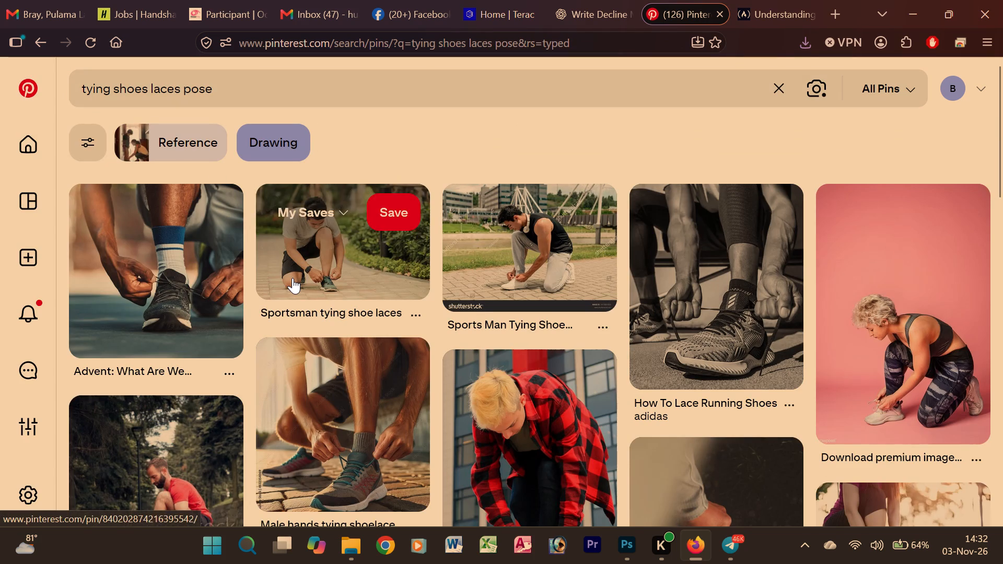
pyautogui.scroll(1, 293, 278)
pyautogui.scroll(-3, 293, 278)
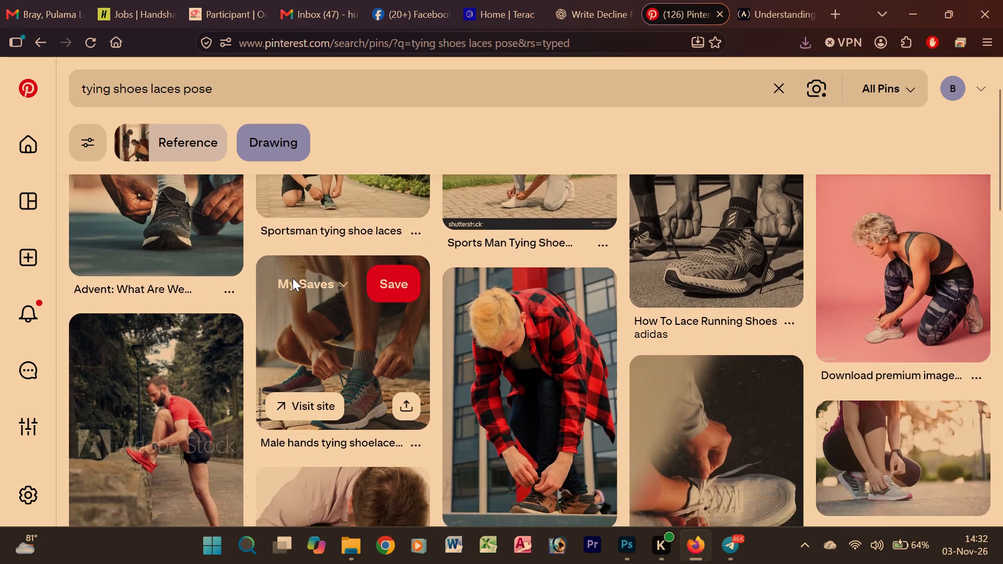
pyautogui.scroll(5, 293, 278)
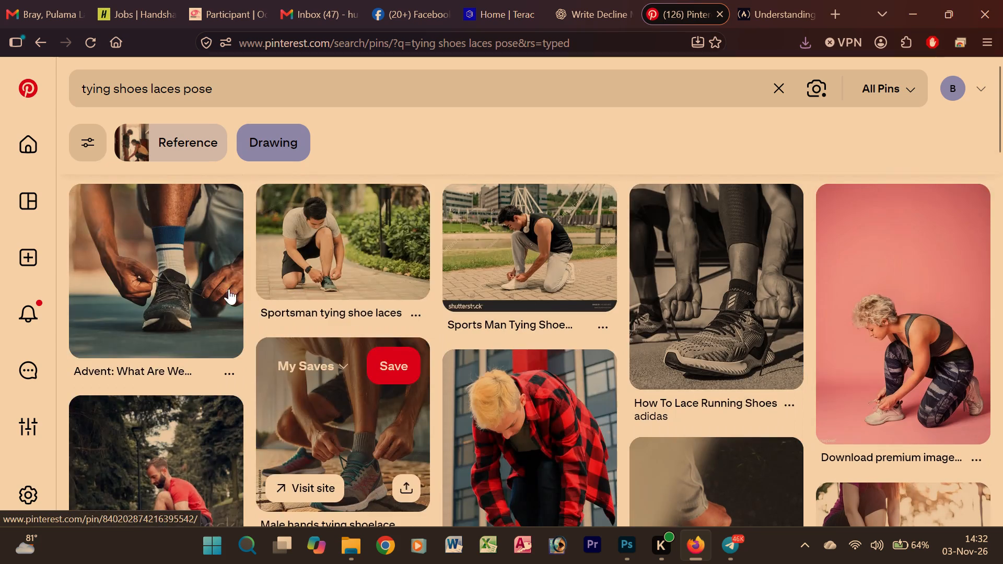
# Open the "Advent: What Are We Preparing For?" and HOKA x RUNGRL pins and browse their related pins for a better match.
pyautogui.click(150, 277)
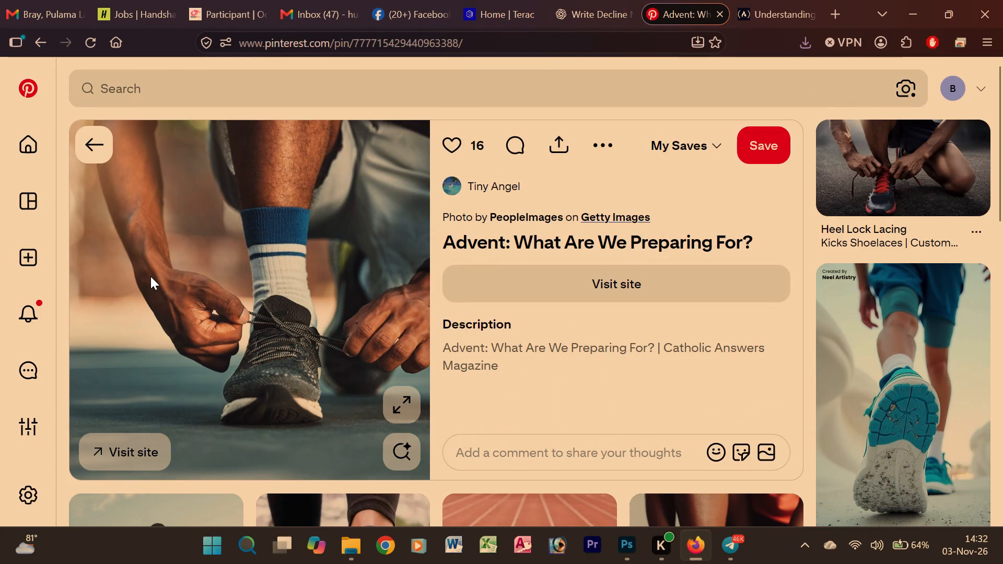
pyautogui.scroll(-5, 150, 276)
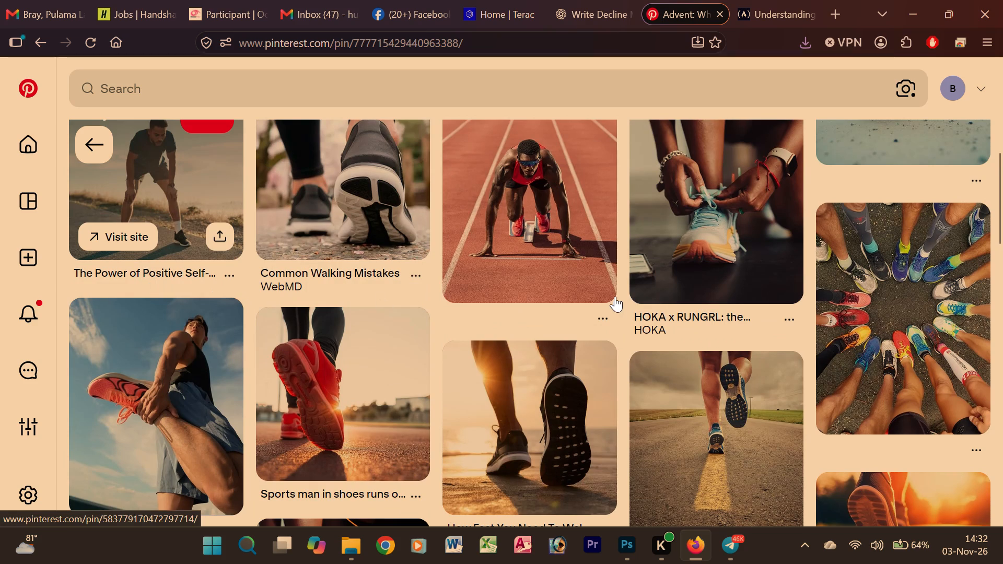
pyautogui.click(701, 226)
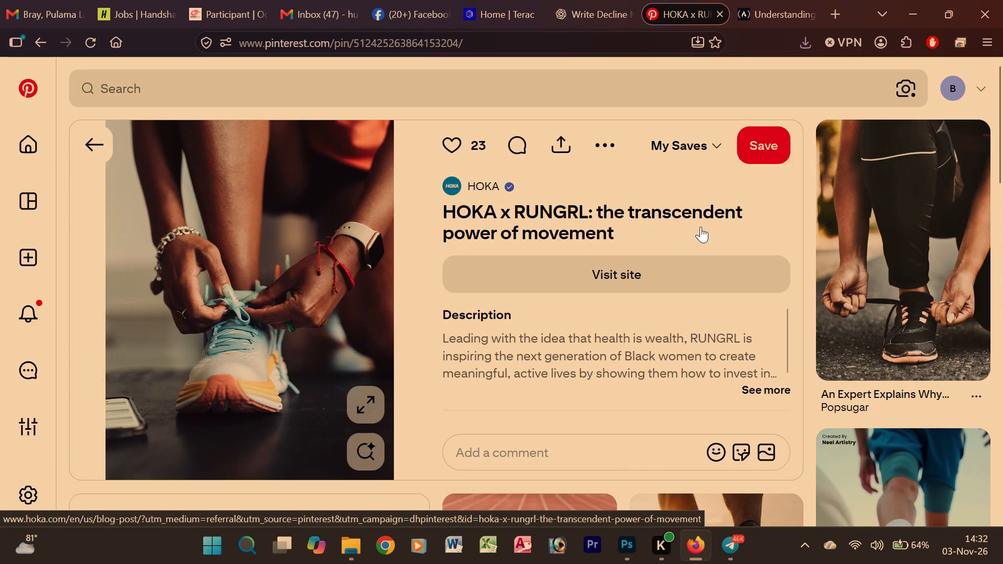
pyautogui.scroll(-3, 696, 229)
pyautogui.scroll(-1, 250, 399)
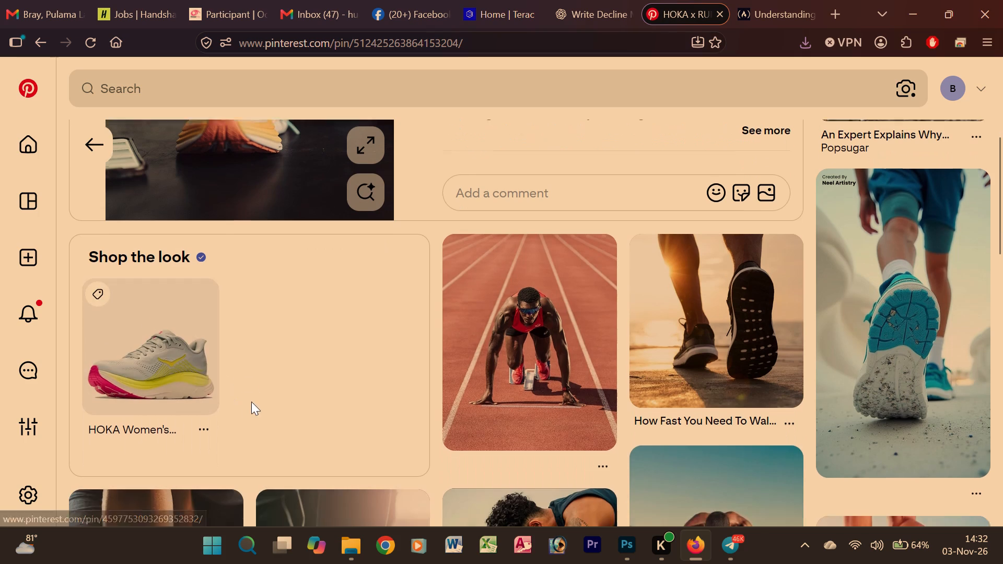
pyautogui.scroll(-3, 251, 402)
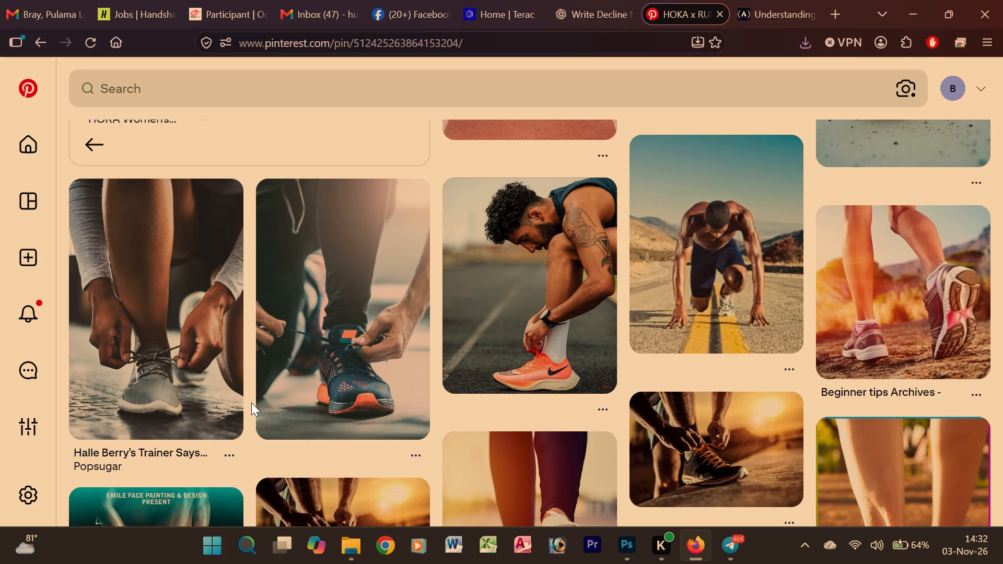
pyautogui.scroll(-2, 251, 403)
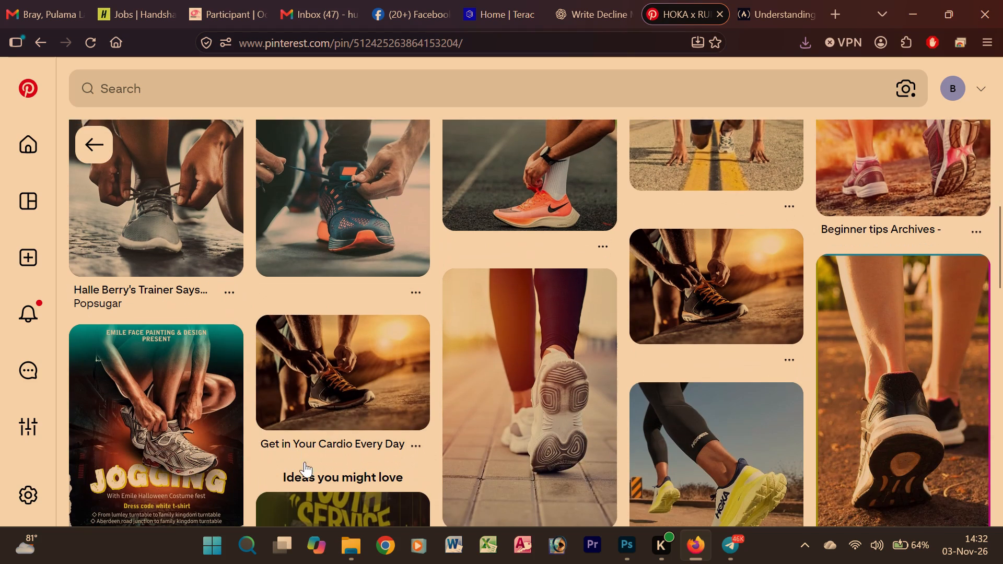
# Open the "Get in Your Cardio Every Day" pin and save its image as mguu in the shimoni walk folder.
pyautogui.click(346, 380)
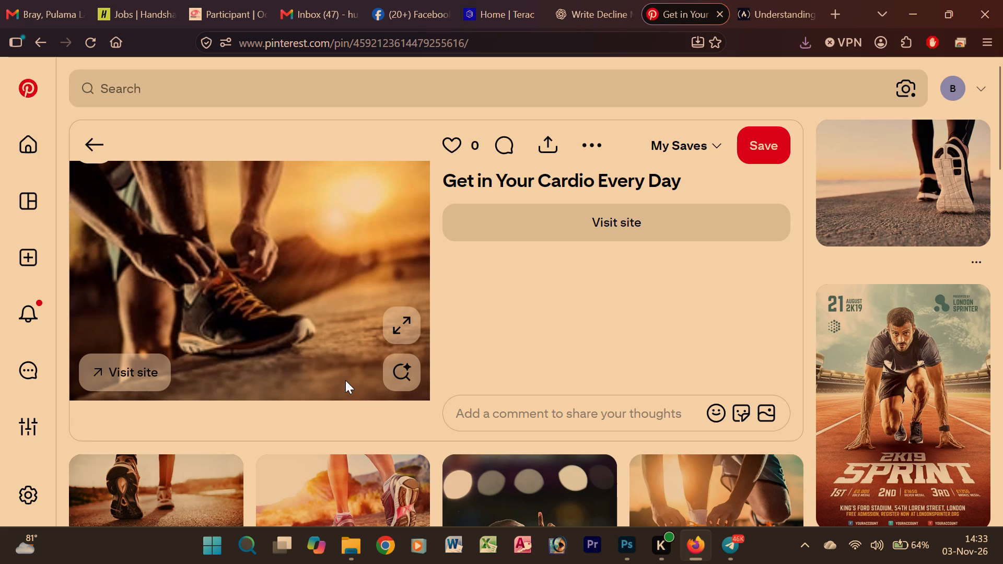
pyautogui.rightClick(210, 253)
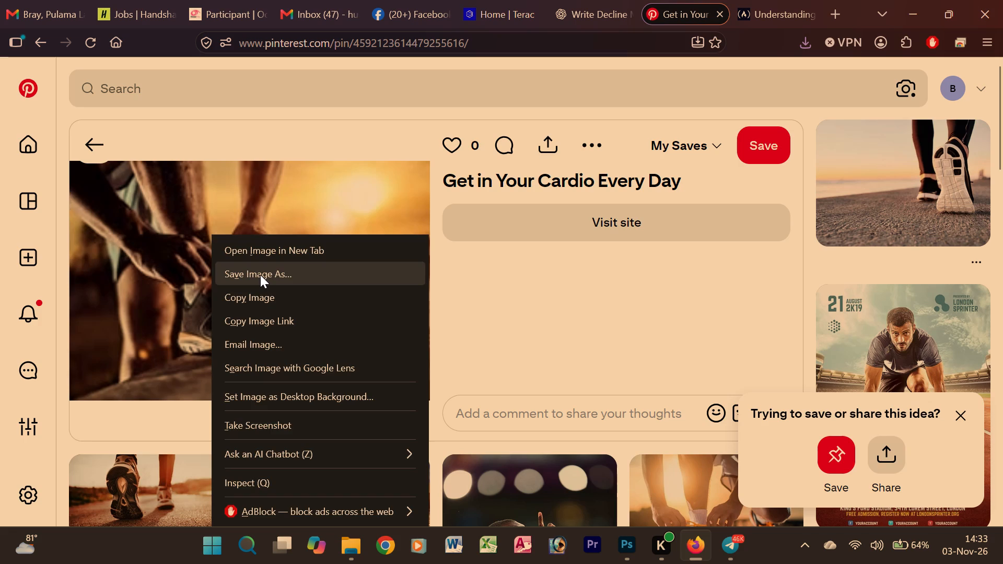
pyautogui.click(260, 275)
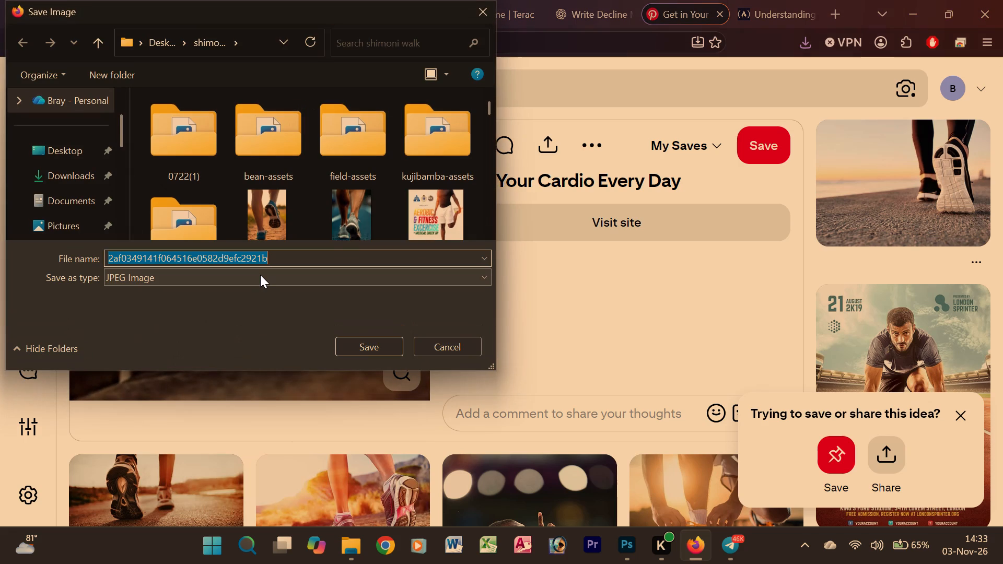
pyautogui.write('mguu')
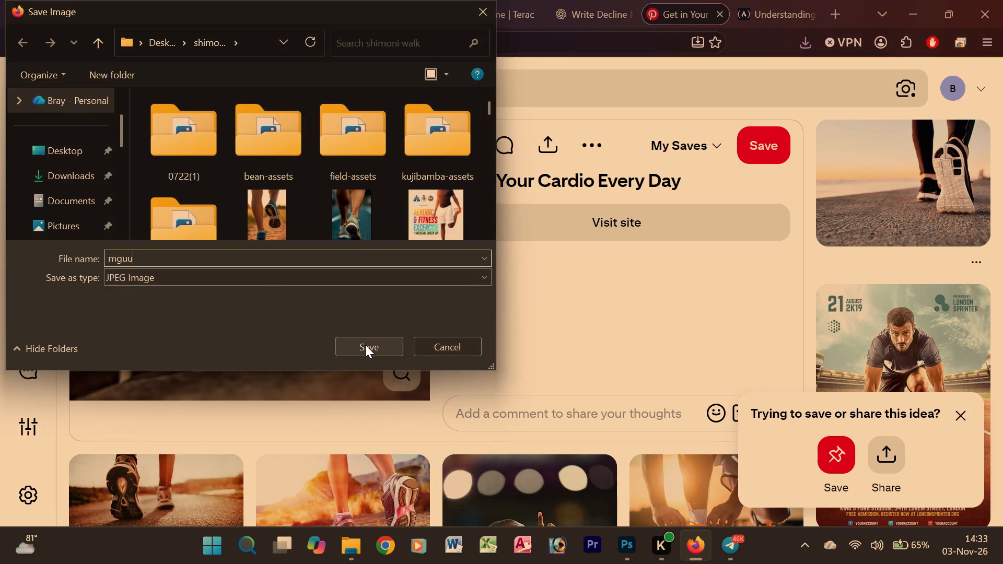
pyautogui.click(365, 345)
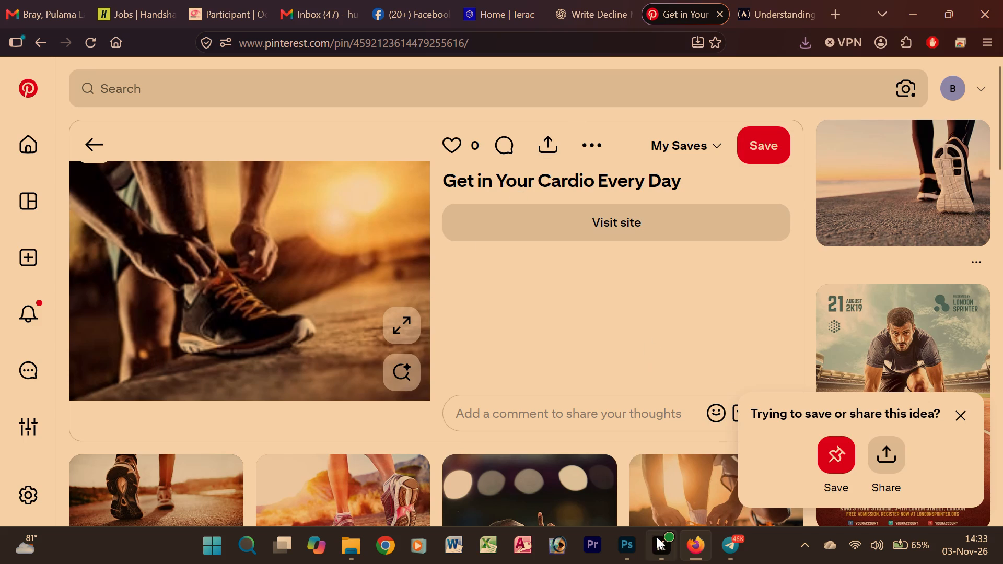
# Switch to Photoshop, review the EXPO.jpg reference layout and return to the blank Untitled-1 document.
pyautogui.click(629, 557)
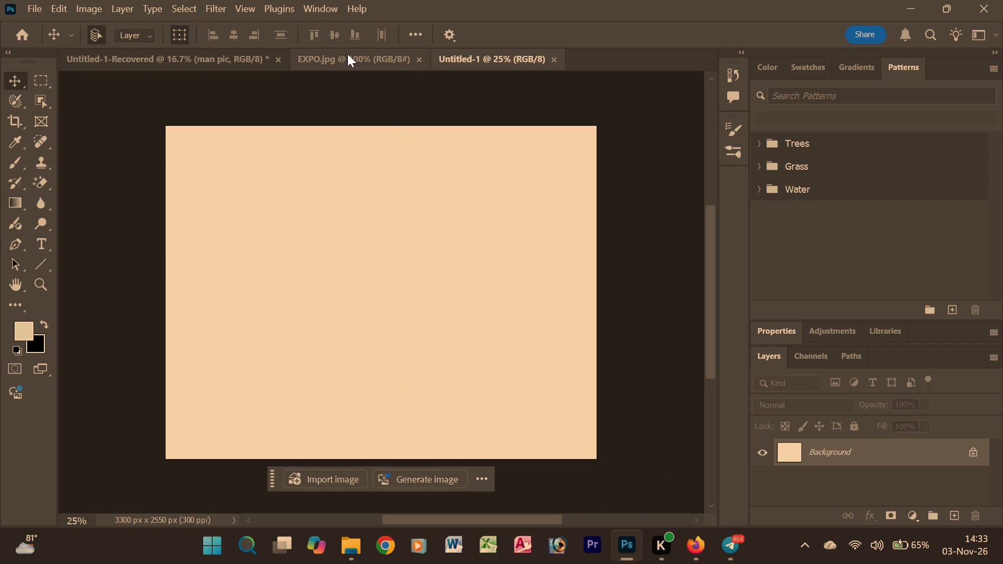
pyautogui.click(347, 54)
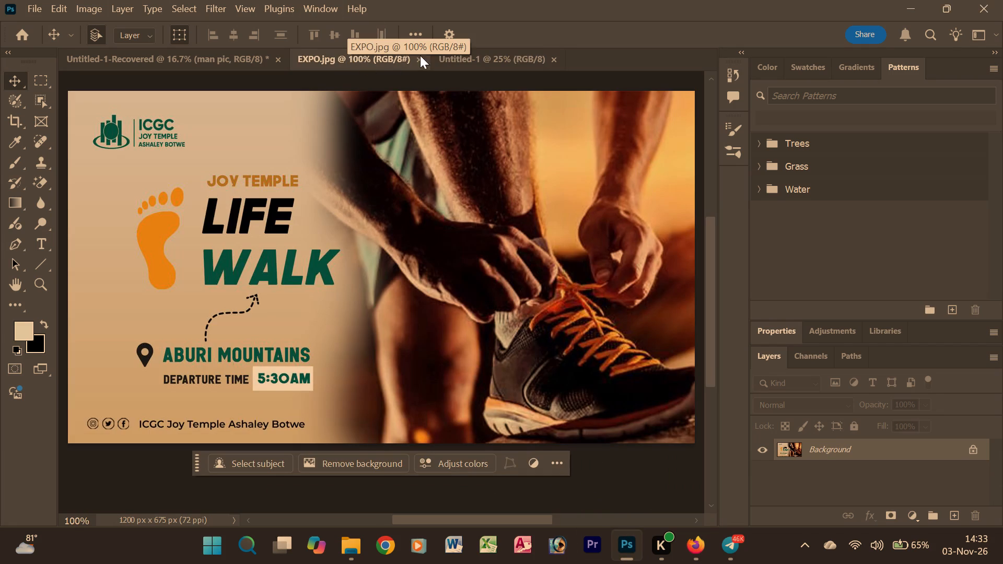
pyautogui.click(495, 60)
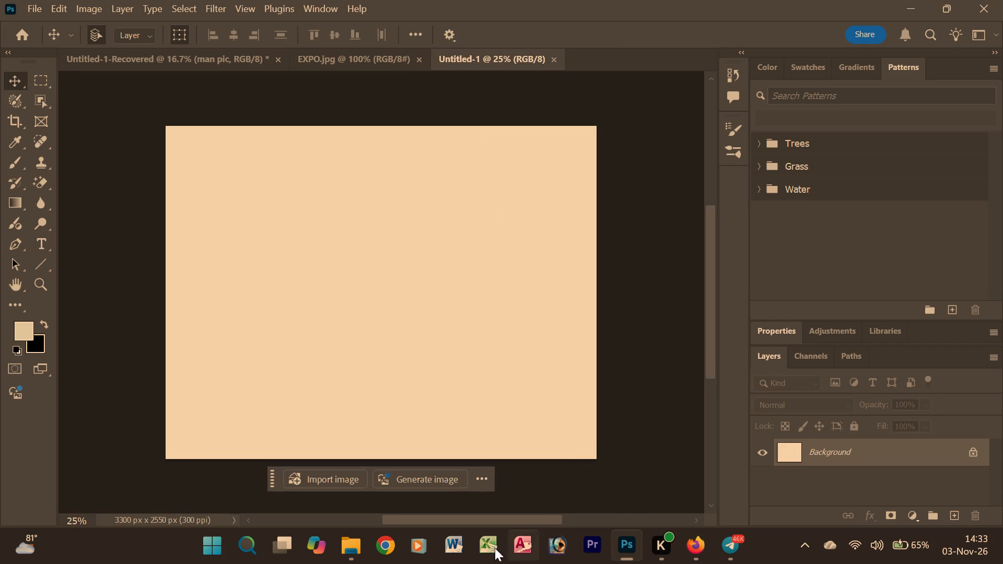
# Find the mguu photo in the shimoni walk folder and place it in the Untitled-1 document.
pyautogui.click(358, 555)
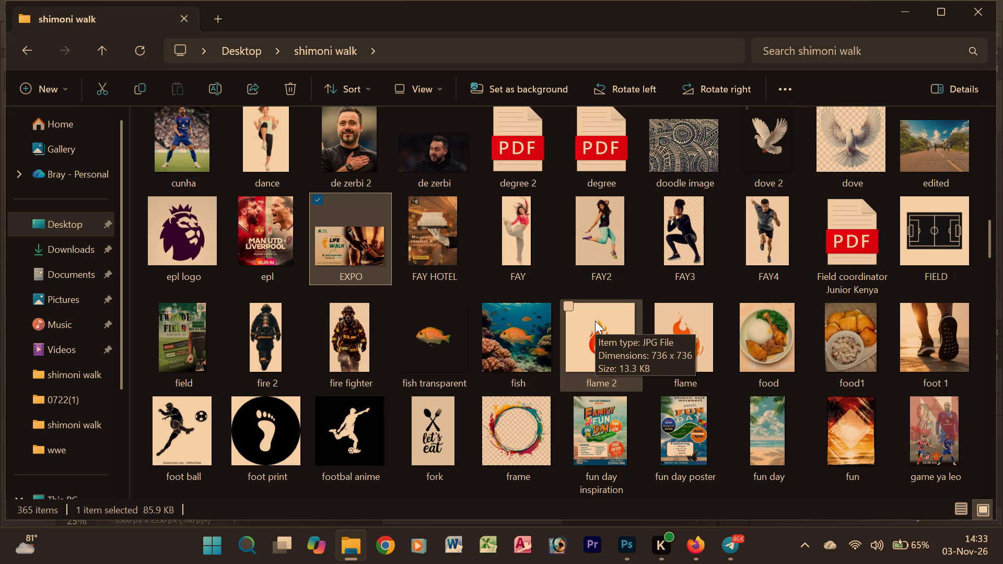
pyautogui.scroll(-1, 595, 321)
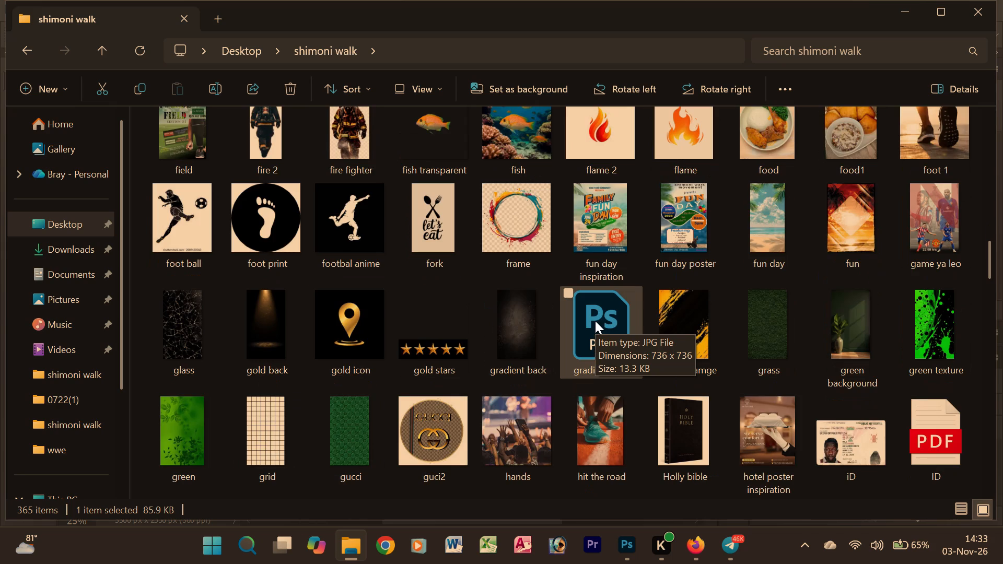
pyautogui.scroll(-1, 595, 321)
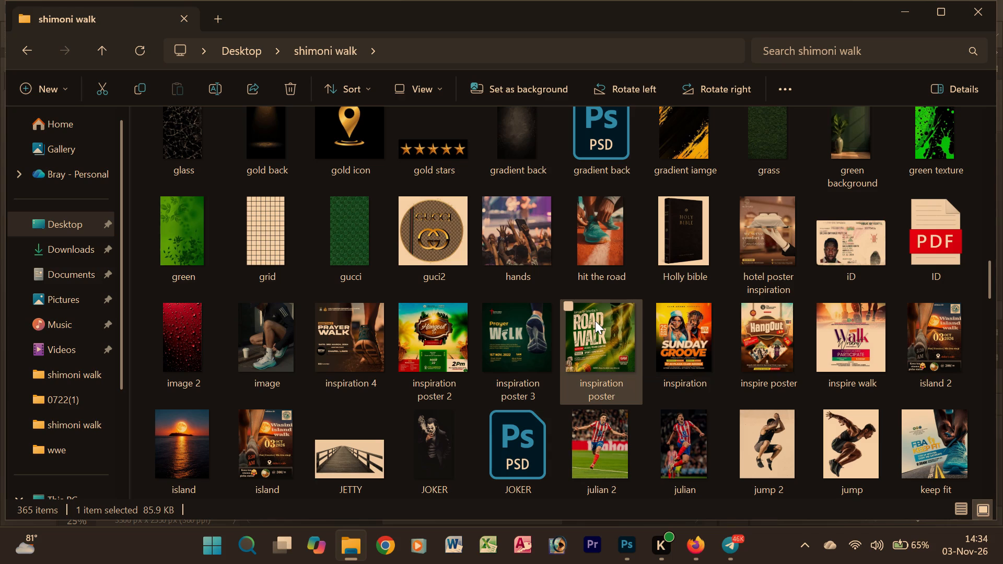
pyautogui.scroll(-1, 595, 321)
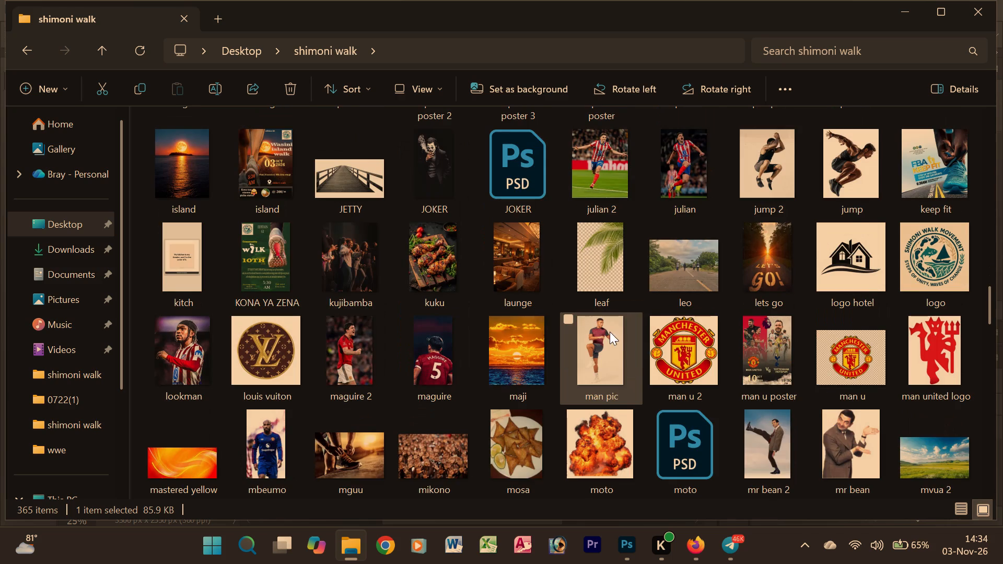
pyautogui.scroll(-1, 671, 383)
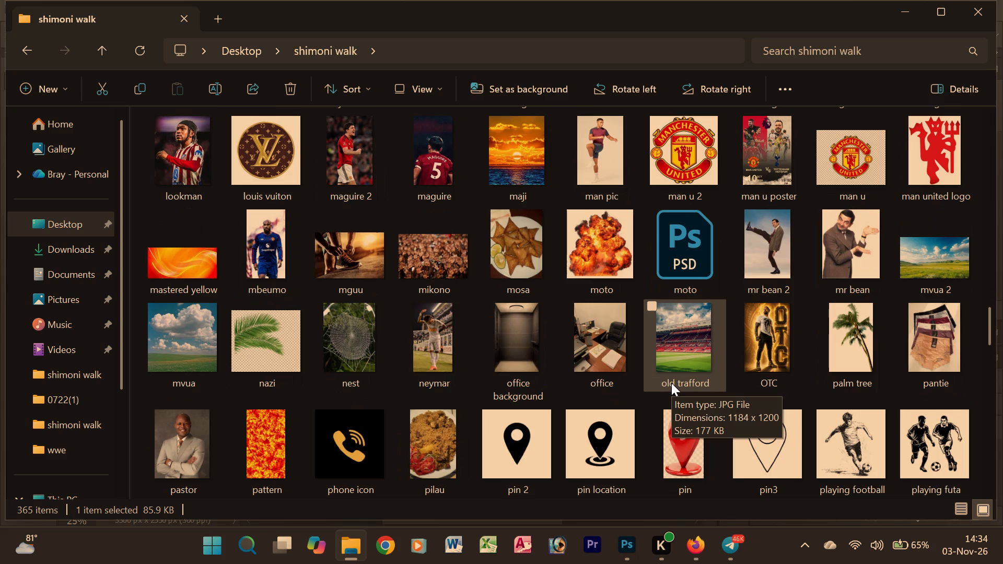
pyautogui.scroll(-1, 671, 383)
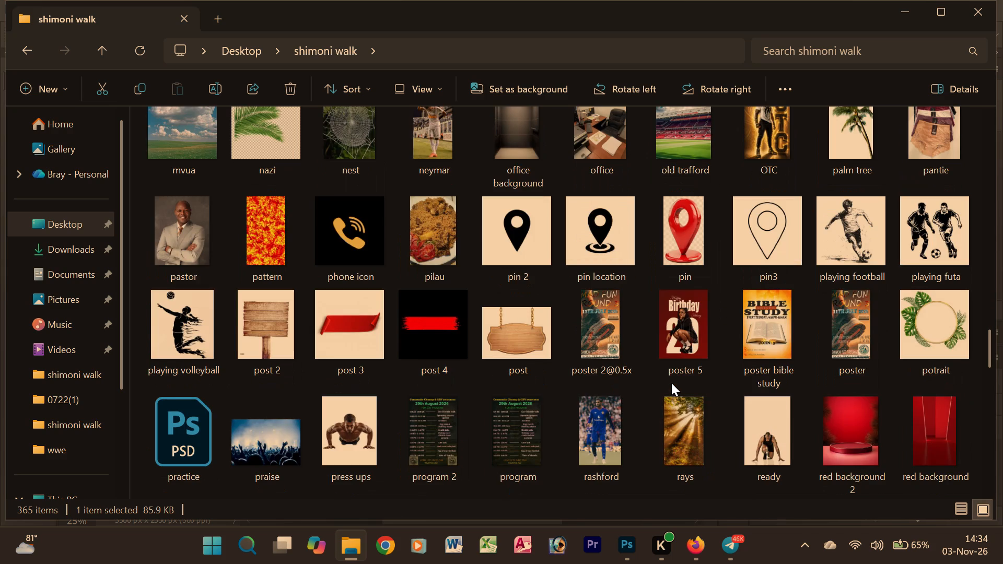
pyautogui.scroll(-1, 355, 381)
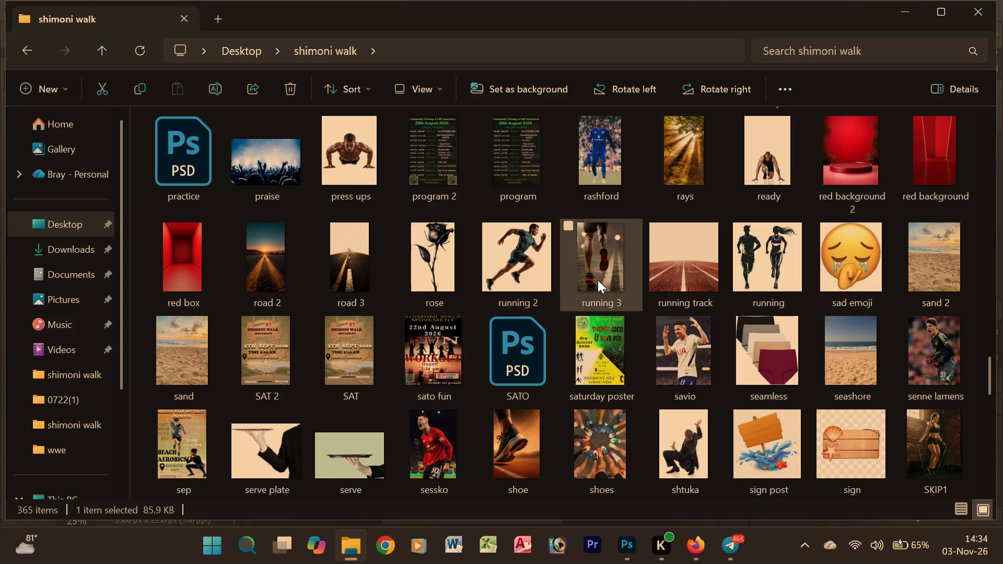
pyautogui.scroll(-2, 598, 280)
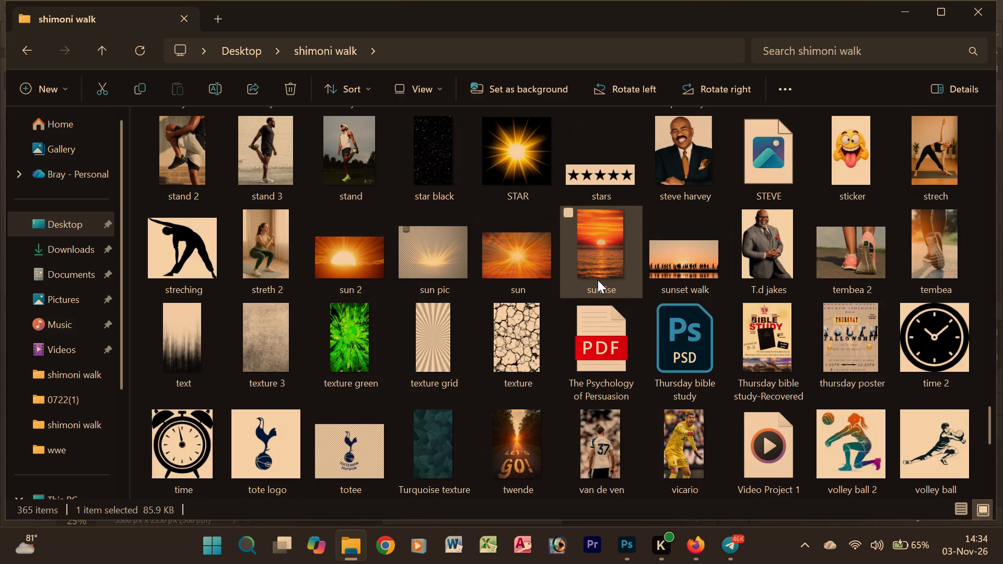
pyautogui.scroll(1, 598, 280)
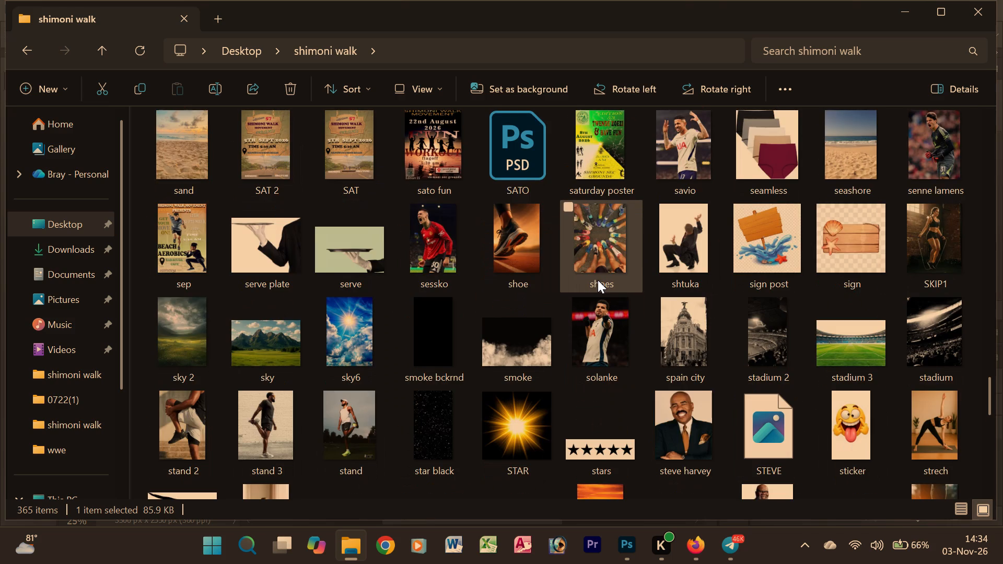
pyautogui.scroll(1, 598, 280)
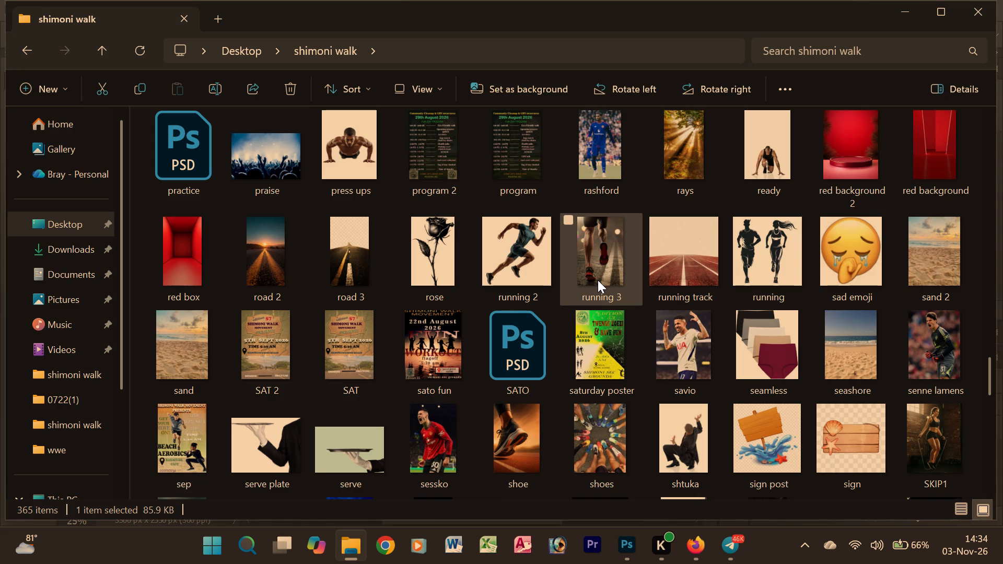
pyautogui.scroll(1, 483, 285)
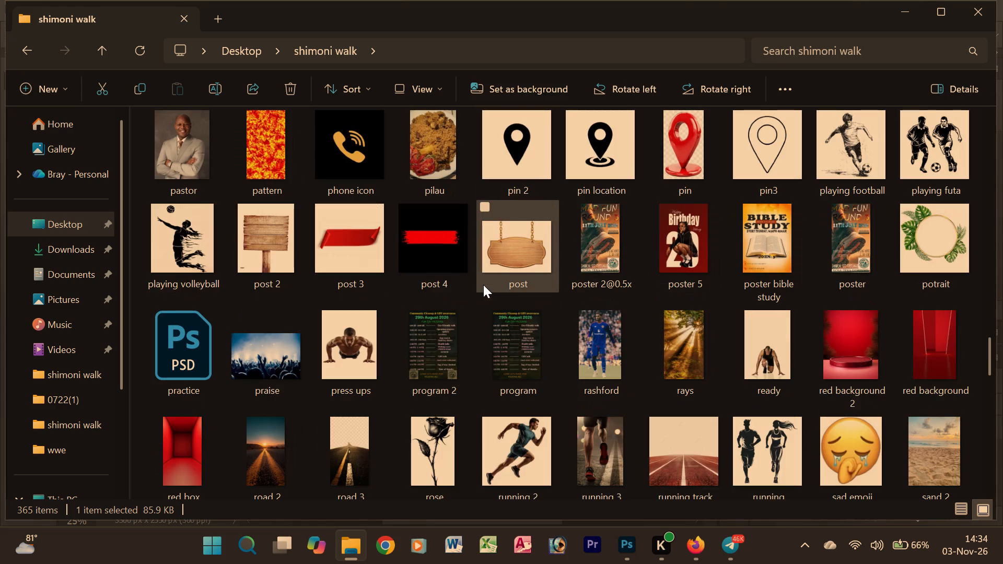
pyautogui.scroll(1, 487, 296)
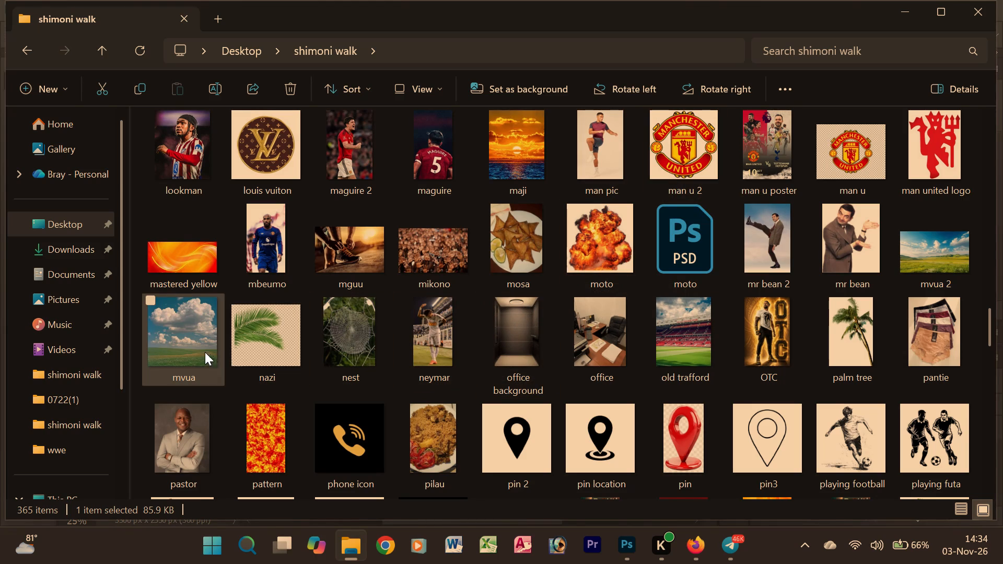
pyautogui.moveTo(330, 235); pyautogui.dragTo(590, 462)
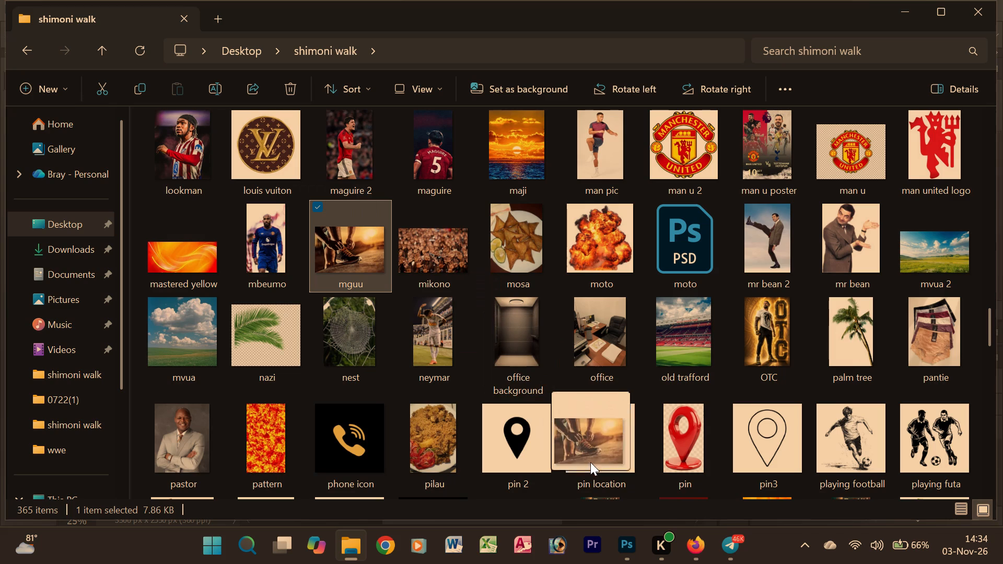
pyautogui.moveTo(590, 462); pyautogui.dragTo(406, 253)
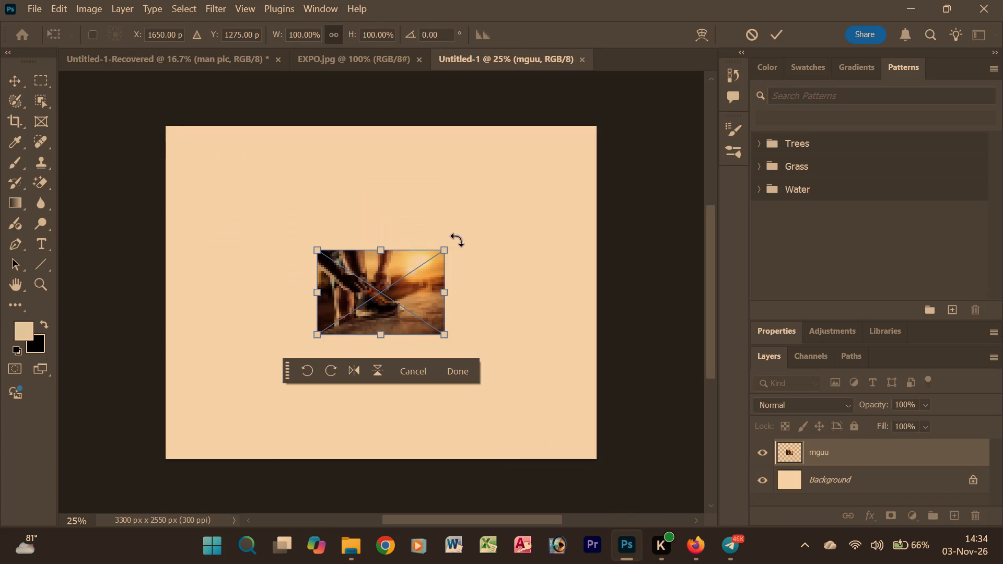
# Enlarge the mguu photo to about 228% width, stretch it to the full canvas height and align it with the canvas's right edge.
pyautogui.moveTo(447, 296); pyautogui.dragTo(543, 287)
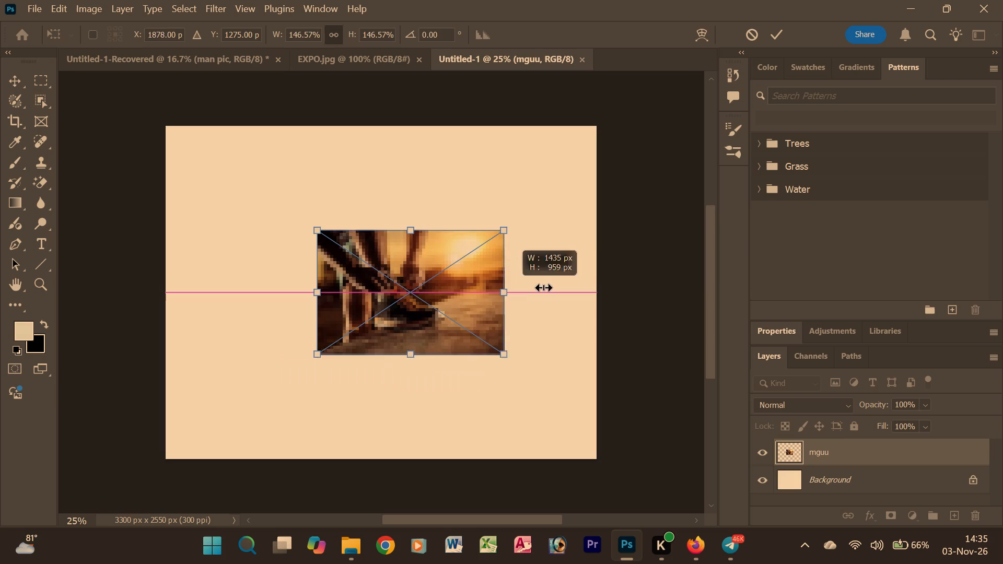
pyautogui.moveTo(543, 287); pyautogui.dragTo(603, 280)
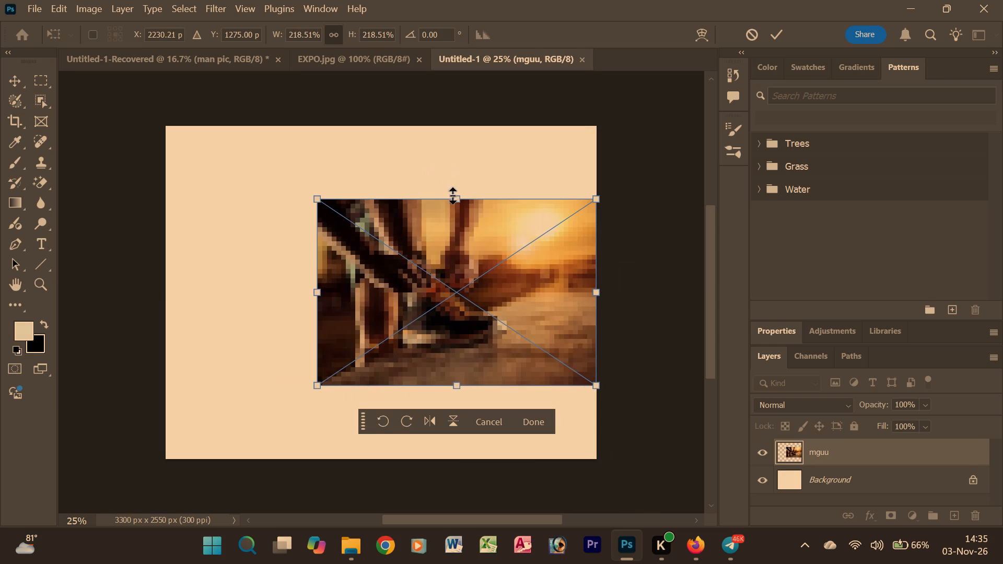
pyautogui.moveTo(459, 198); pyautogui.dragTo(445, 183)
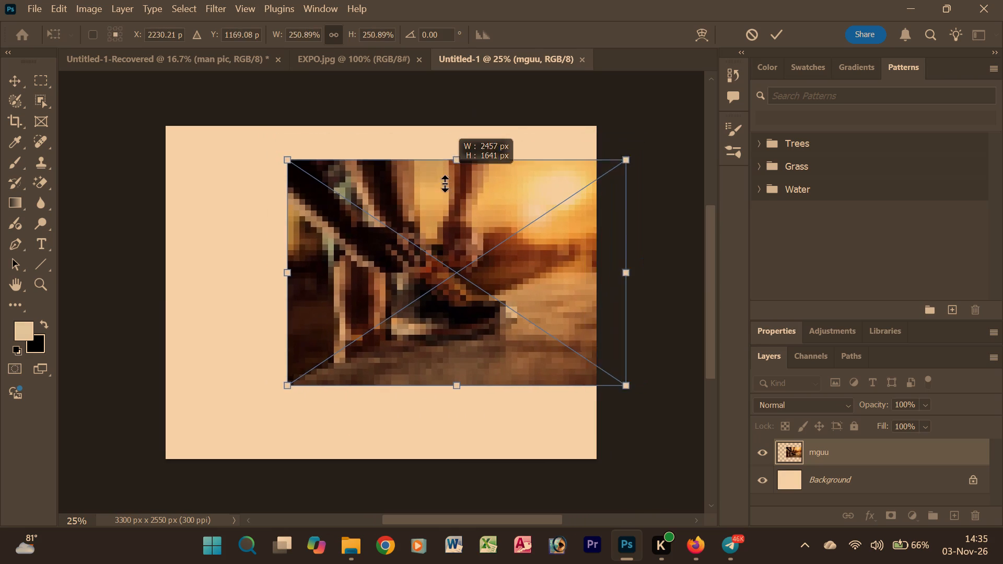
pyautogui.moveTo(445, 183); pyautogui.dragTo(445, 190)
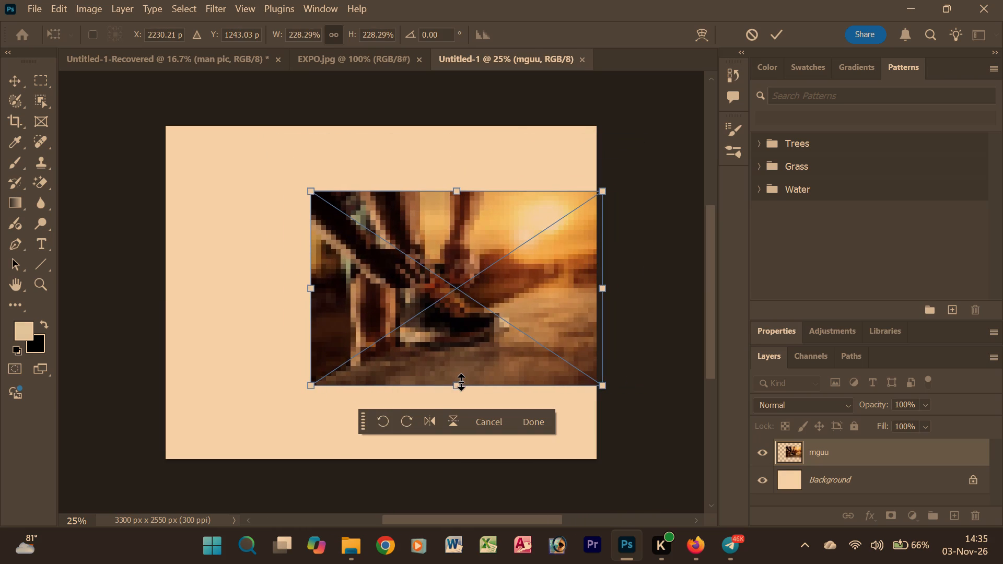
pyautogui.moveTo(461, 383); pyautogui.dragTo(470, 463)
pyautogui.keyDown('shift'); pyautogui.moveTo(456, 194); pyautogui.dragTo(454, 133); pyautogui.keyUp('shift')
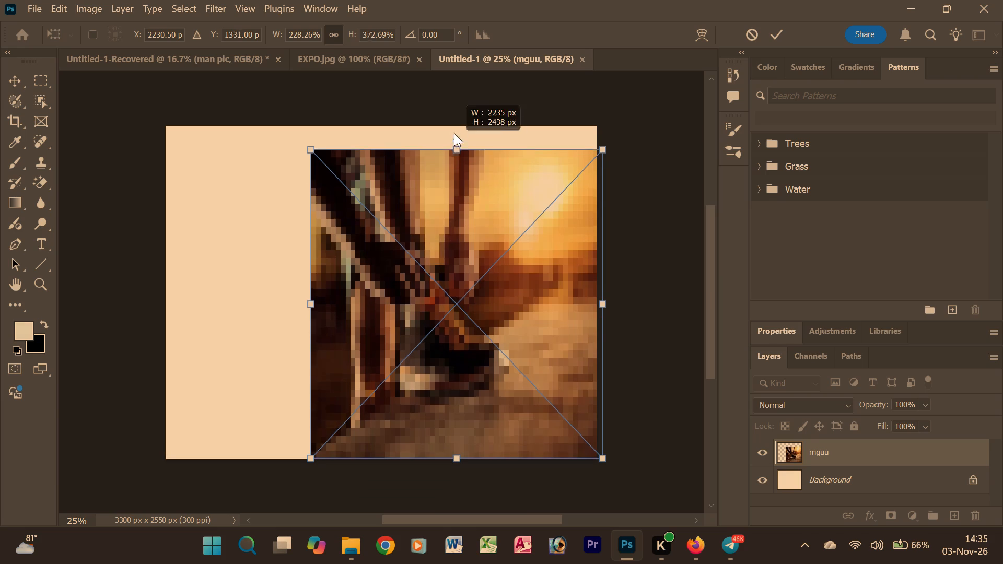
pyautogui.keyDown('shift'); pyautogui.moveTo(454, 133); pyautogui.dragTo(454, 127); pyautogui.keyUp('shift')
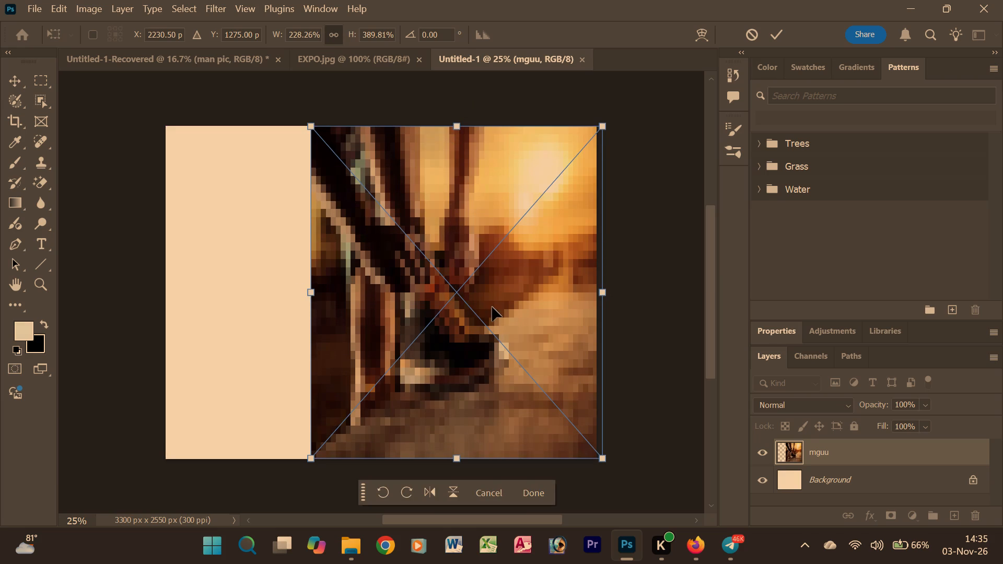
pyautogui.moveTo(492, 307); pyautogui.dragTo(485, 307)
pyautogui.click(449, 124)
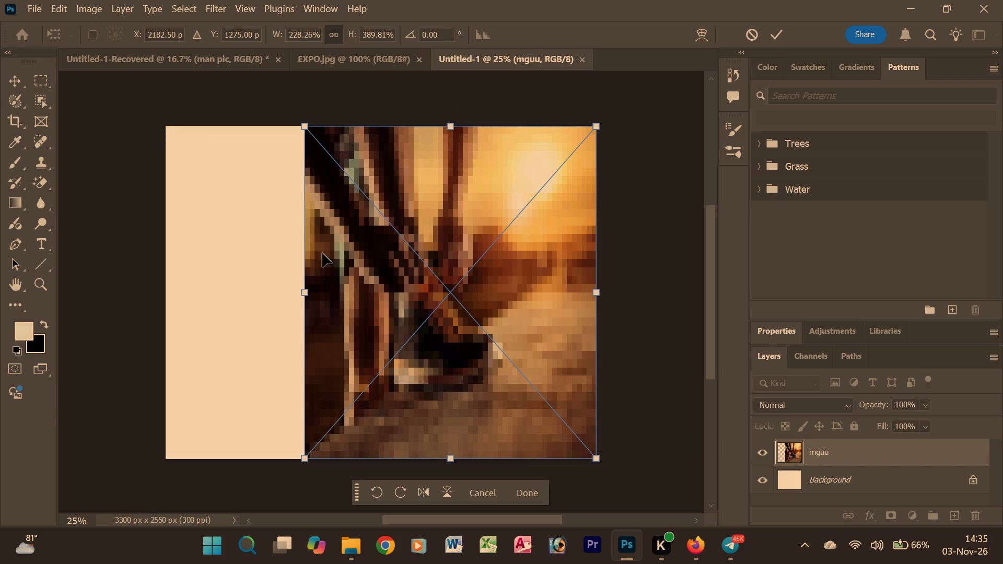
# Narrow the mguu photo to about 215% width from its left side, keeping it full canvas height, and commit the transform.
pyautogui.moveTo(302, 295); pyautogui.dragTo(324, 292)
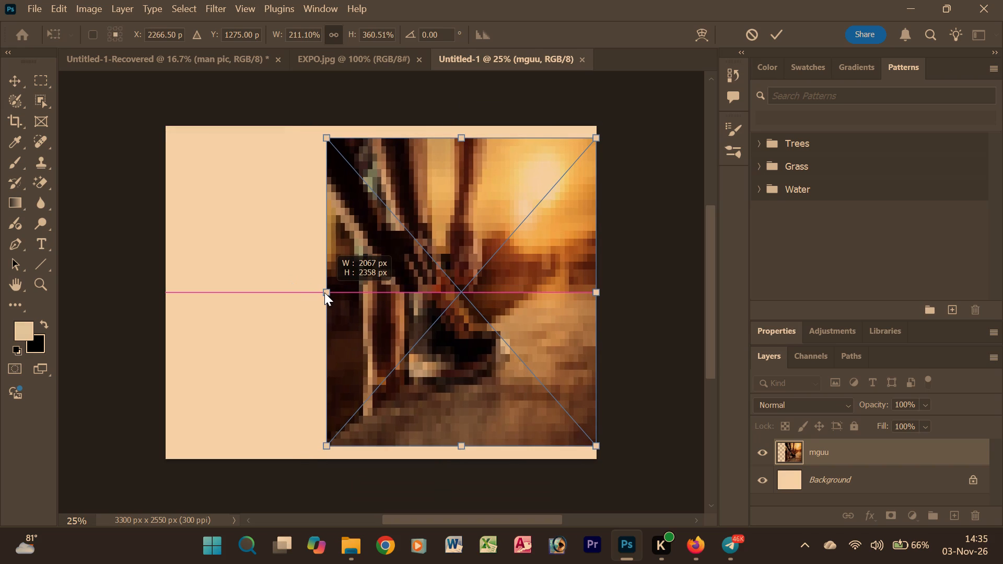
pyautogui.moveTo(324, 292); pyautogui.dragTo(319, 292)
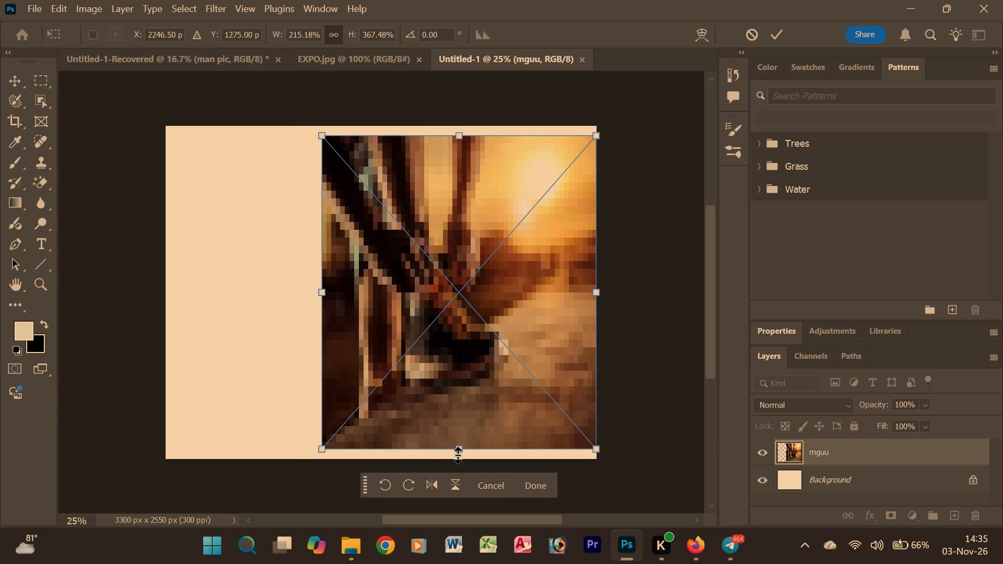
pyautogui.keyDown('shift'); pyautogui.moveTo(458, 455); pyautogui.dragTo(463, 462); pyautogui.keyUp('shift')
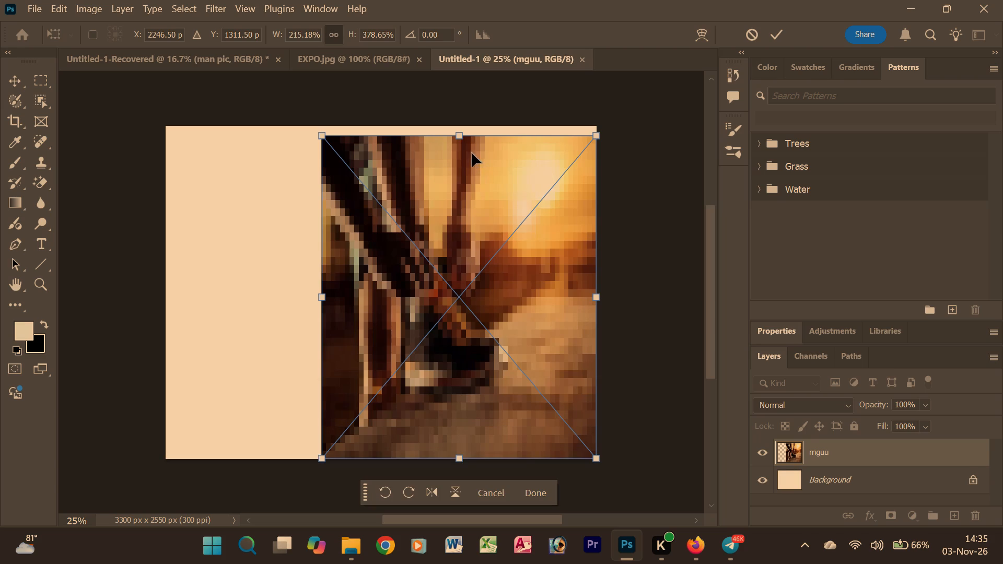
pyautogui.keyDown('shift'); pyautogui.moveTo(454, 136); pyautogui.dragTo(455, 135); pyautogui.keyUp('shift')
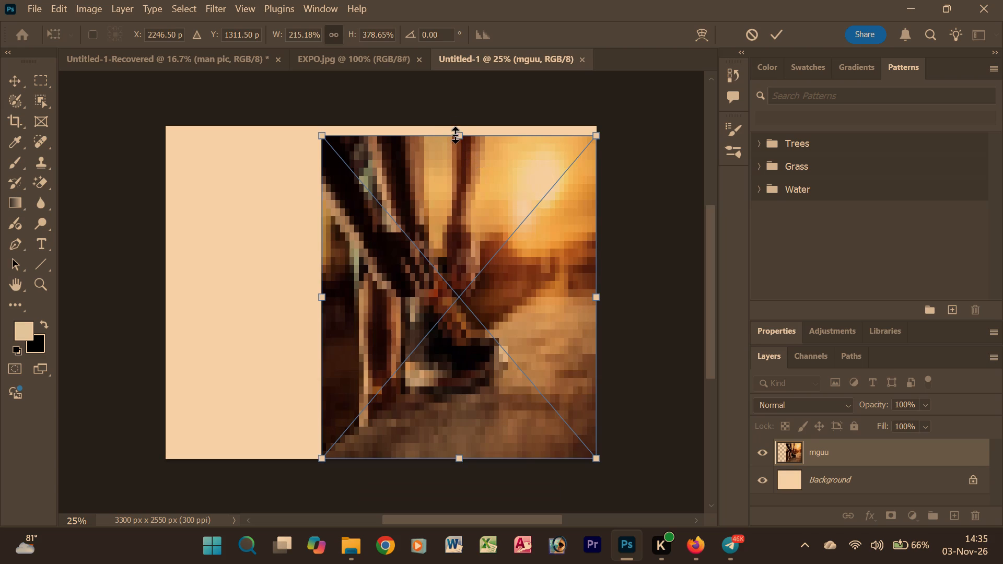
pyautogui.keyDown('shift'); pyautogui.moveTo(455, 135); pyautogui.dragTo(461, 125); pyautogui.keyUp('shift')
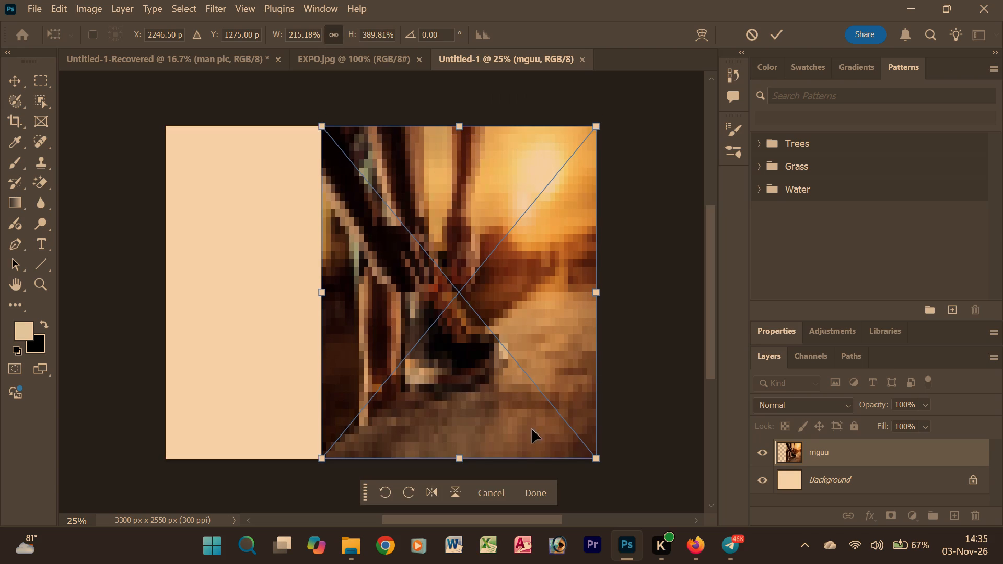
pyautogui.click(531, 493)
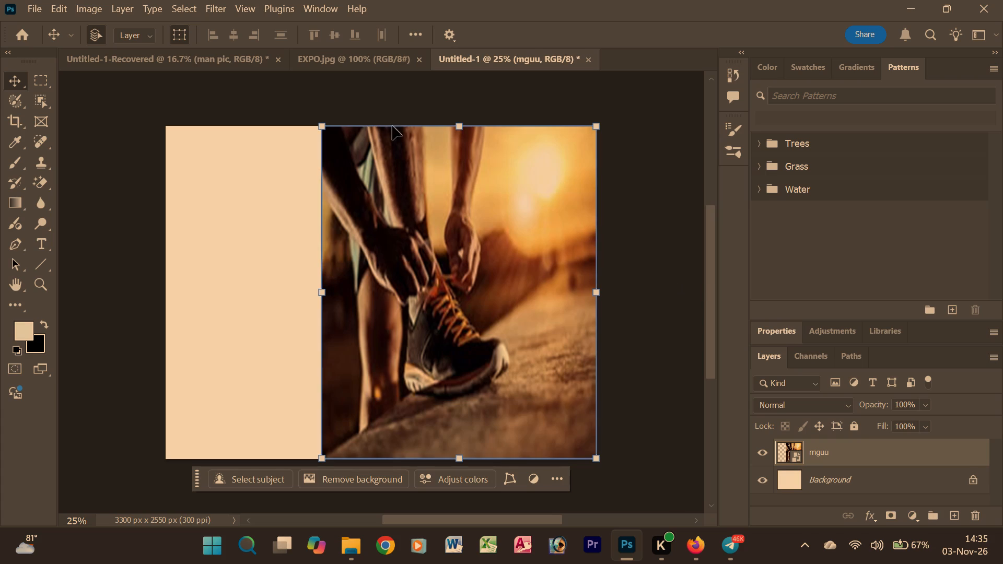
# Compare the photo placement in Untitled-1 with the EXPO.jpg reference layout.
pyautogui.click(367, 58)
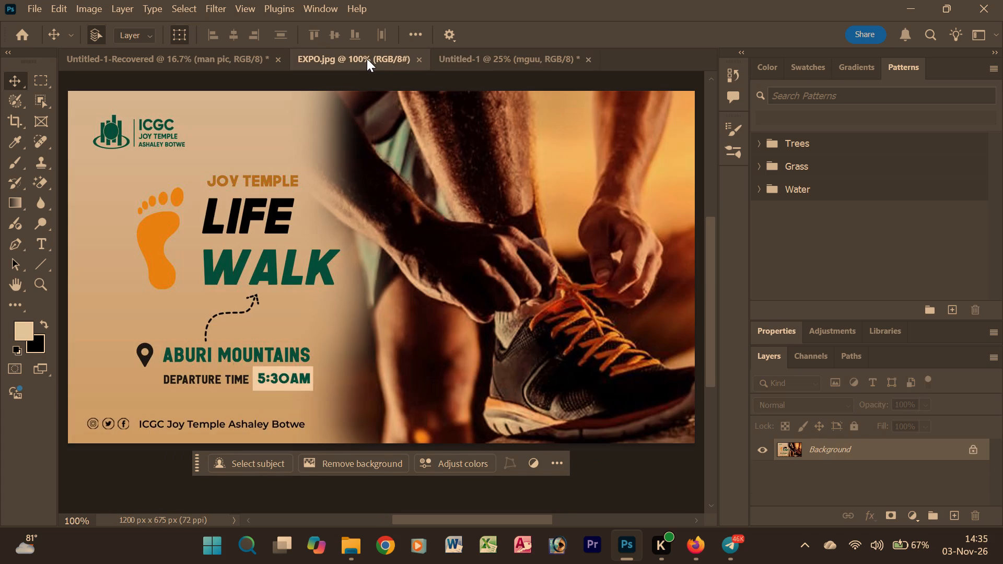
pyautogui.click(510, 66)
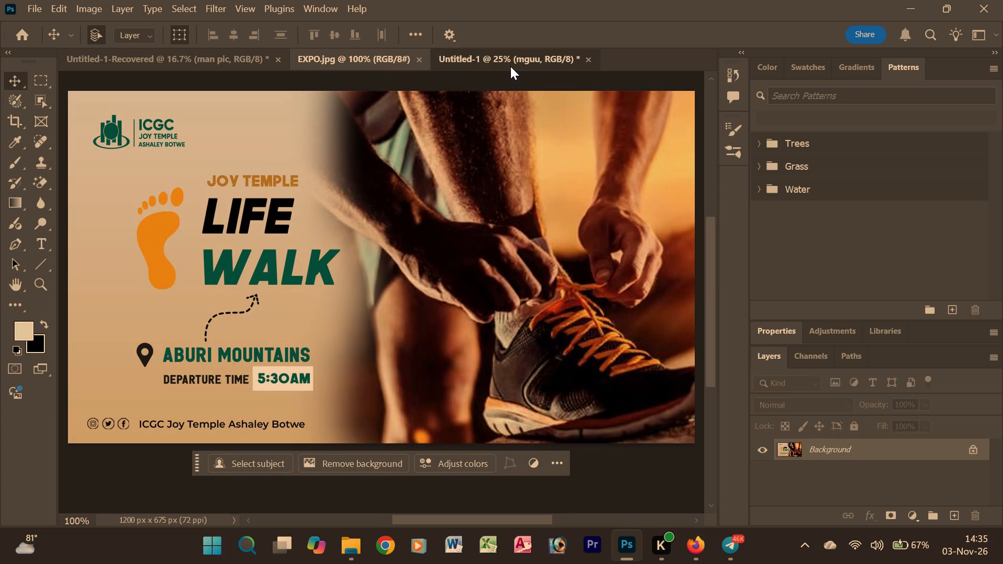
pyautogui.click(351, 61)
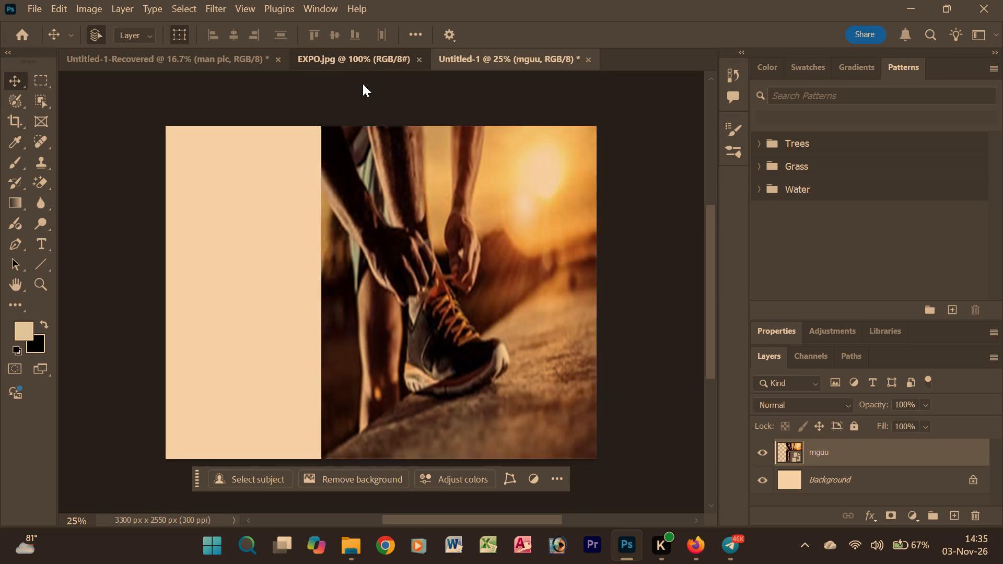
pyautogui.click(510, 61)
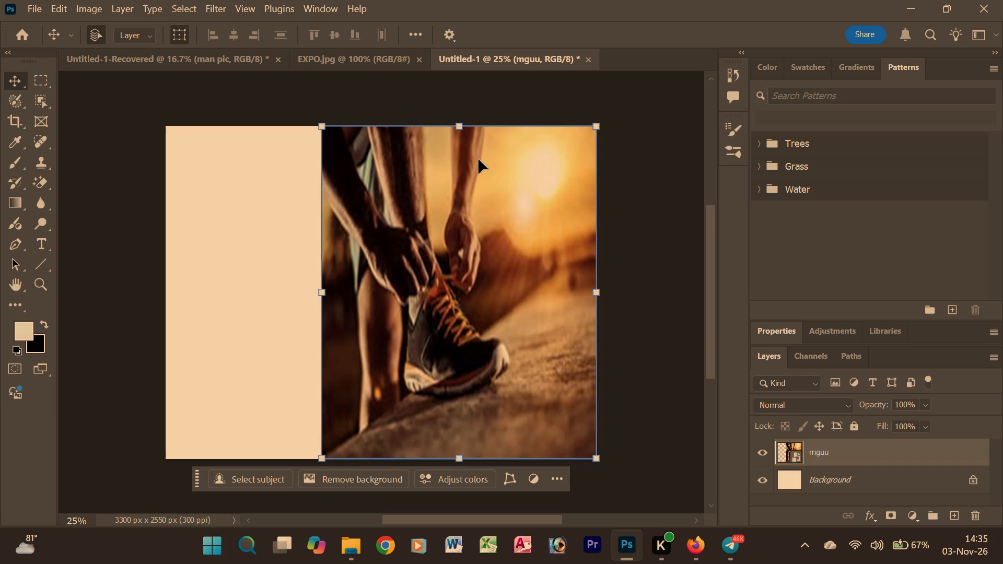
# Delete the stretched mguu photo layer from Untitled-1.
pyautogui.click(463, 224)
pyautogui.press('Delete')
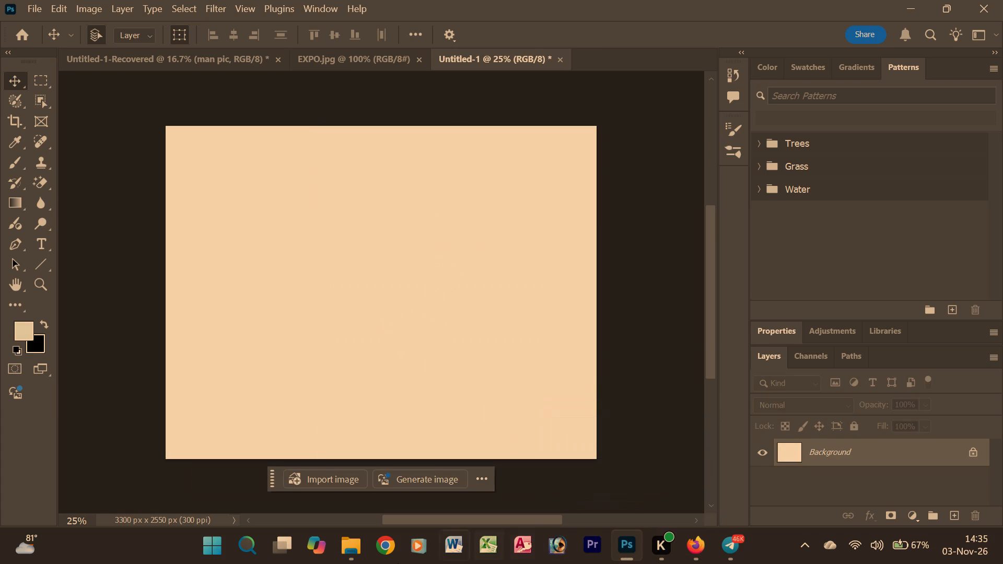
# Place the mguu photo from the shimoni walk folder onto the Untitled-1 canvas.
pyautogui.click(347, 550)
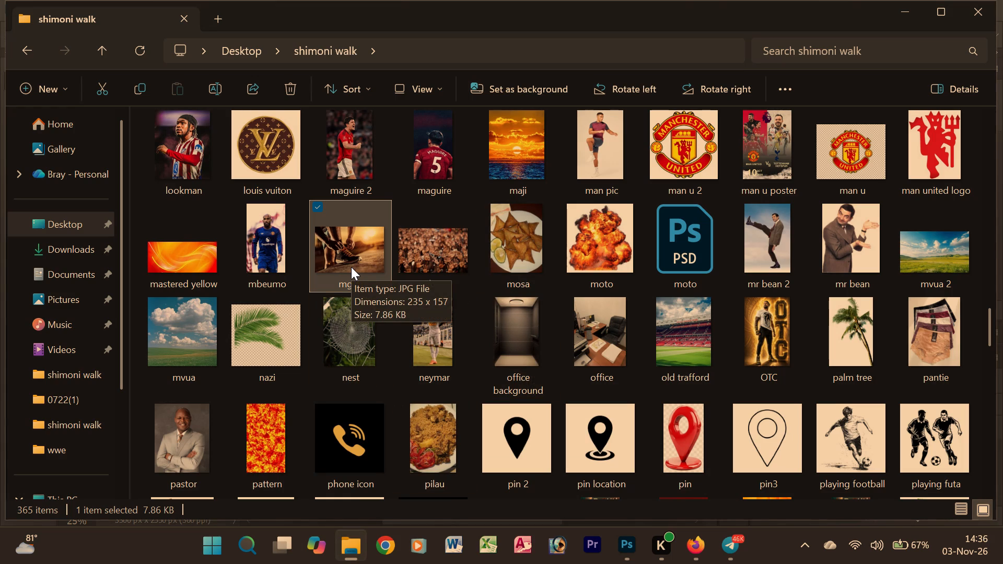
pyautogui.moveTo(355, 254); pyautogui.dragTo(633, 546)
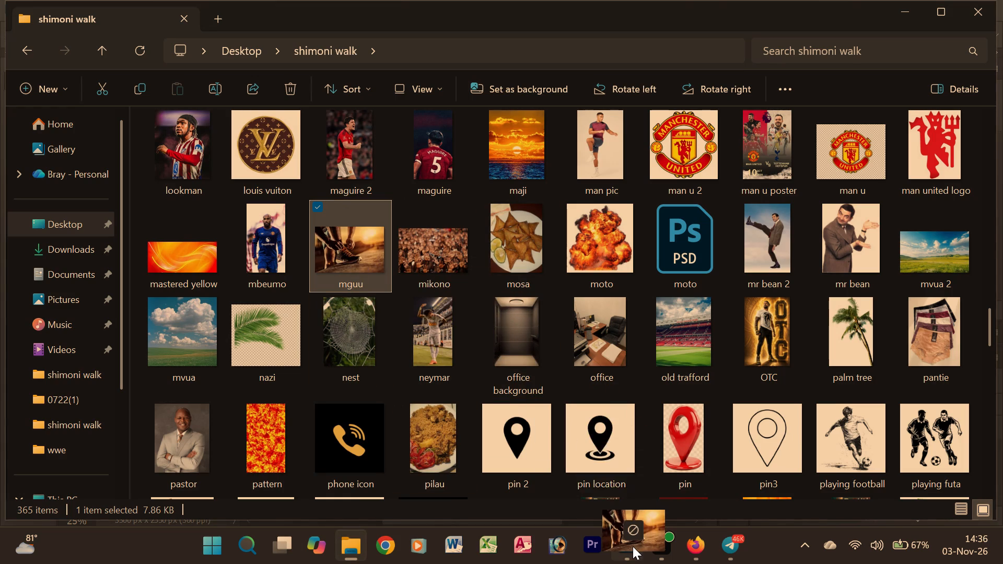
pyautogui.moveTo(633, 546); pyautogui.dragTo(492, 303)
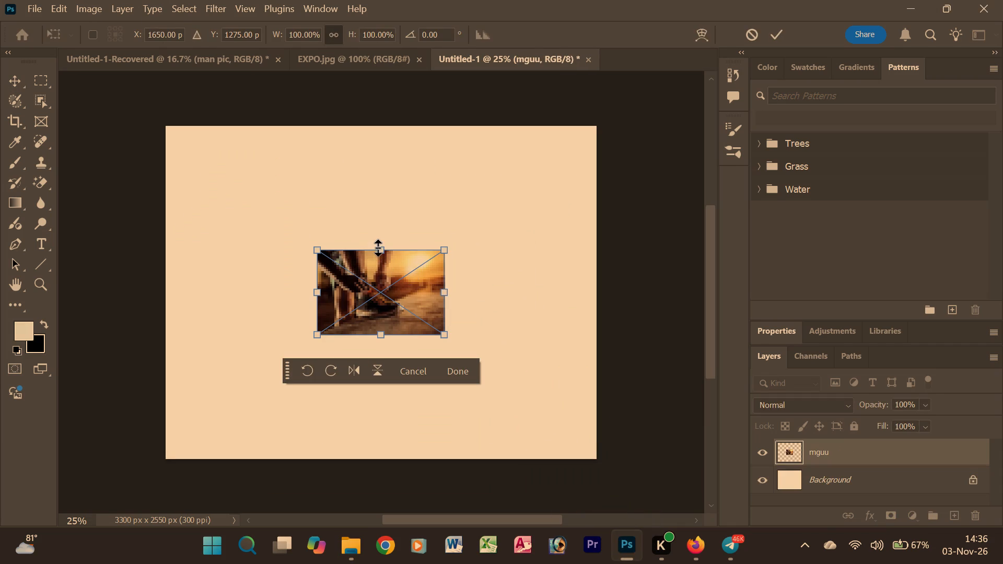
# Enlarge the mguu photo proportionally to about 252% and move it to the canvas's top edge, slightly past the right edge.
pyautogui.moveTo(378, 246); pyautogui.dragTo(397, 155)
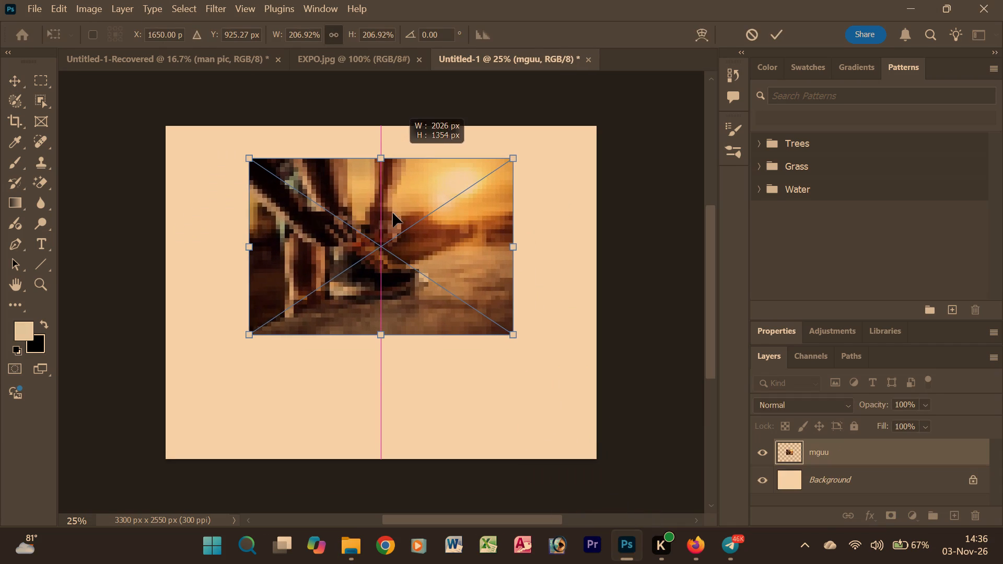
pyautogui.moveTo(382, 330); pyautogui.dragTo(392, 368)
pyautogui.moveTo(400, 292); pyautogui.dragTo(461, 299)
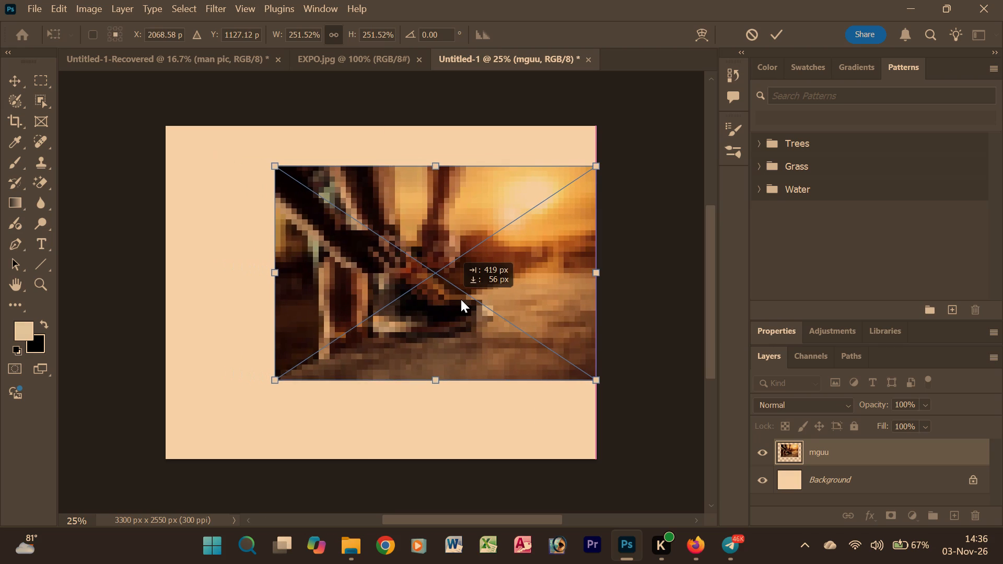
pyautogui.moveTo(461, 299); pyautogui.dragTo(463, 269)
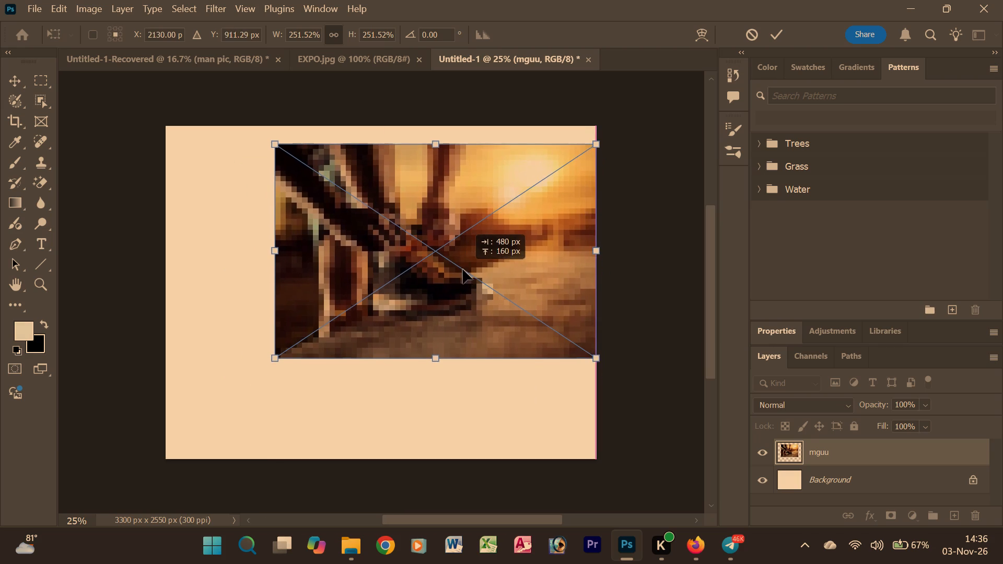
pyautogui.moveTo(463, 269); pyautogui.dragTo(465, 265)
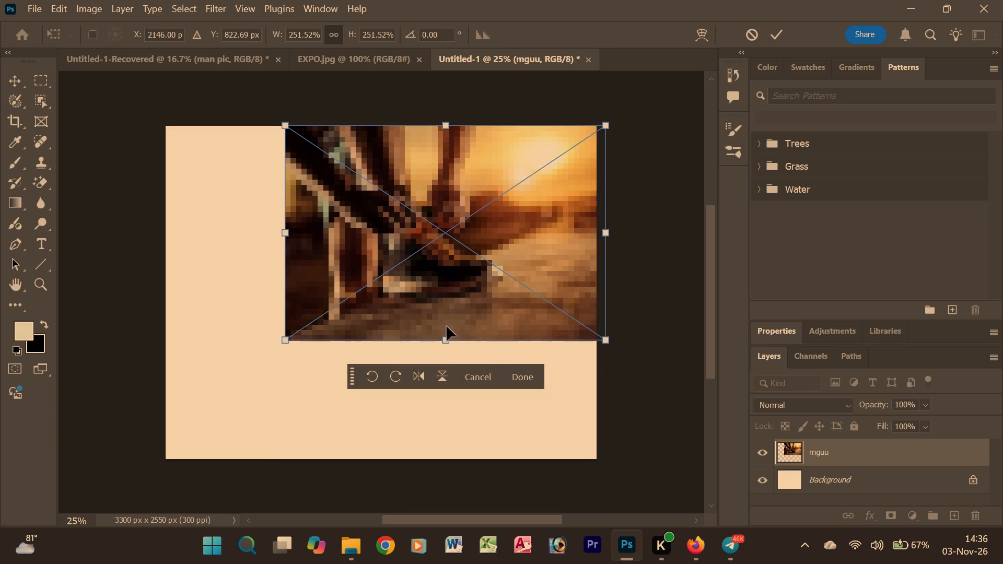
# Enlarge the mguu photo proportionally to about 309%, keep it flush with the canvas top, commit, and shift it further past the right edge.
pyautogui.moveTo(447, 339); pyautogui.dragTo(447, 343)
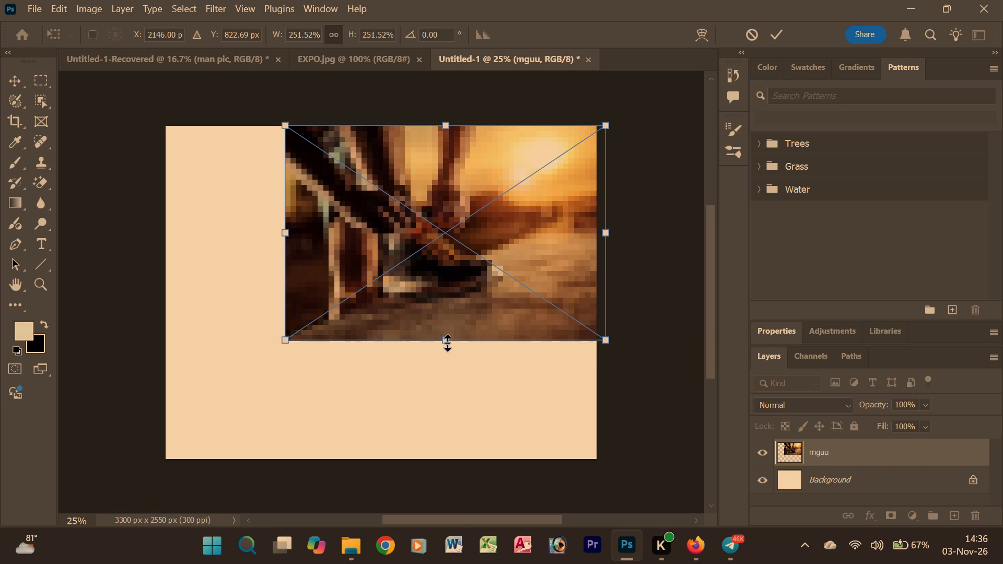
pyautogui.moveTo(447, 343); pyautogui.dragTo(452, 389)
pyautogui.moveTo(501, 295); pyautogui.dragTo(527, 344)
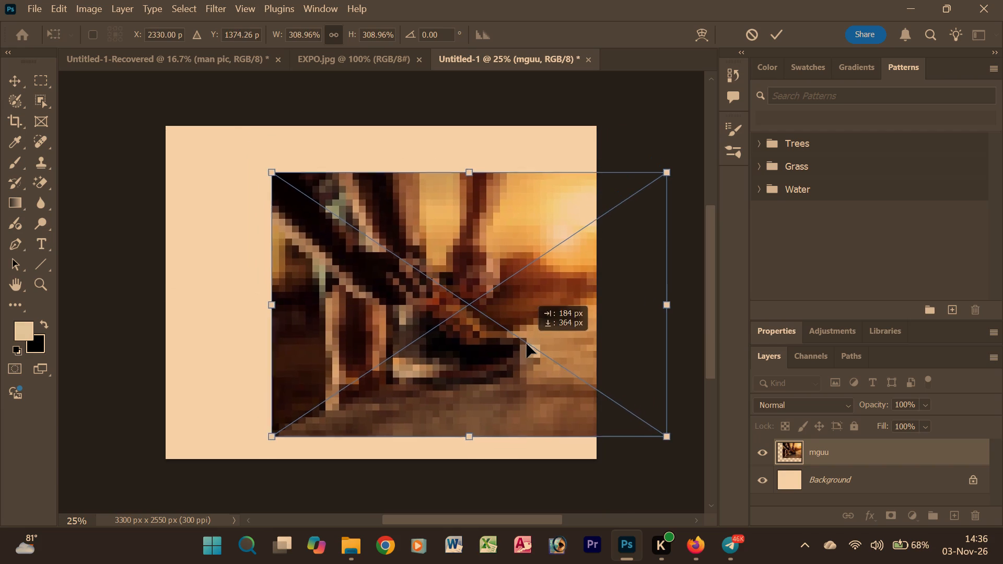
pyautogui.moveTo(527, 344); pyautogui.dragTo(536, 297)
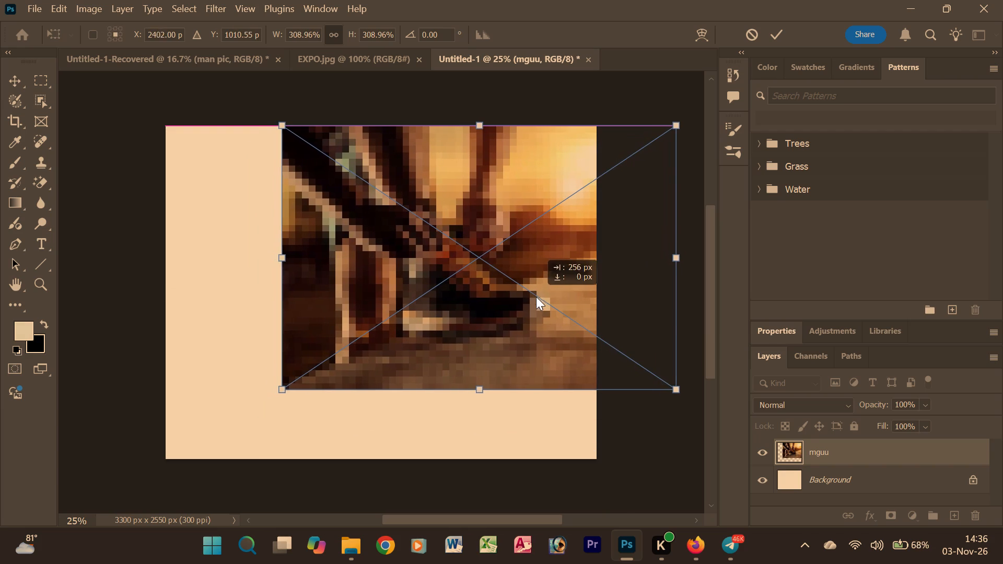
pyautogui.moveTo(536, 297); pyautogui.dragTo(545, 297)
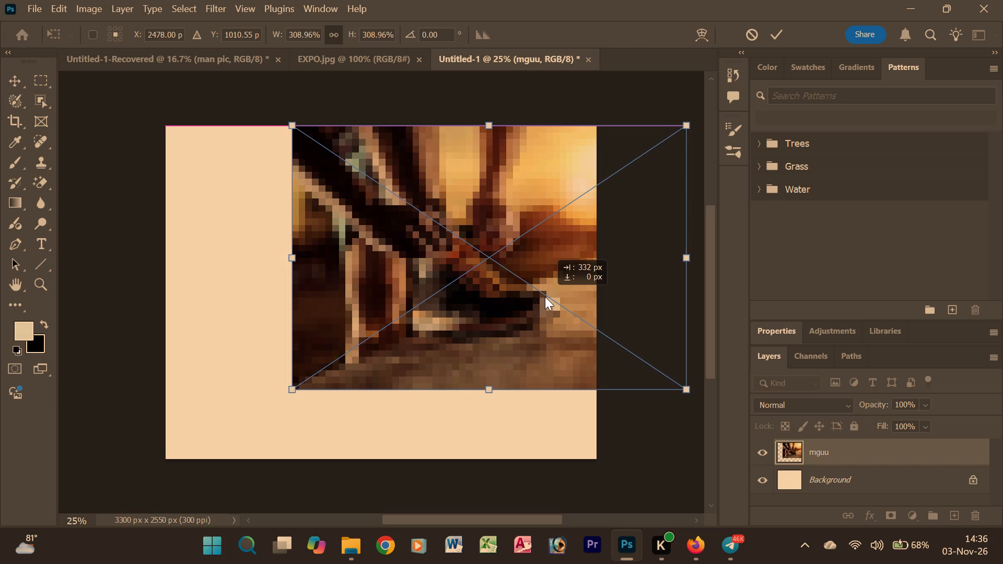
pyautogui.moveTo(545, 297); pyautogui.dragTo(545, 297)
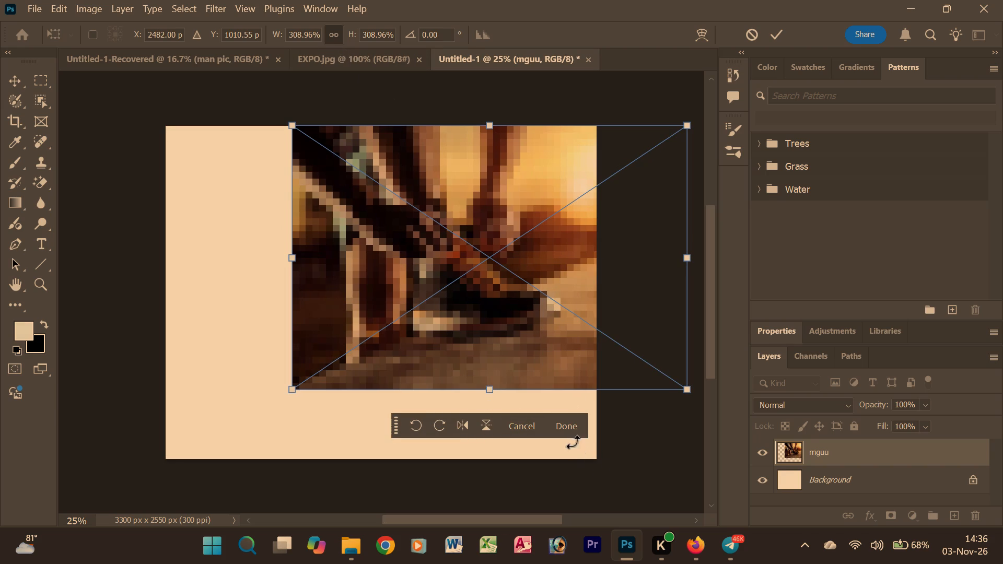
pyautogui.click(571, 420)
pyautogui.click(644, 431)
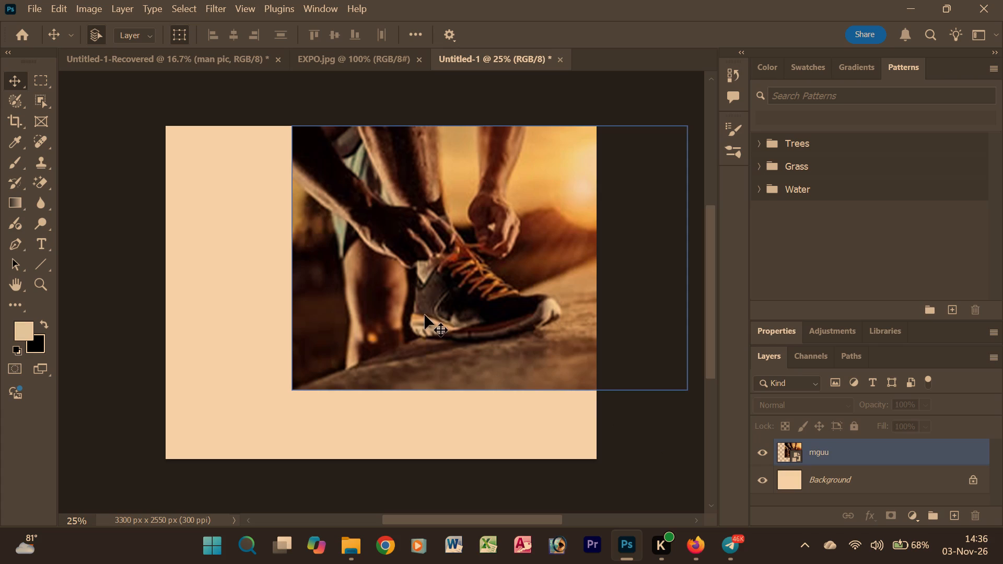
pyautogui.moveTo(426, 307); pyautogui.dragTo(458, 301)
pyautogui.click(654, 472)
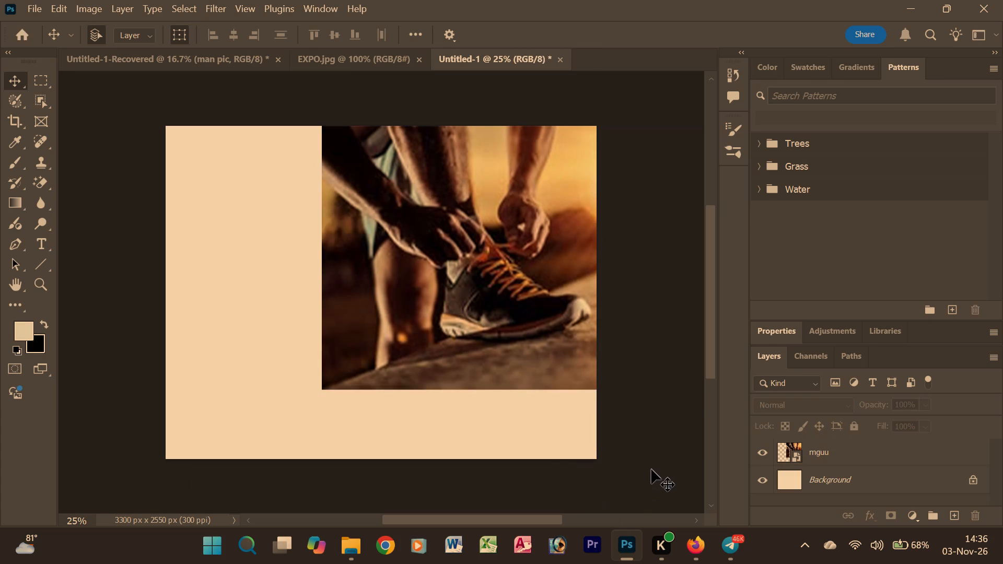
# Compare the mguu photo's crop and size in Untitled-1 with the EXPO.jpg reference layout.
pyautogui.click(344, 56)
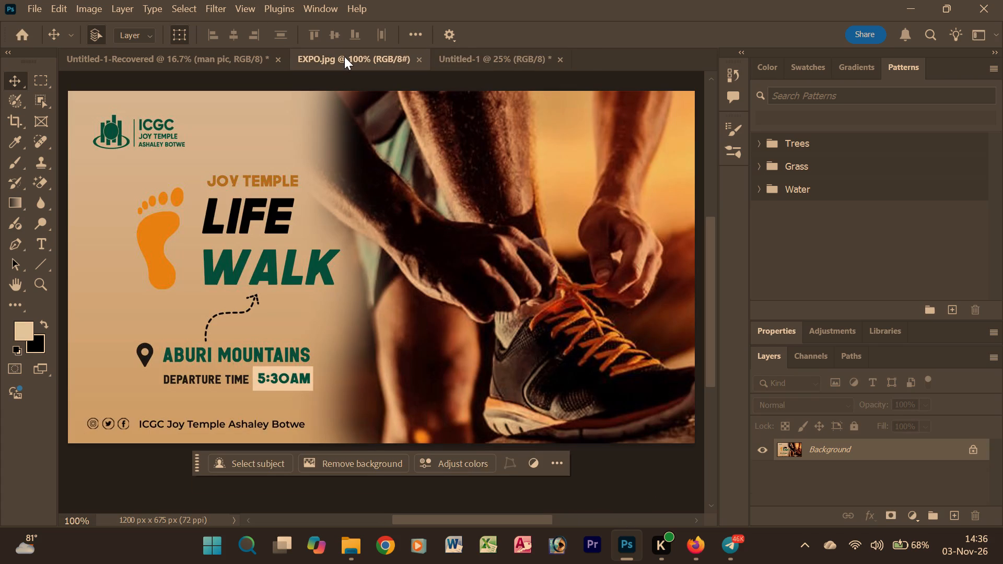
pyautogui.click(344, 56)
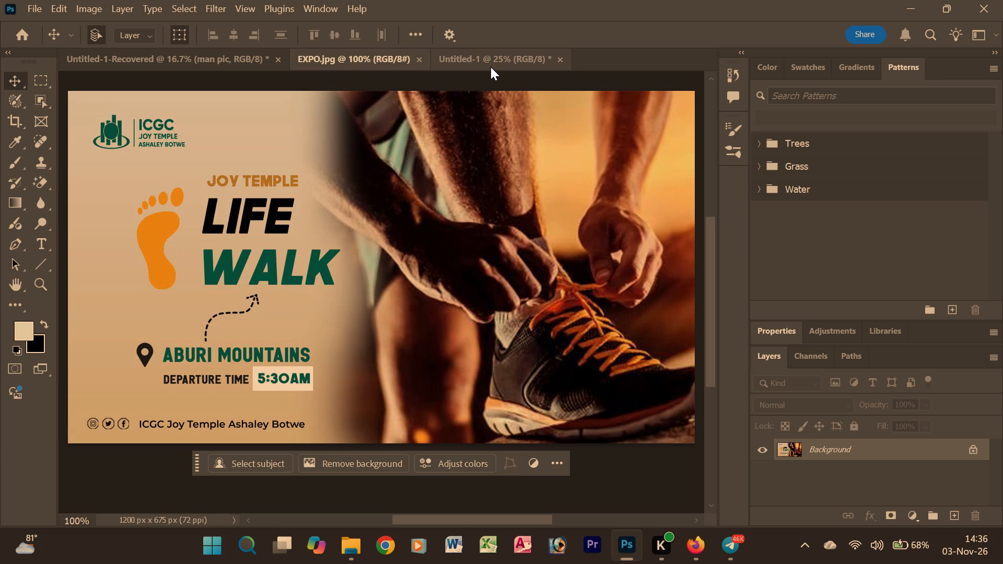
pyautogui.click(491, 66)
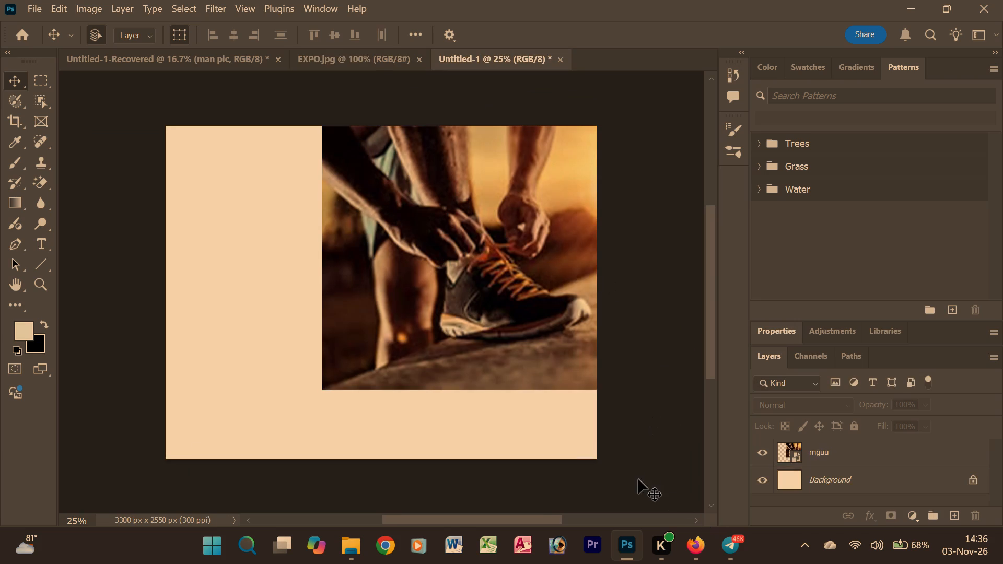
pyautogui.click(655, 466)
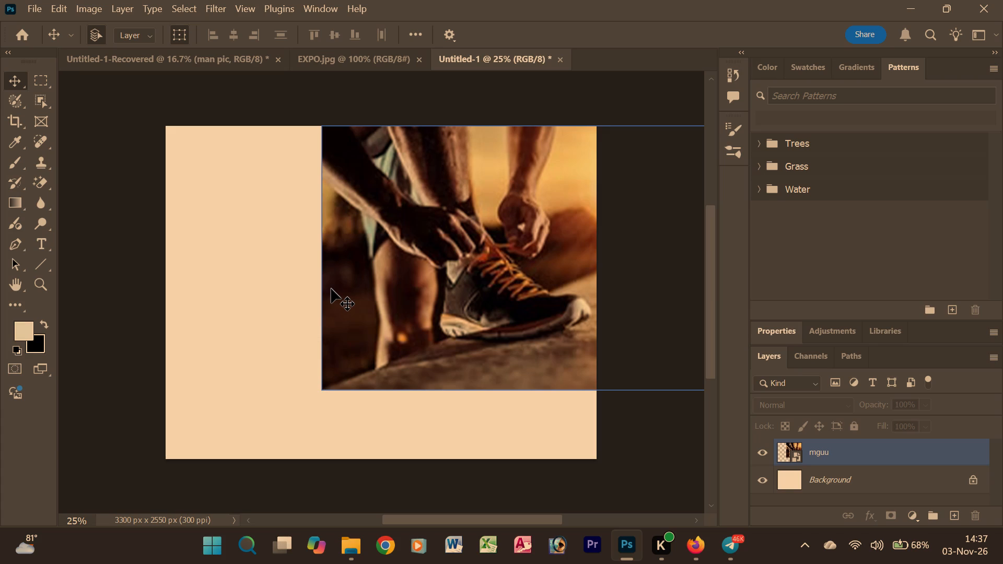
# Enlarge the mguu photo proportionally to about 390% so it spans the full canvas height, and commit the transform.
pyautogui.click(435, 292)
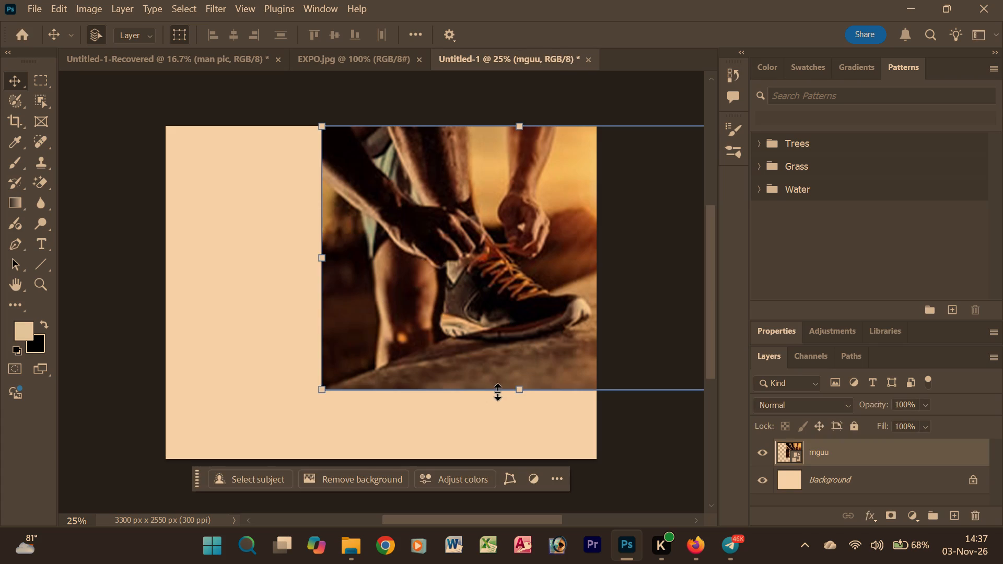
pyautogui.moveTo(520, 390); pyautogui.dragTo(522, 415)
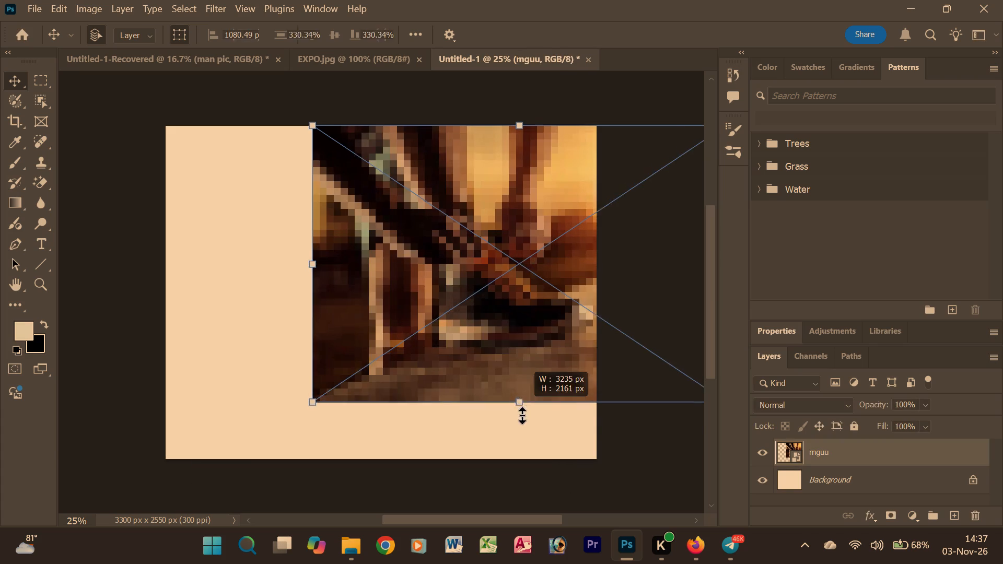
pyautogui.moveTo(522, 415); pyautogui.dragTo(525, 467)
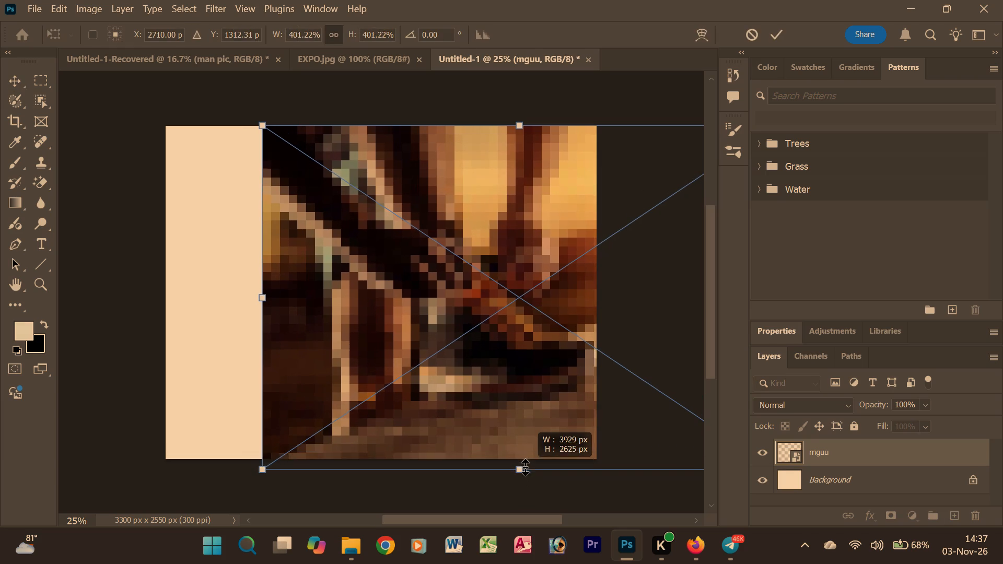
pyautogui.moveTo(525, 467); pyautogui.dragTo(522, 459)
pyautogui.click(593, 493)
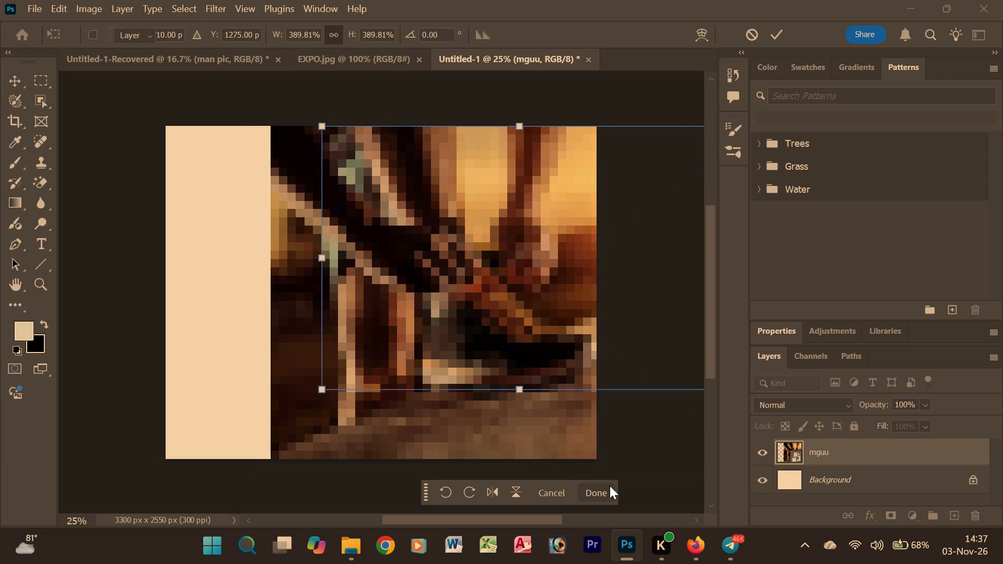
# Move the mguu photo about 248 px to the left, keeping it aligned with the canvas's top and bottom, and deselect it.
pyautogui.moveTo(424, 343); pyautogui.dragTo(421, 343)
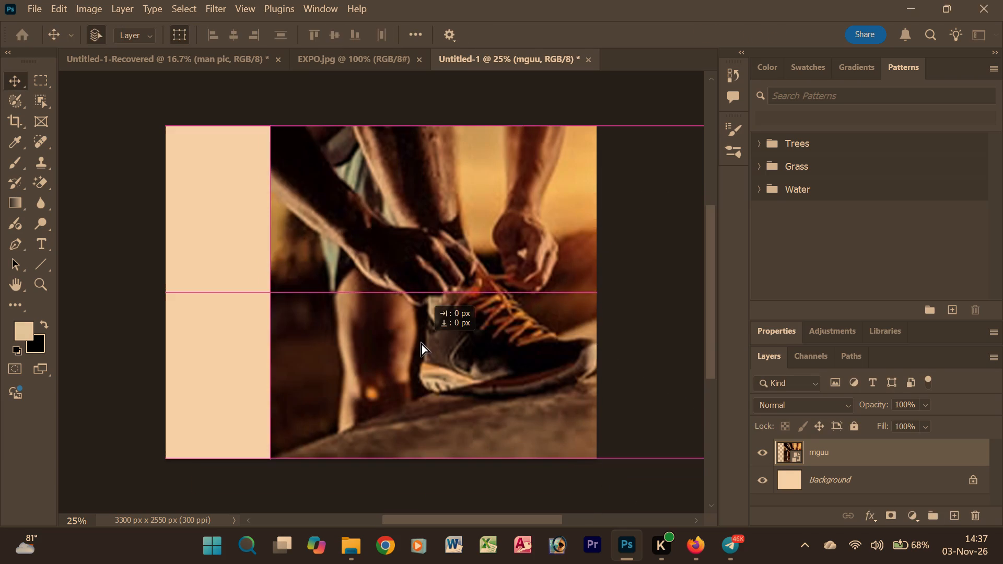
pyautogui.moveTo(421, 343); pyautogui.dragTo(391, 345)
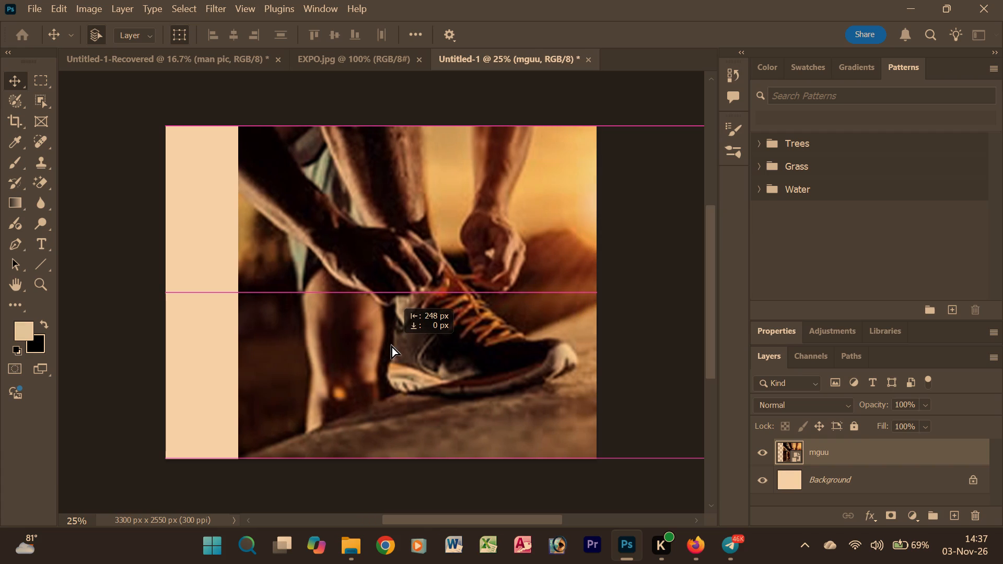
pyautogui.moveTo(391, 345); pyautogui.dragTo(392, 345)
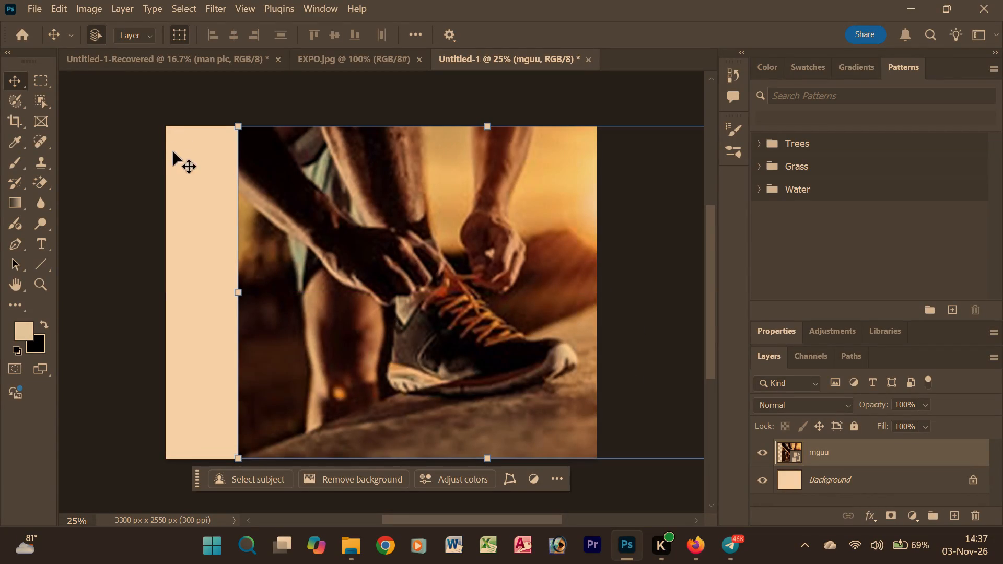
pyautogui.click(99, 88)
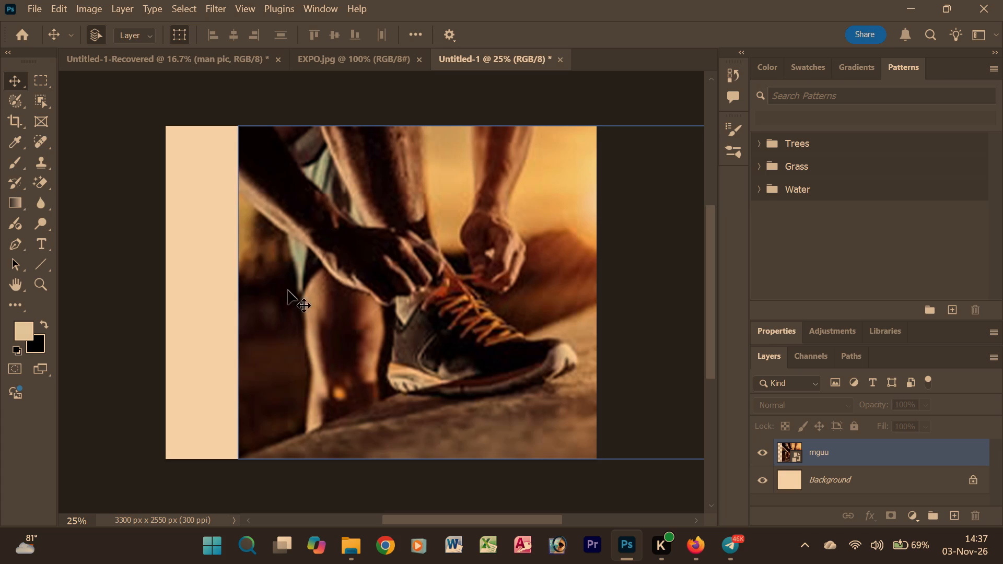
pyautogui.click(183, 198)
# Check the repositioned photo in Untitled-1 against the EXPO.jpg reference layout.
pyautogui.click(356, 58)
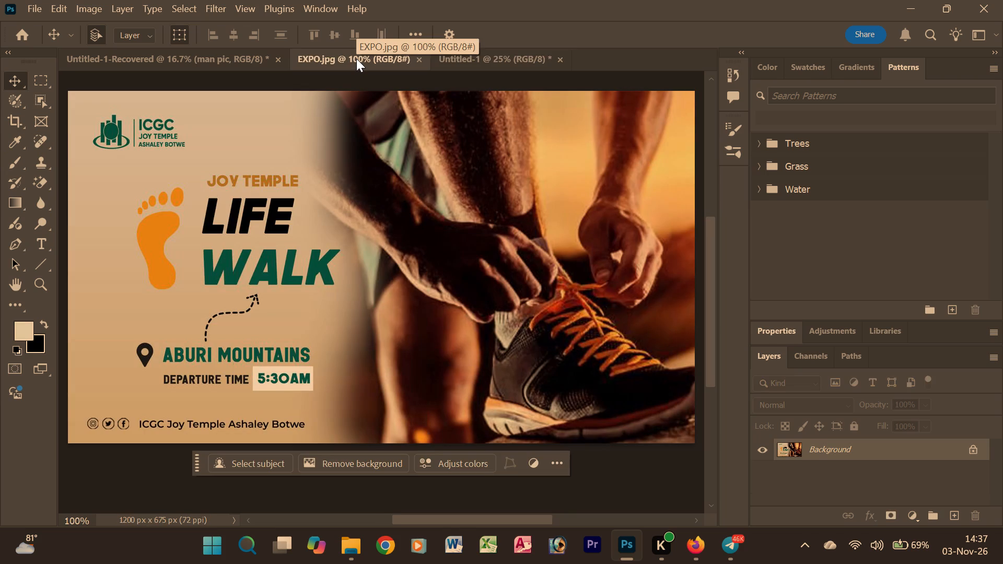
pyautogui.click(462, 56)
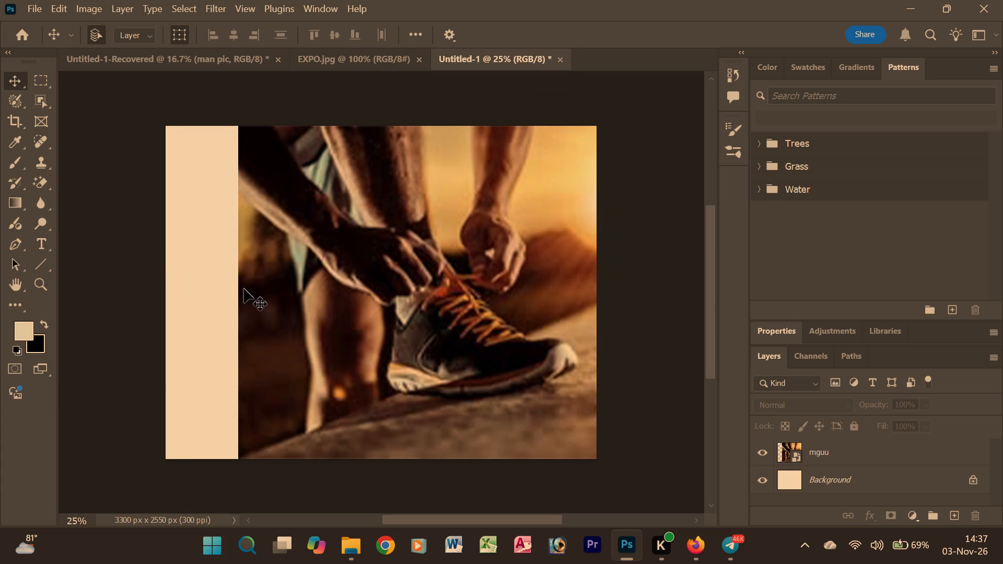
# Shift the mguu photo right to X 2568 px at about 390% scale, spanning the full canvas height, and commit the transform.
pyautogui.click(306, 321)
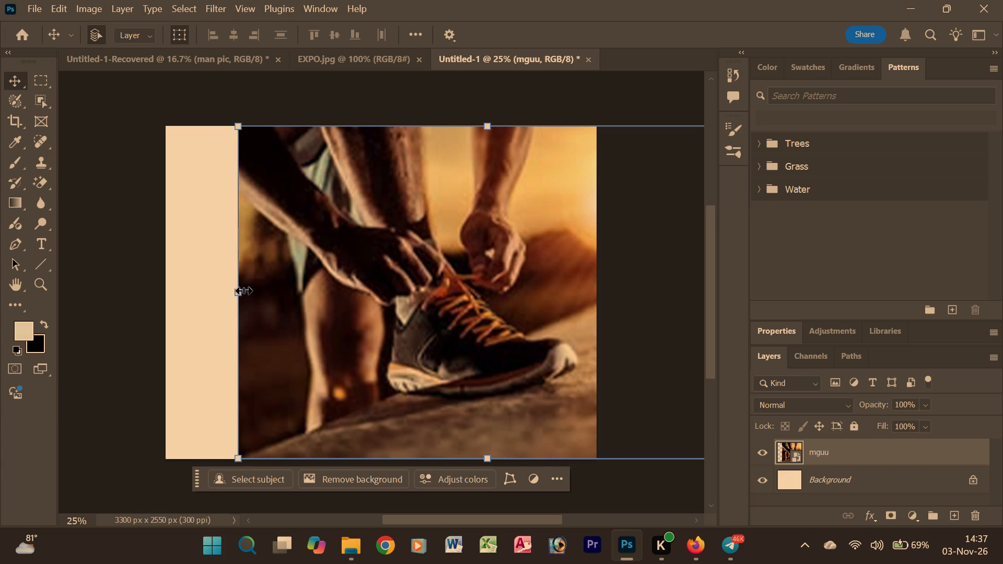
pyautogui.moveTo(238, 293); pyautogui.dragTo(243, 298)
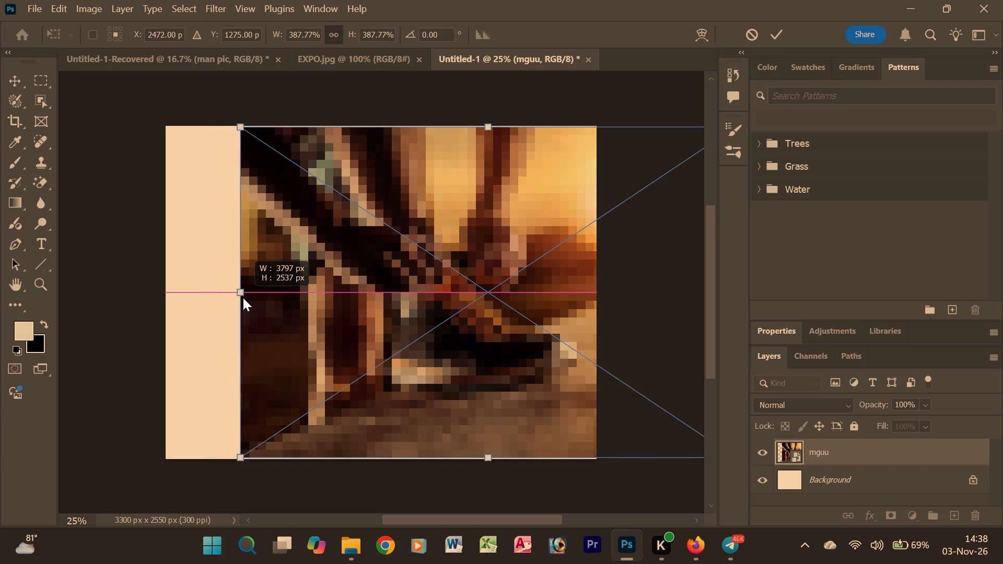
pyautogui.moveTo(243, 298); pyautogui.dragTo(248, 290)
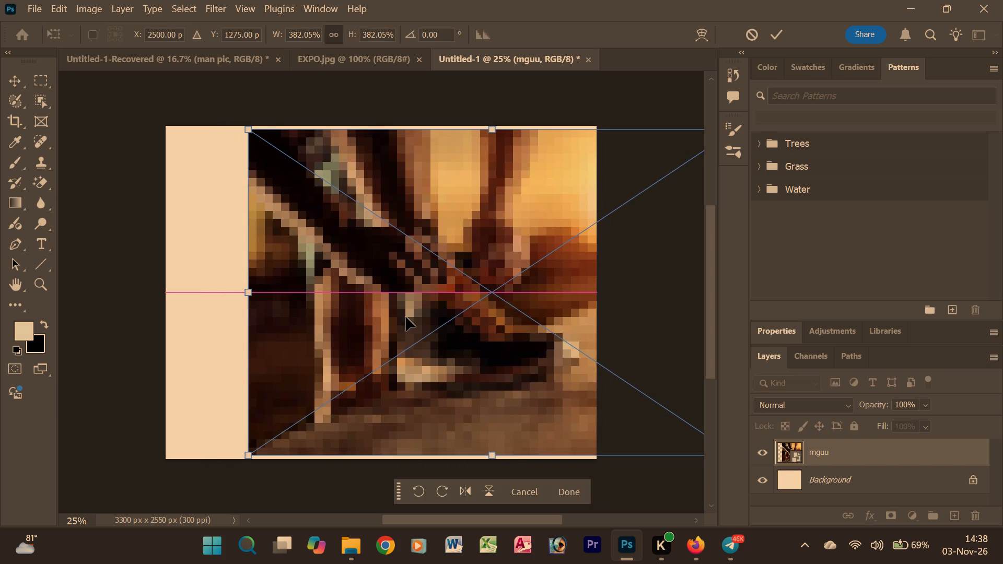
pyautogui.moveTo(411, 317); pyautogui.dragTo(419, 310)
pyautogui.click(499, 454)
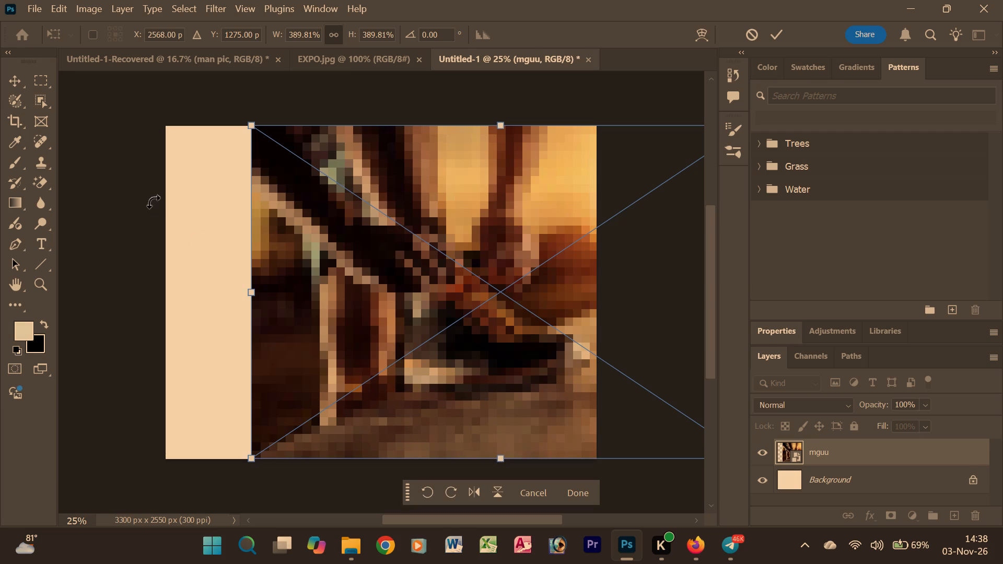
pyautogui.click(585, 495)
pyautogui.click(636, 486)
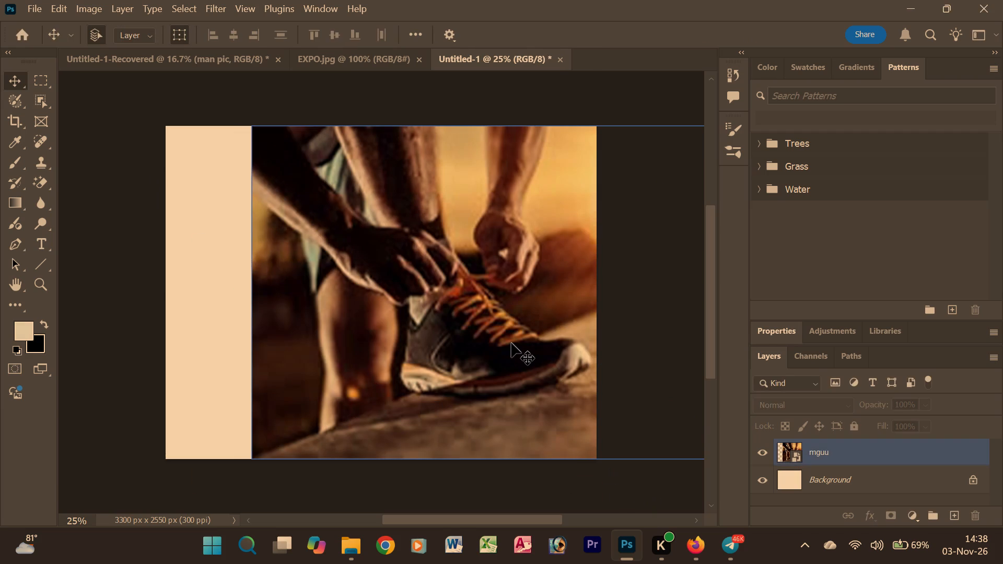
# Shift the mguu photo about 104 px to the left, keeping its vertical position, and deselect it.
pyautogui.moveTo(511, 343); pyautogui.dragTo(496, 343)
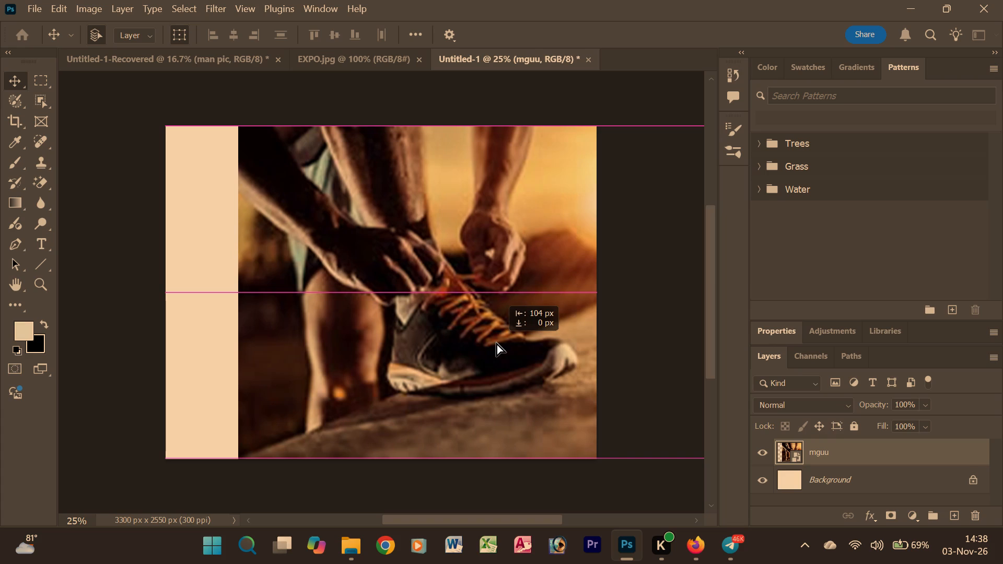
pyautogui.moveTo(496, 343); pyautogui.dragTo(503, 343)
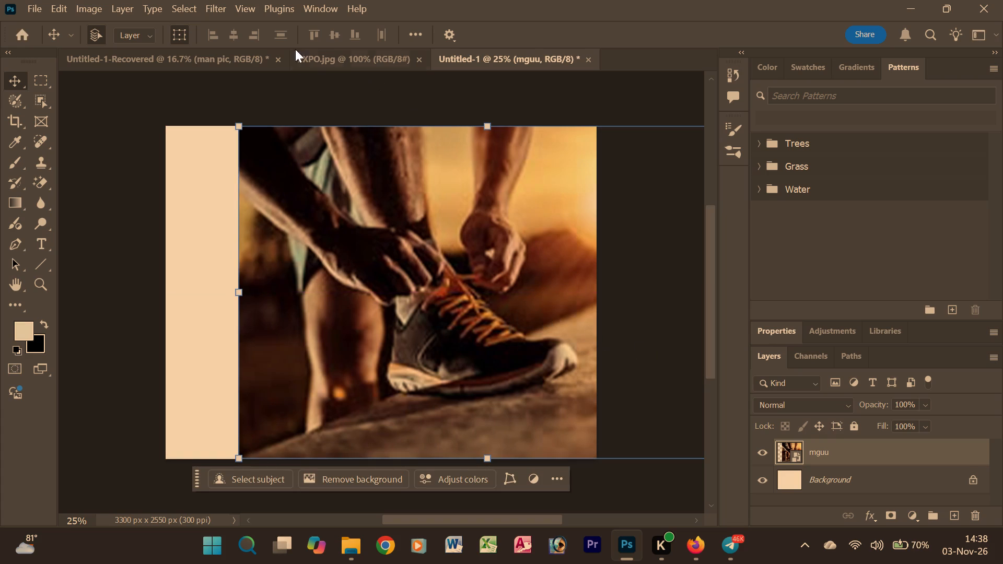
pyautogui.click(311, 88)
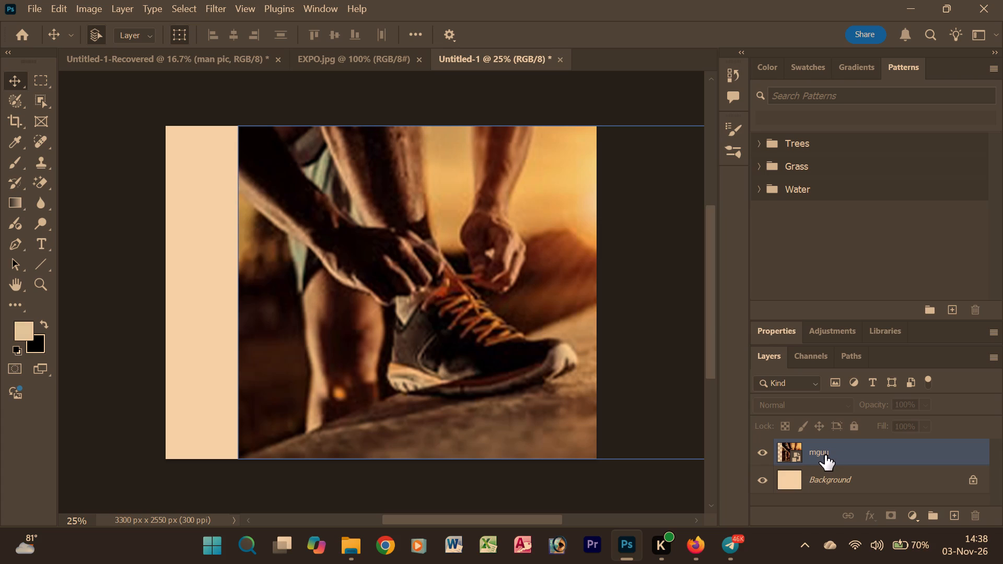
# Delete the mguu photo layer from Untitled-1.
pyautogui.click(348, 257)
pyautogui.press('Delete')
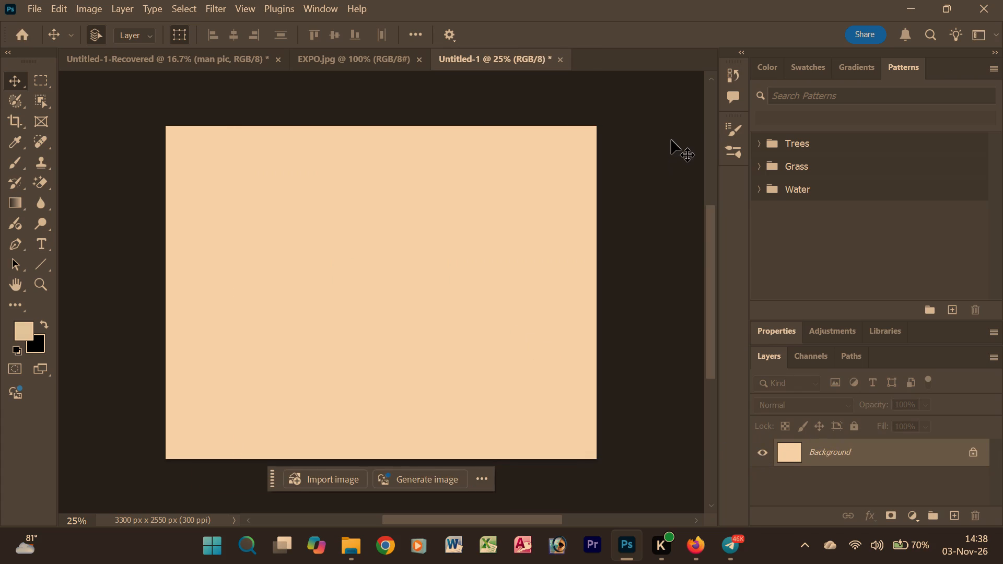
# Draw a nearly horizontal linear gradient fill from black just left of the canvas centre to a pale tone at the left edge.
pyautogui.click(844, 67)
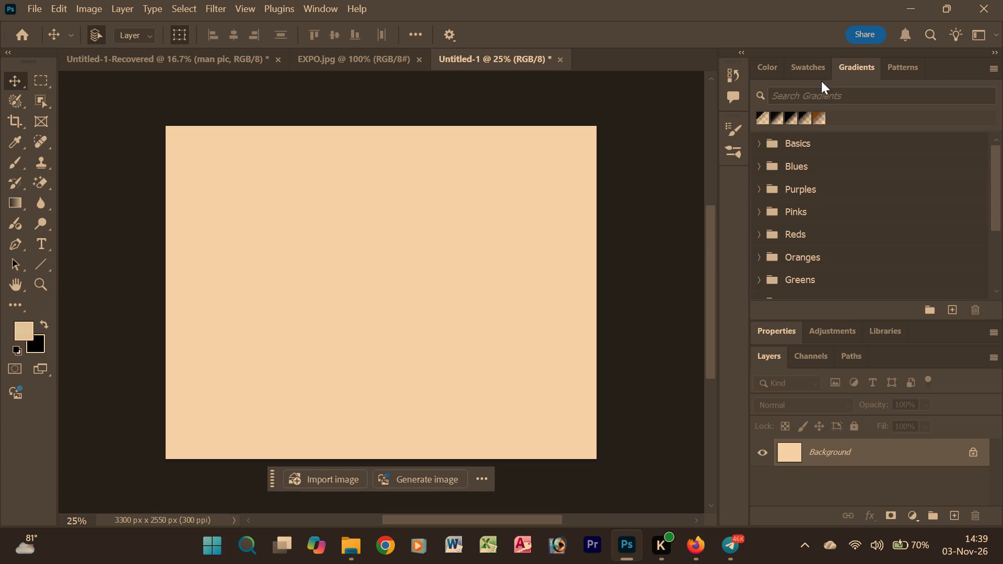
pyautogui.click(861, 68)
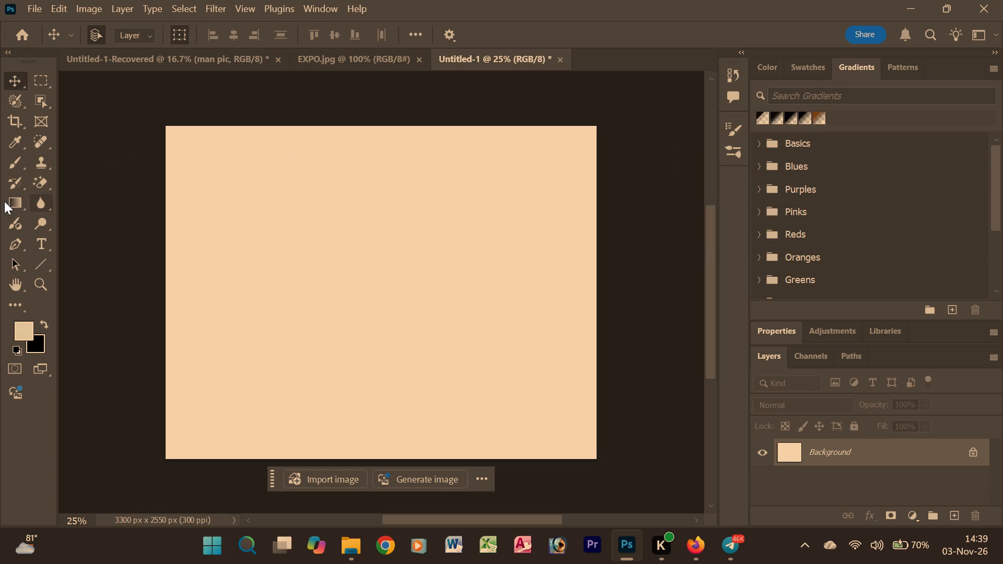
pyautogui.click(8, 204)
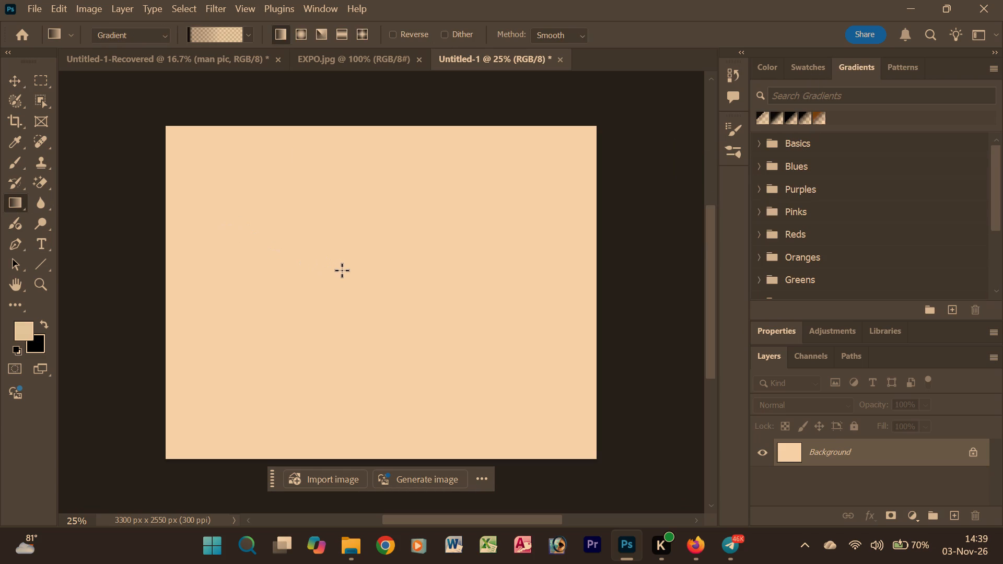
pyautogui.moveTo(344, 272); pyautogui.dragTo(373, 272)
pyautogui.moveTo(373, 272); pyautogui.dragTo(261, 288)
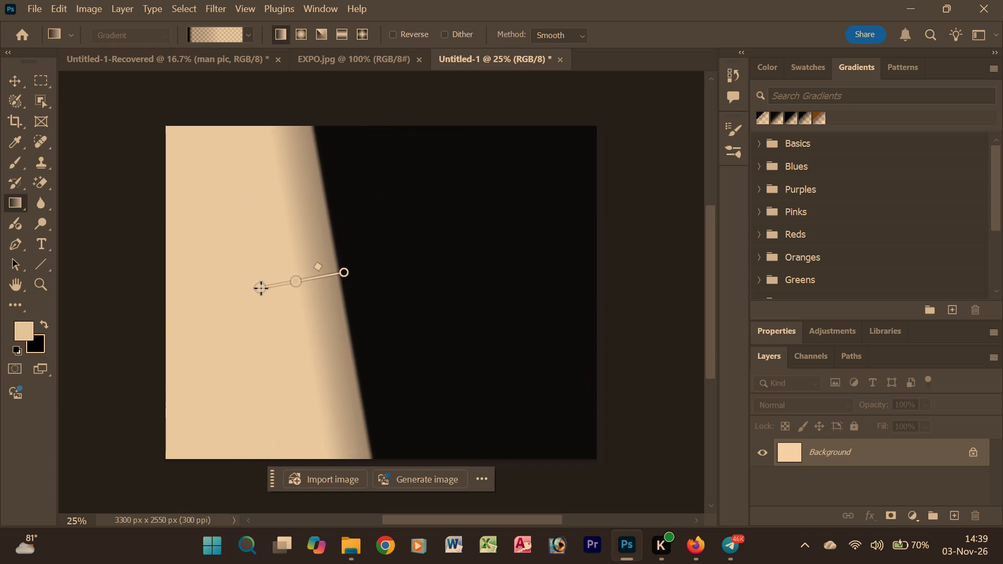
pyautogui.moveTo(261, 288); pyautogui.dragTo(186, 262)
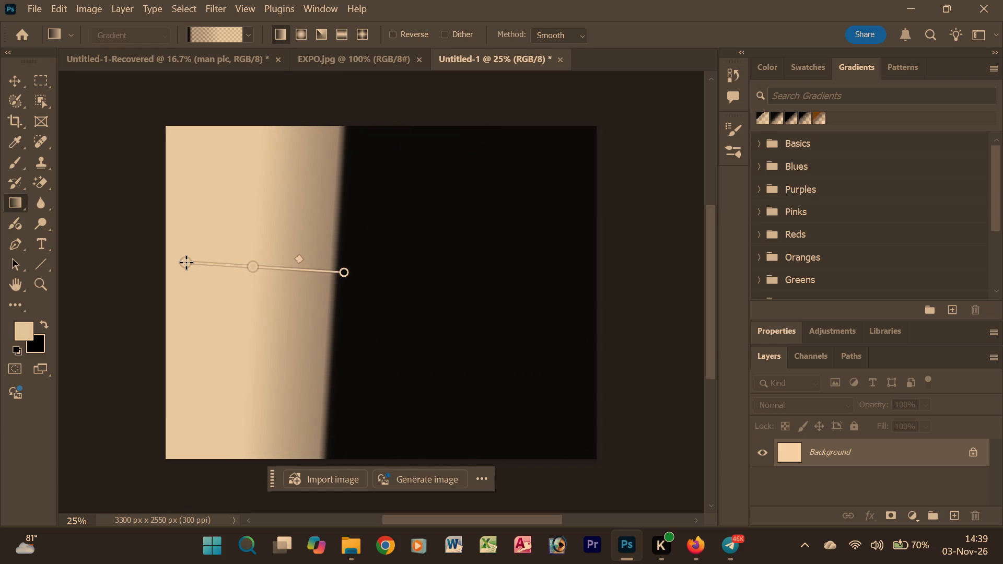
pyautogui.moveTo(186, 262); pyautogui.dragTo(172, 276)
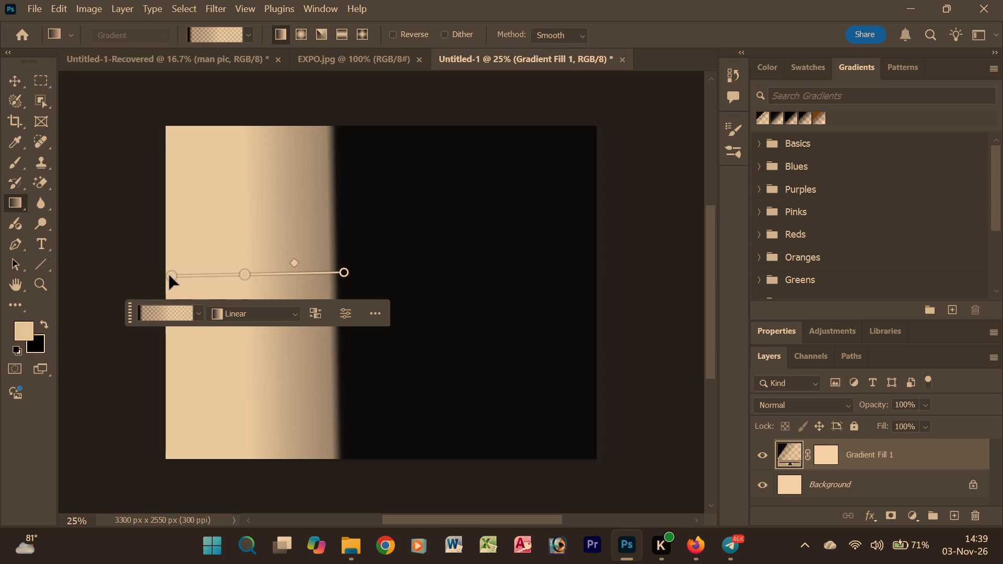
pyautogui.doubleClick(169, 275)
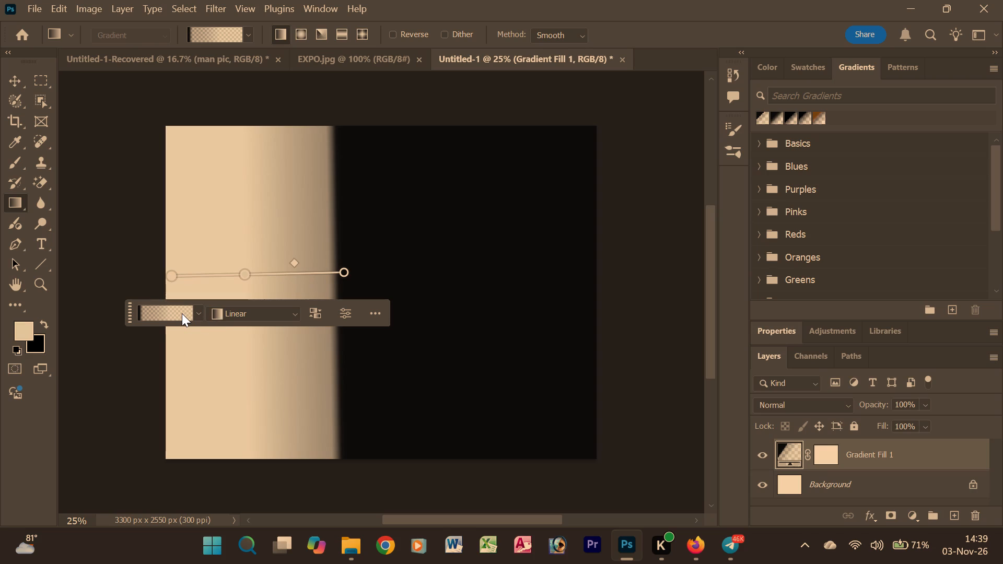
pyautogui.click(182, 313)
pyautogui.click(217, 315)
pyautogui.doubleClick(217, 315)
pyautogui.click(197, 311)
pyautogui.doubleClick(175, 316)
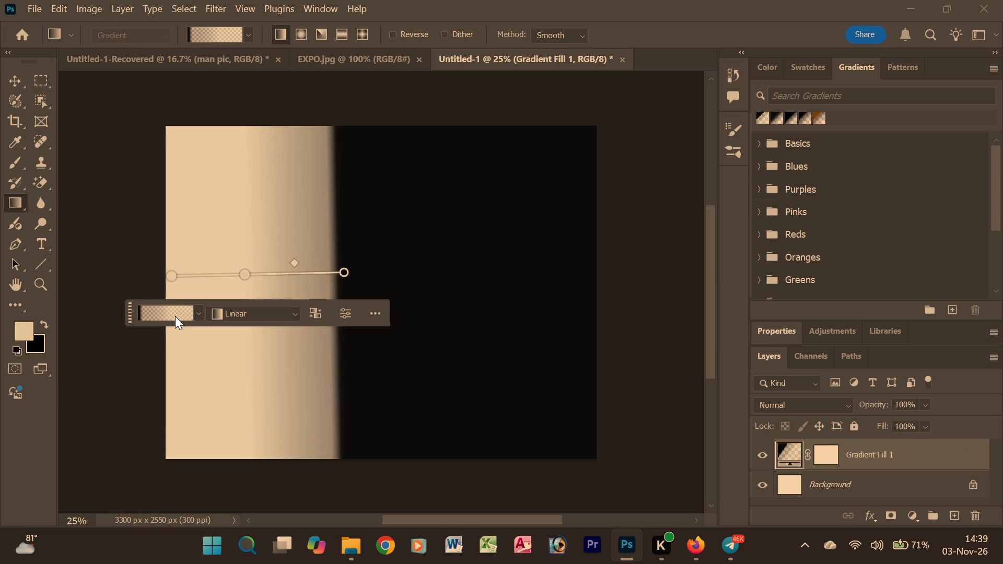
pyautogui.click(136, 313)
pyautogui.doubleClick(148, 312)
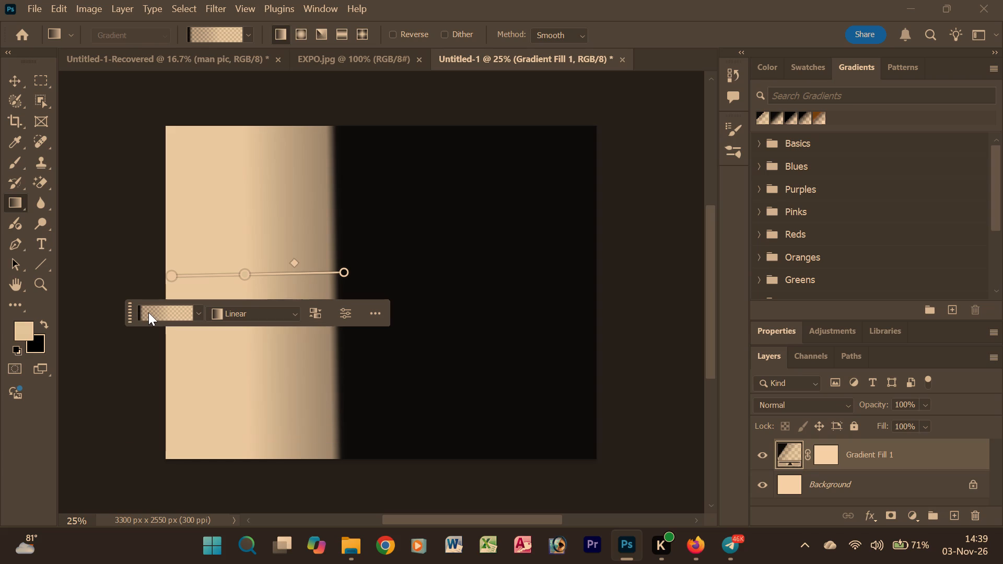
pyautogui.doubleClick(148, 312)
# Set the gradient's middle colour stop to orange-brown #bf7322.
pyautogui.doubleClick(247, 274)
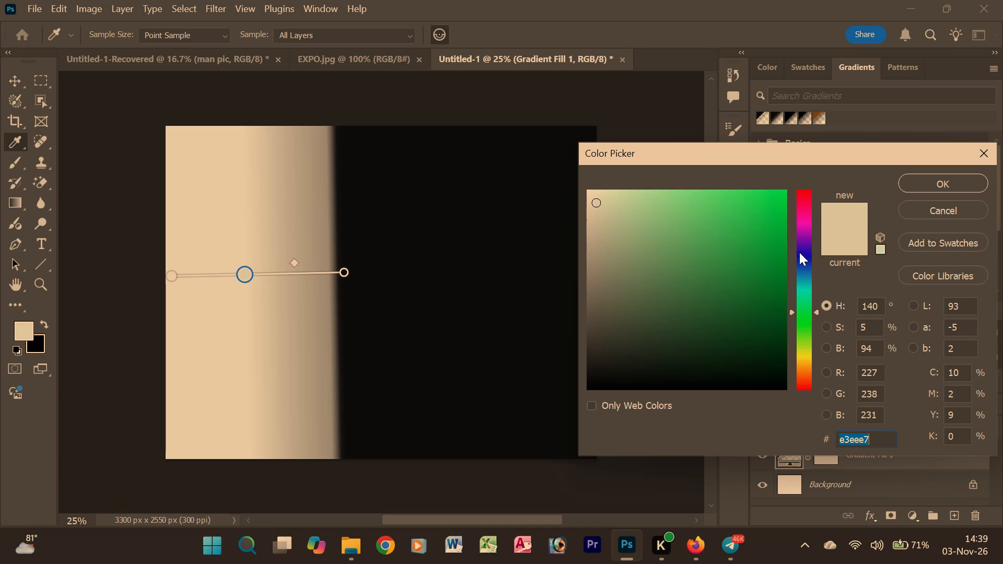
pyautogui.click(799, 372)
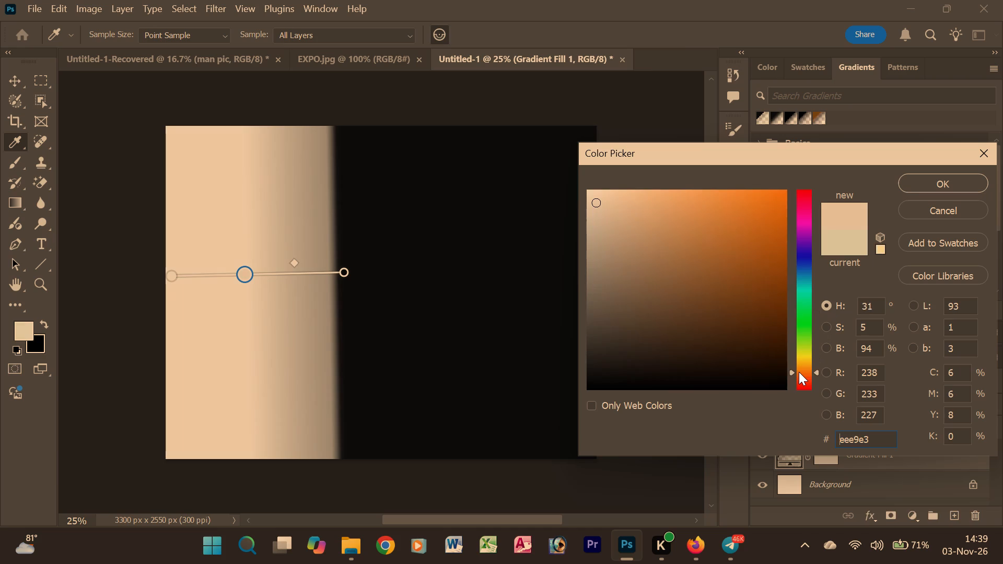
pyautogui.click(711, 230)
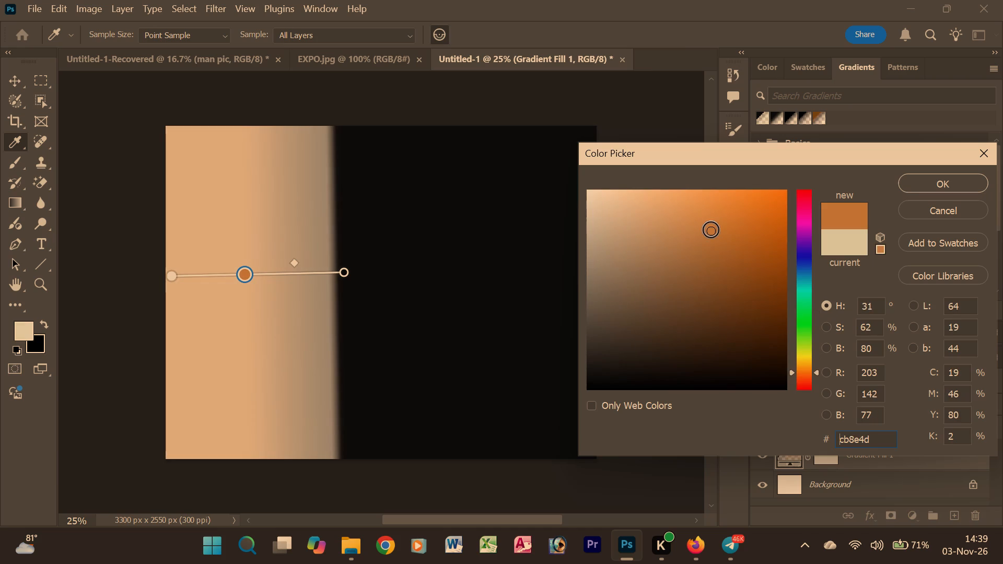
pyautogui.click(730, 229)
pyautogui.click(746, 237)
pyautogui.doubleClick(755, 243)
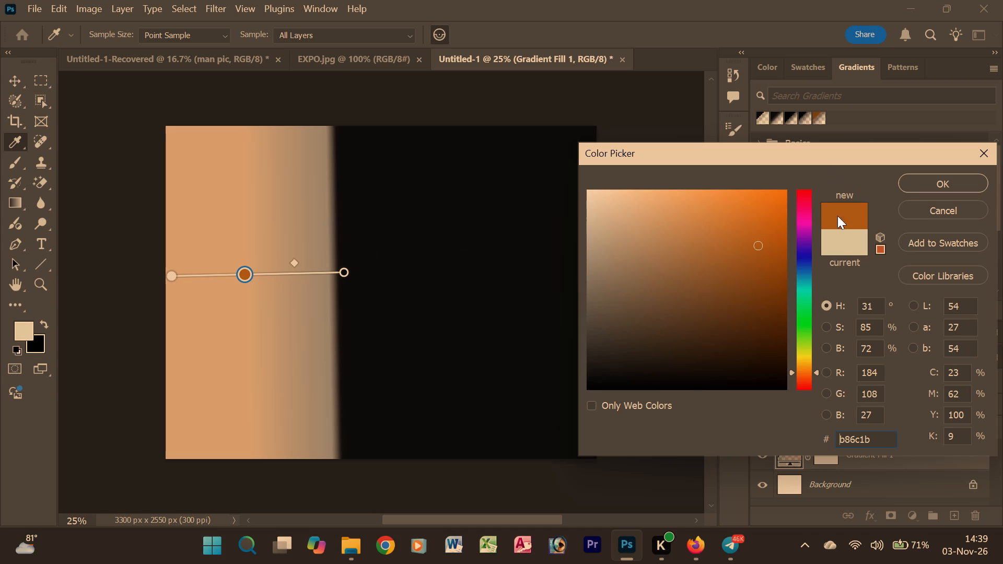
pyautogui.click(772, 221)
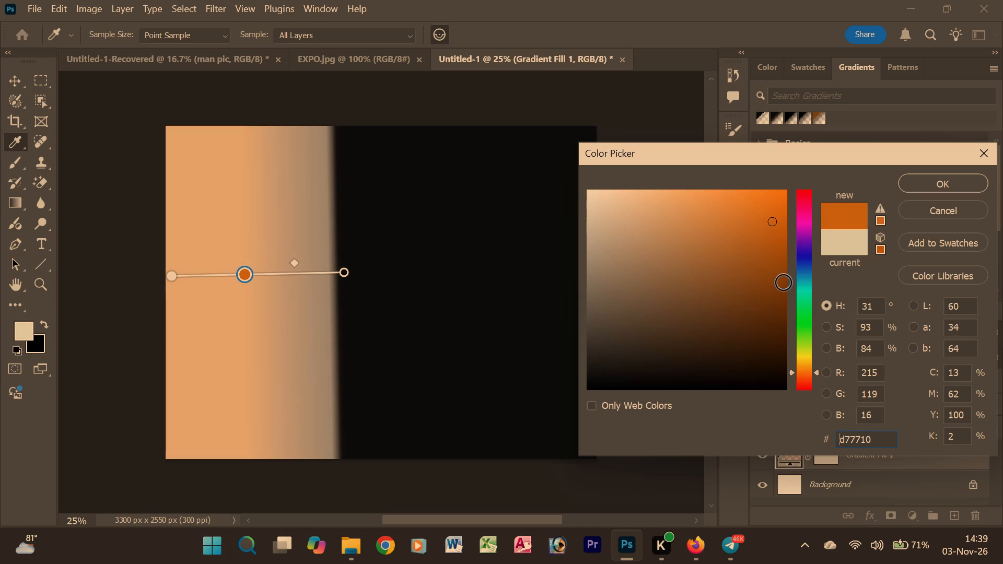
pyautogui.click(782, 285)
pyautogui.click(763, 269)
pyautogui.click(744, 252)
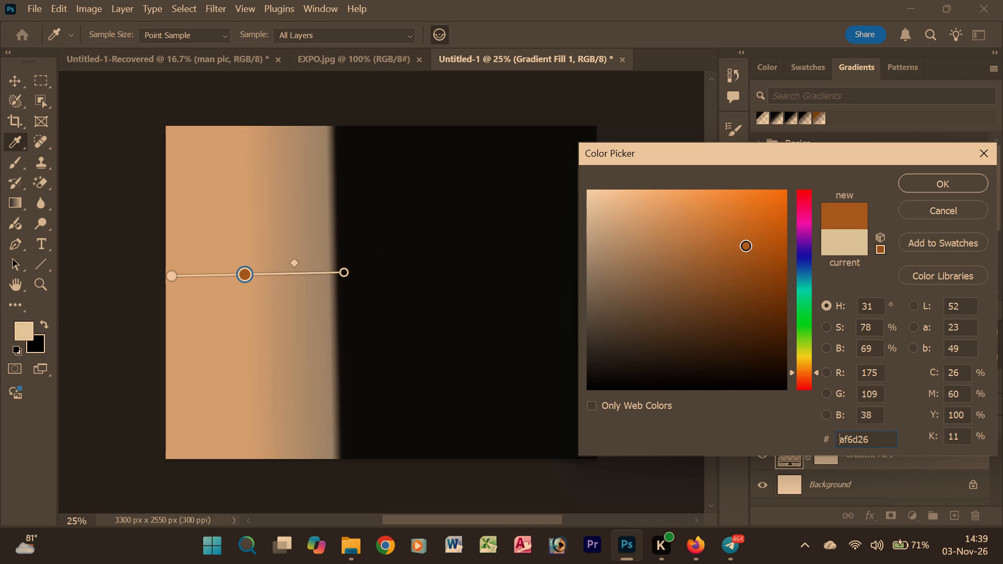
pyautogui.click(751, 240)
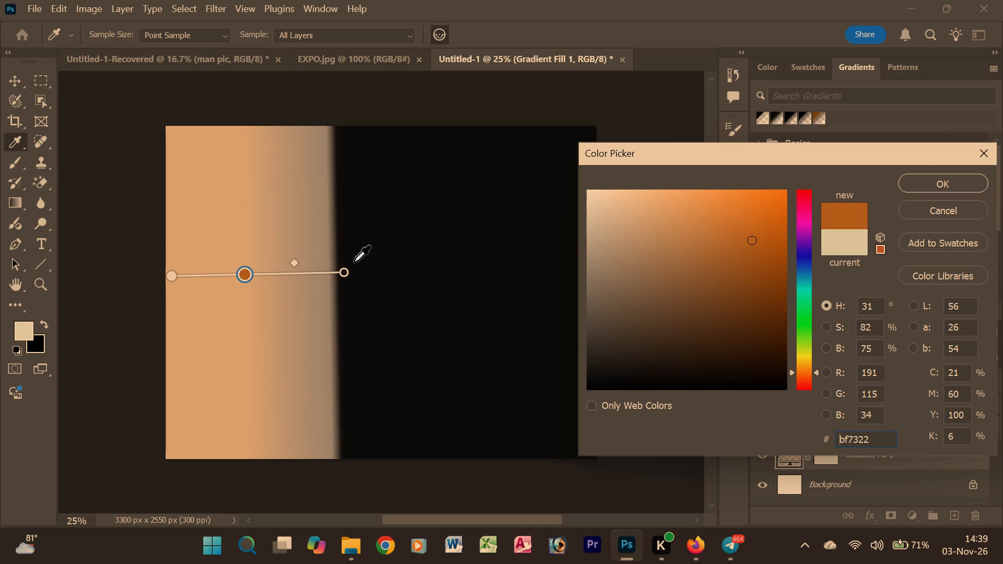
pyautogui.click(936, 179)
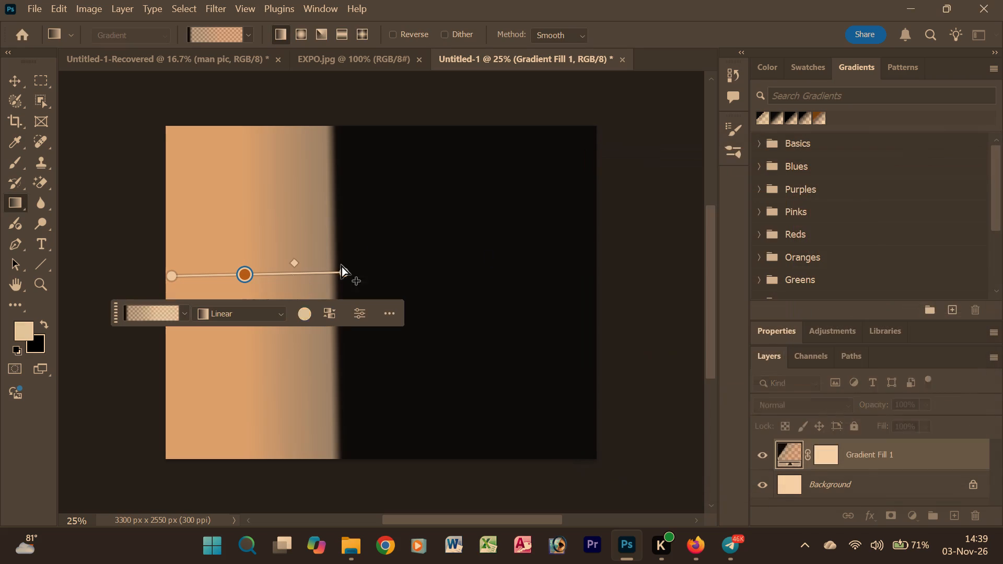
# Slide the orange-brown middle stop along the gradient line until it sits close to the black end, sharpening the transition.
pyautogui.moveTo(247, 270); pyautogui.dragTo(235, 270)
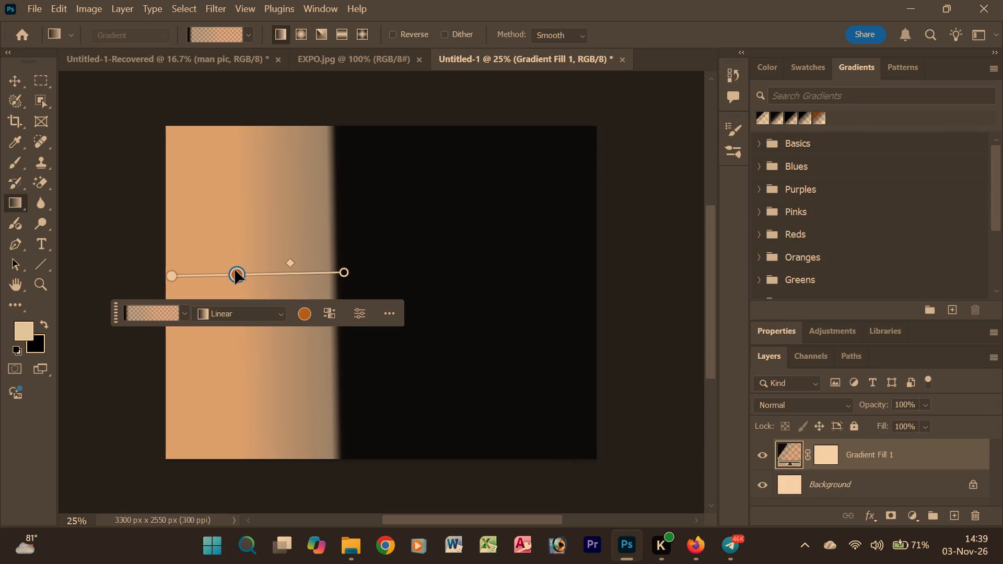
pyautogui.moveTo(235, 270); pyautogui.dragTo(281, 271)
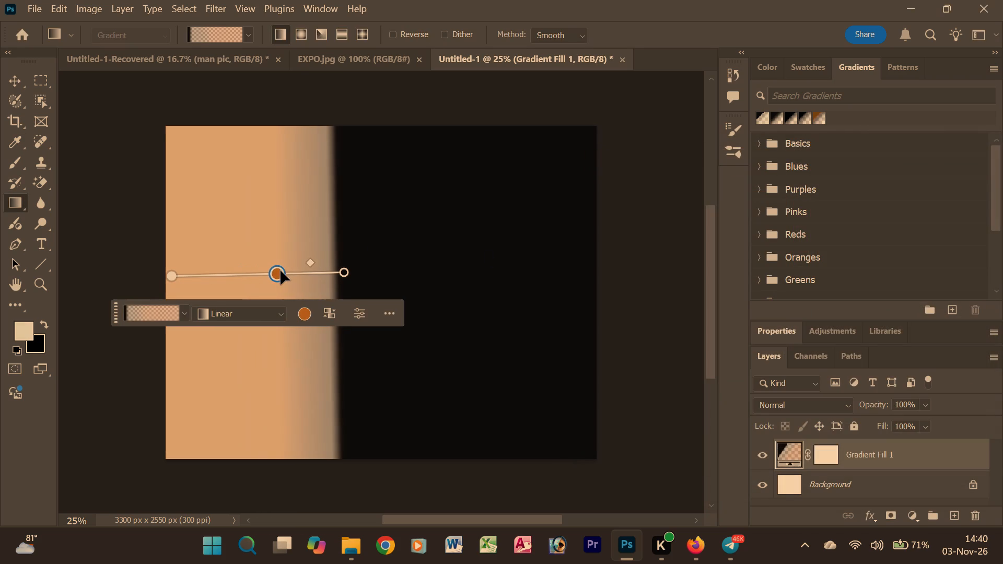
pyautogui.moveTo(281, 271); pyautogui.dragTo(311, 271)
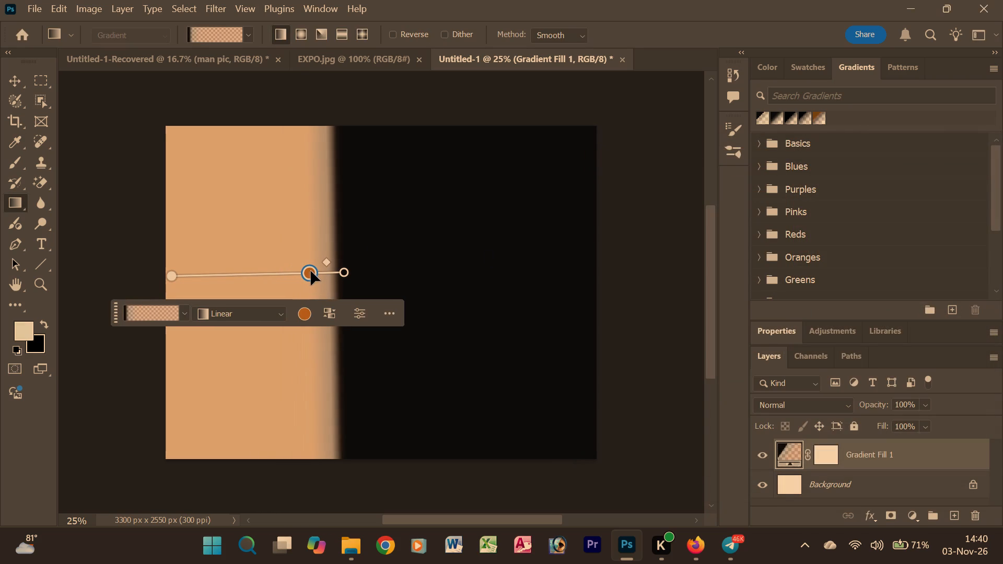
pyautogui.moveTo(311, 271); pyautogui.dragTo(323, 276)
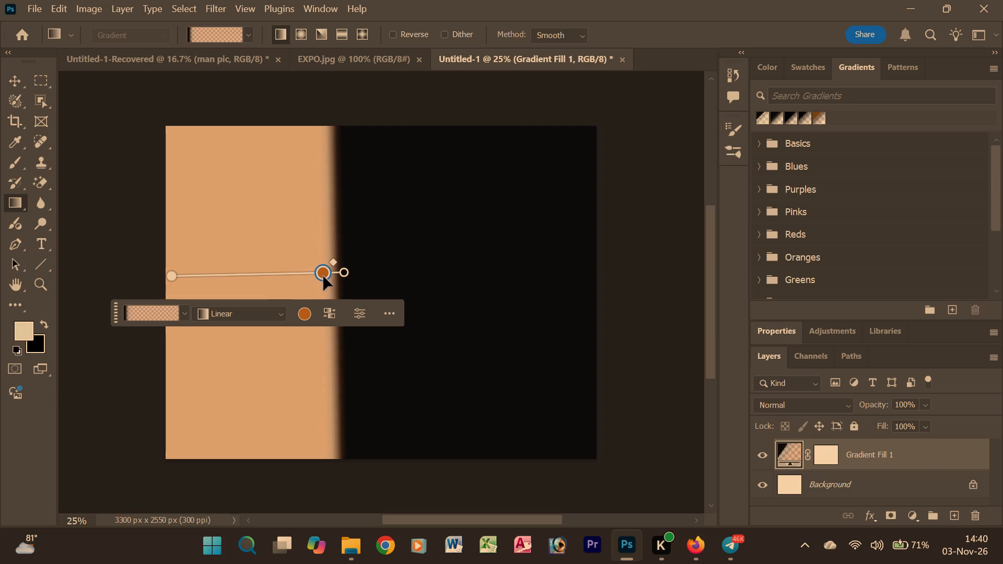
pyautogui.moveTo(323, 276); pyautogui.dragTo(326, 277)
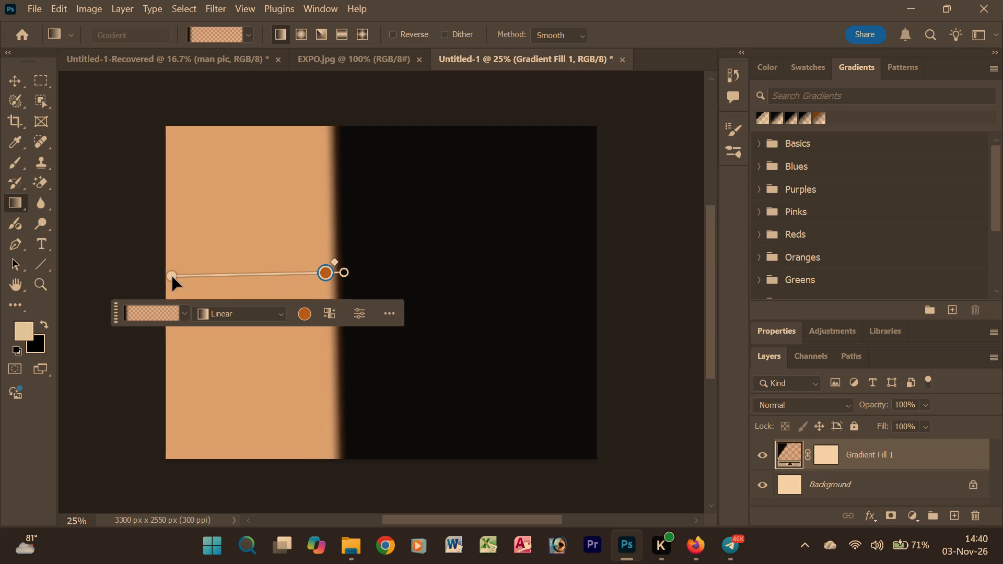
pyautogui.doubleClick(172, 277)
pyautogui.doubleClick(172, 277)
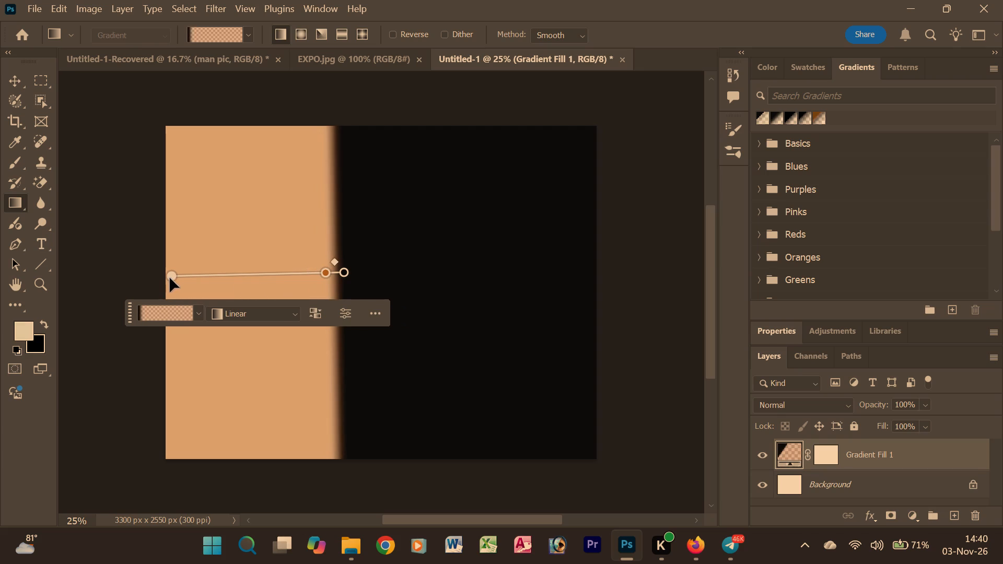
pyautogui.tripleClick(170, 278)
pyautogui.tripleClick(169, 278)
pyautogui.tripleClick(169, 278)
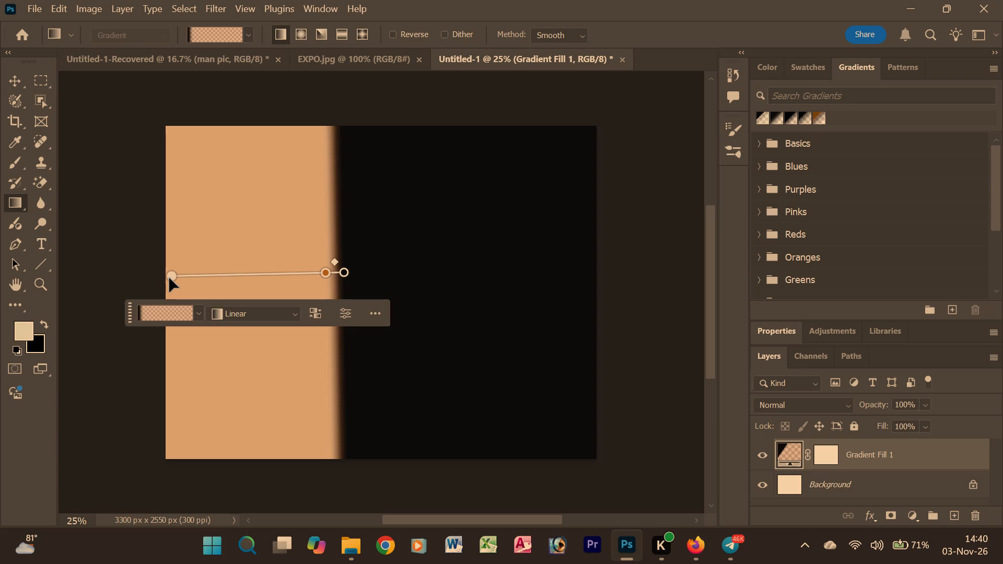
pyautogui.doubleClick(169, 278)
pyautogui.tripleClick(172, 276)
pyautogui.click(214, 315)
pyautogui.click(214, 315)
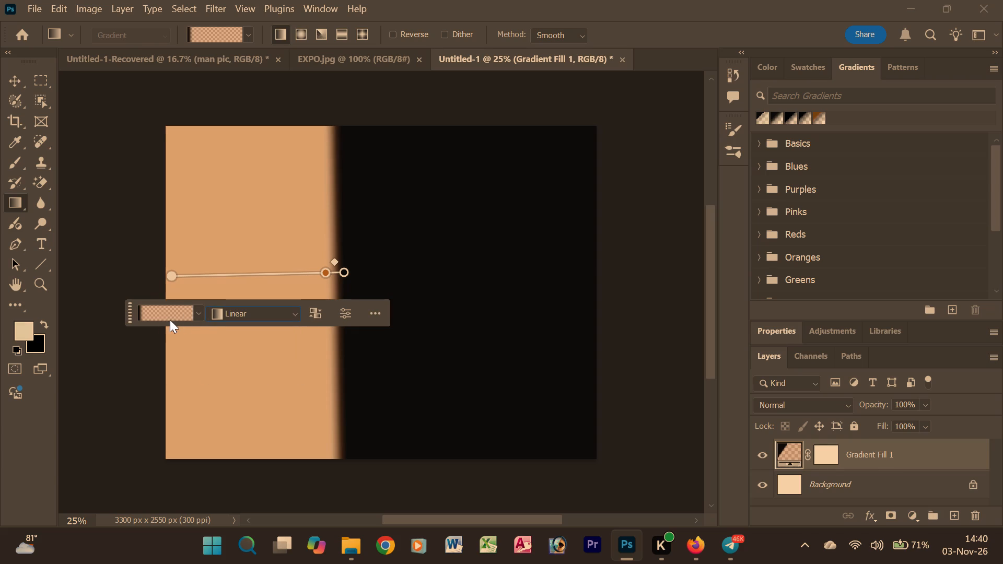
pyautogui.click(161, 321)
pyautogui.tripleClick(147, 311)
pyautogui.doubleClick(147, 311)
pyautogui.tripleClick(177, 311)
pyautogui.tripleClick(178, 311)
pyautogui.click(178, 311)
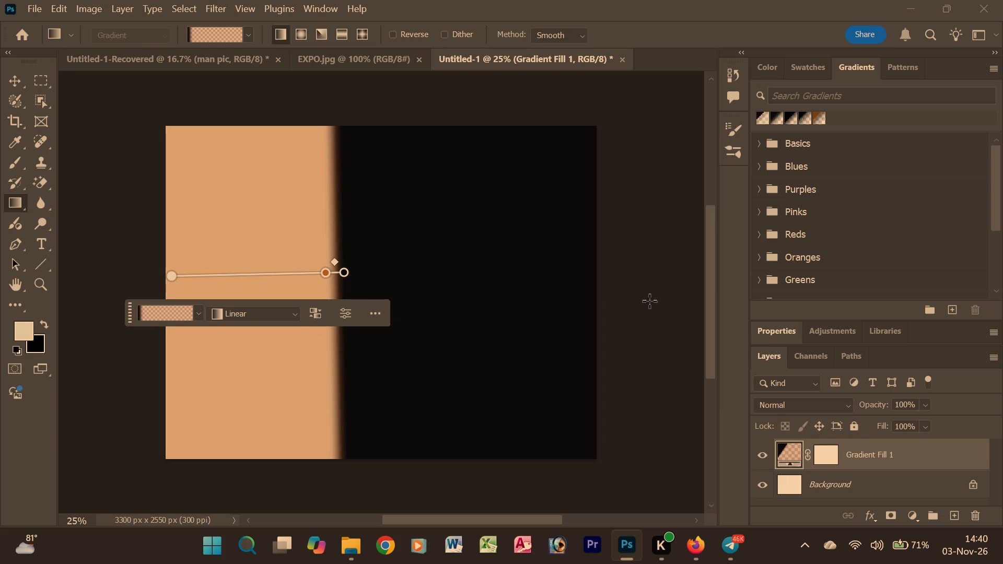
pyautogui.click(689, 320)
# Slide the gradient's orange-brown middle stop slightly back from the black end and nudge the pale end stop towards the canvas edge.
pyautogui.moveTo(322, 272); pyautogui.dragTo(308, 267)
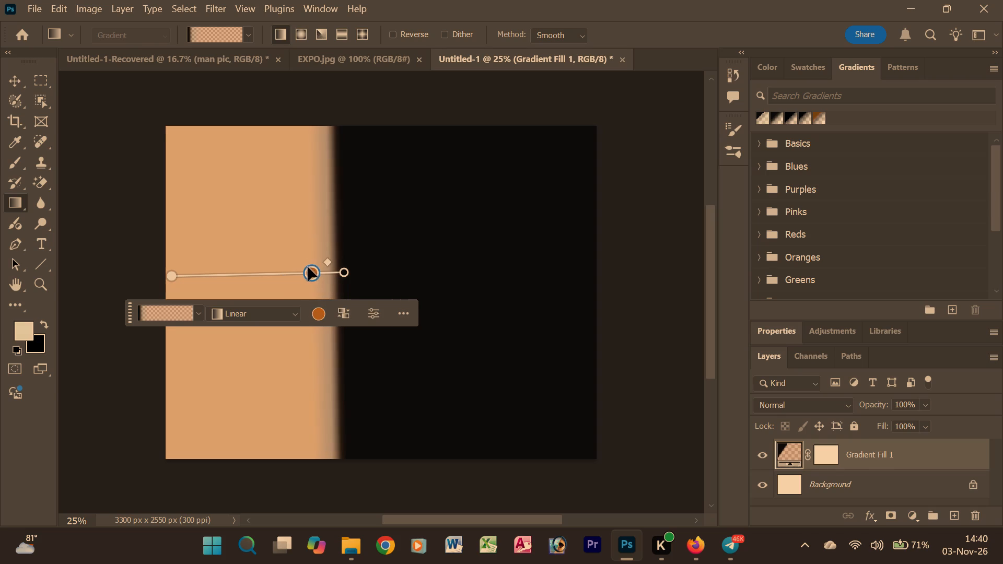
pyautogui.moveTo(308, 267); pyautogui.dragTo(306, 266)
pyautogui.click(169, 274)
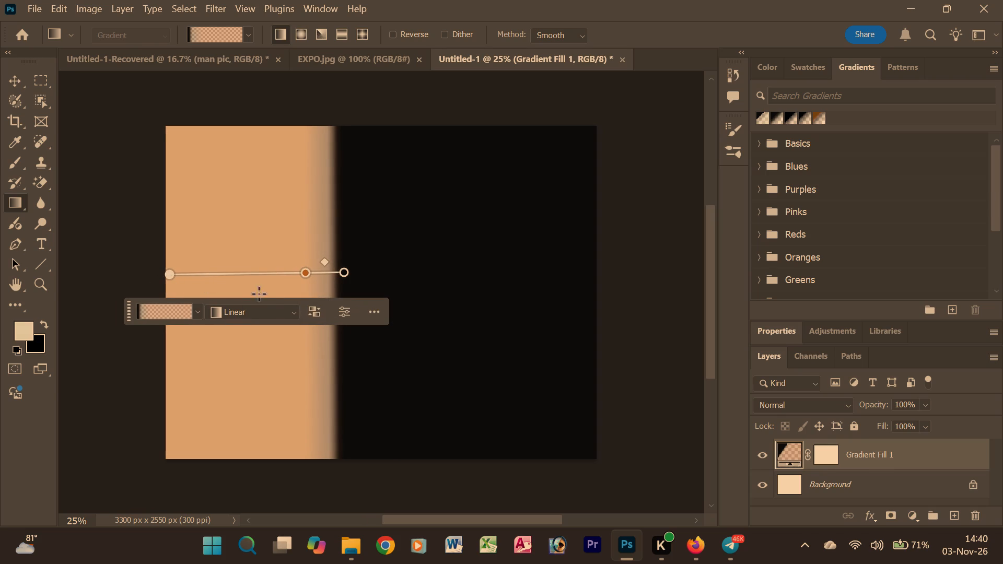
# Change the gradient's black end stop to golden orange #d49a1c.
pyautogui.doubleClick(348, 273)
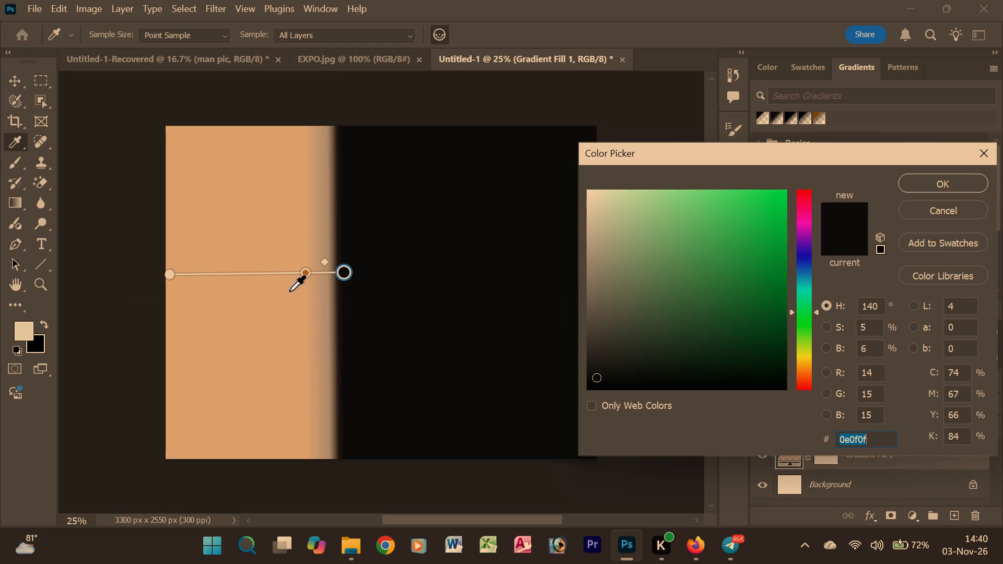
pyautogui.click(949, 184)
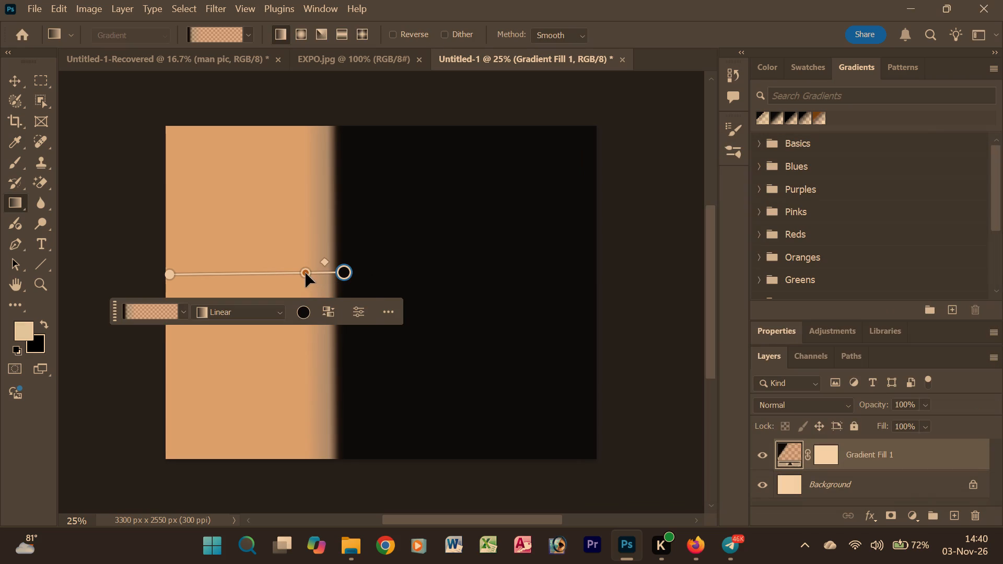
pyautogui.doubleClick(349, 274)
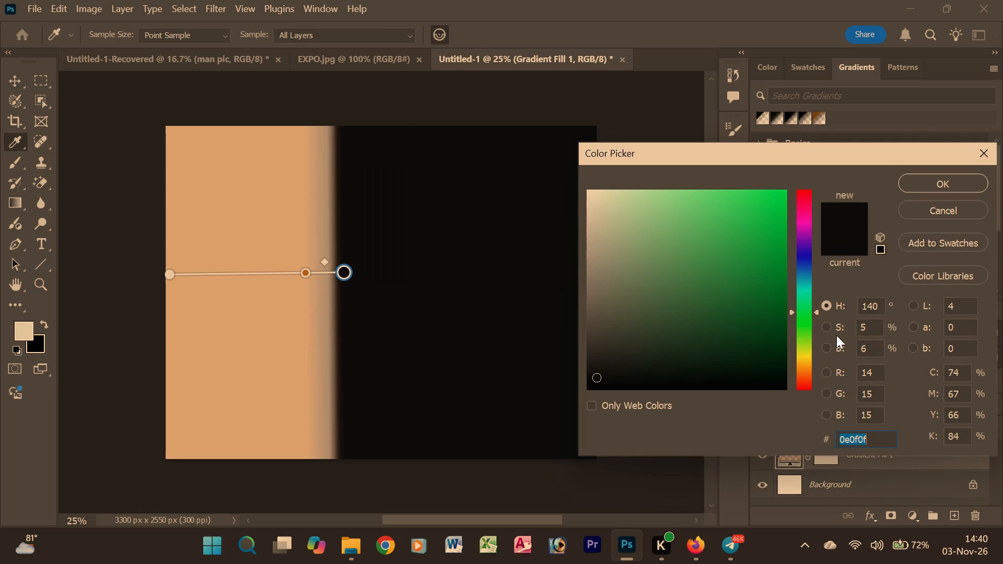
pyautogui.click(800, 364)
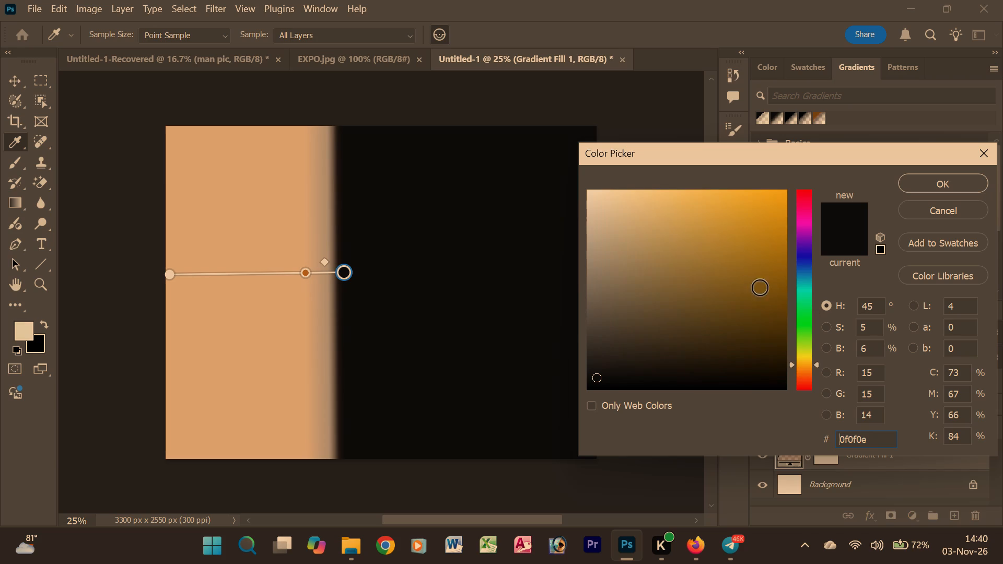
pyautogui.click(803, 363)
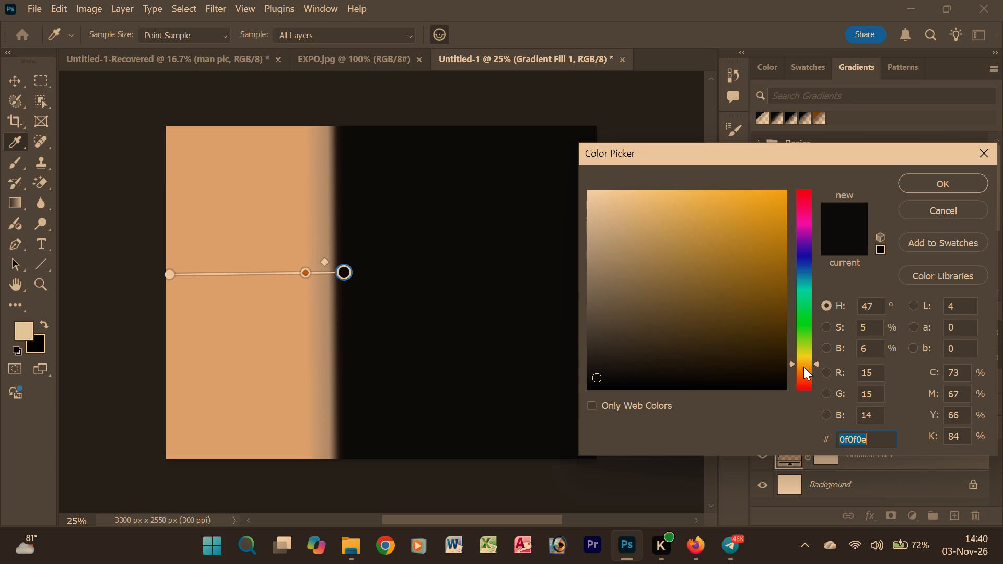
pyautogui.click(803, 367)
pyautogui.click(760, 223)
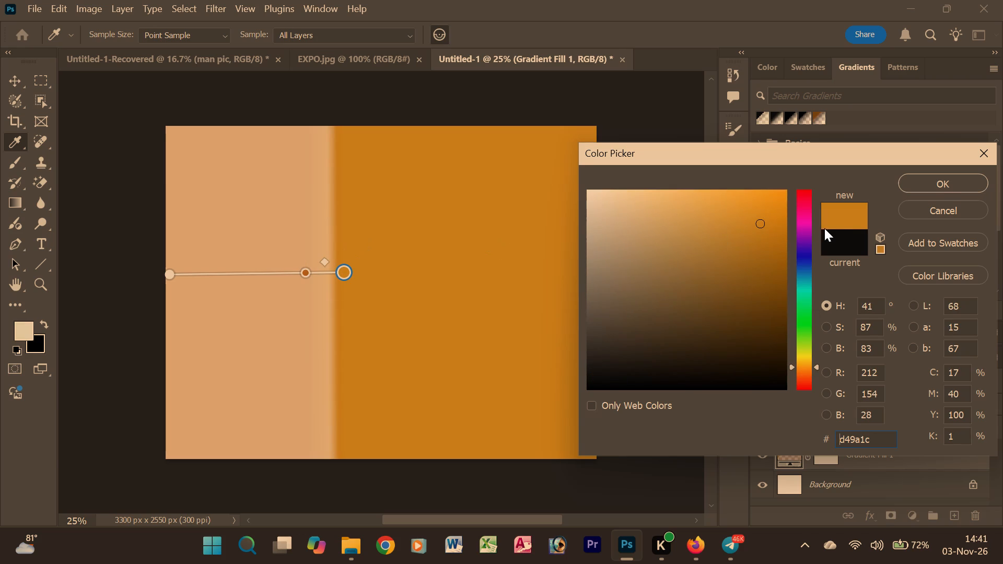
pyautogui.click(947, 188)
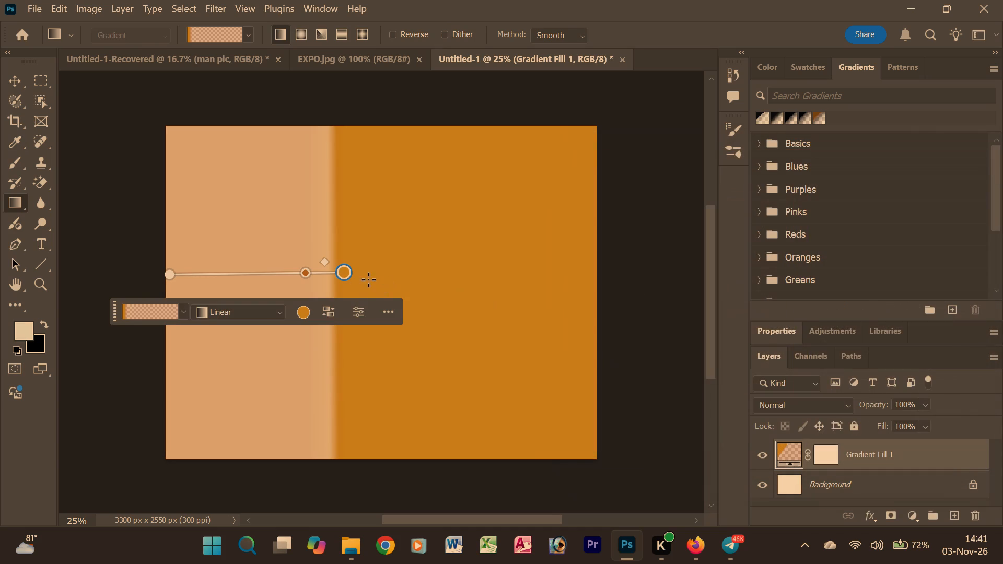
# Slide the gradient's middle stop until it almost touches the golden orange end stop, and finish editing the gradient.
pyautogui.moveTo(306, 275); pyautogui.dragTo(261, 277)
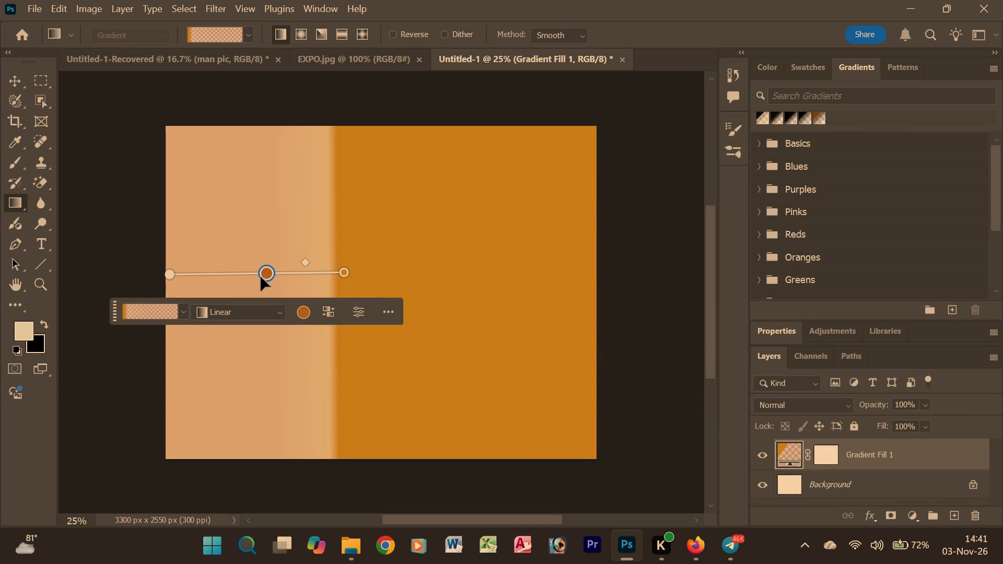
pyautogui.moveTo(261, 277); pyautogui.dragTo(333, 271)
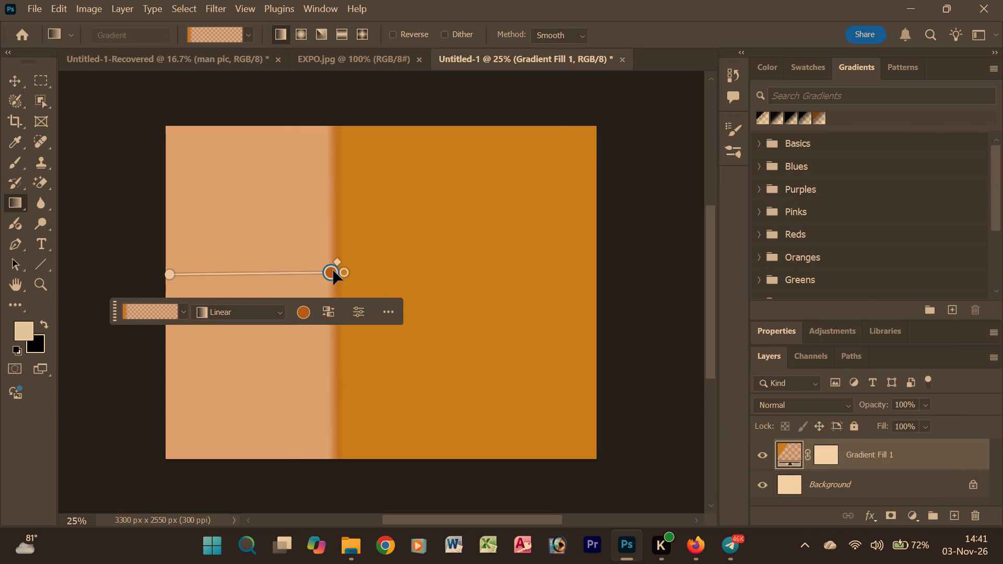
pyautogui.moveTo(333, 271); pyautogui.dragTo(339, 271)
pyautogui.click(637, 334)
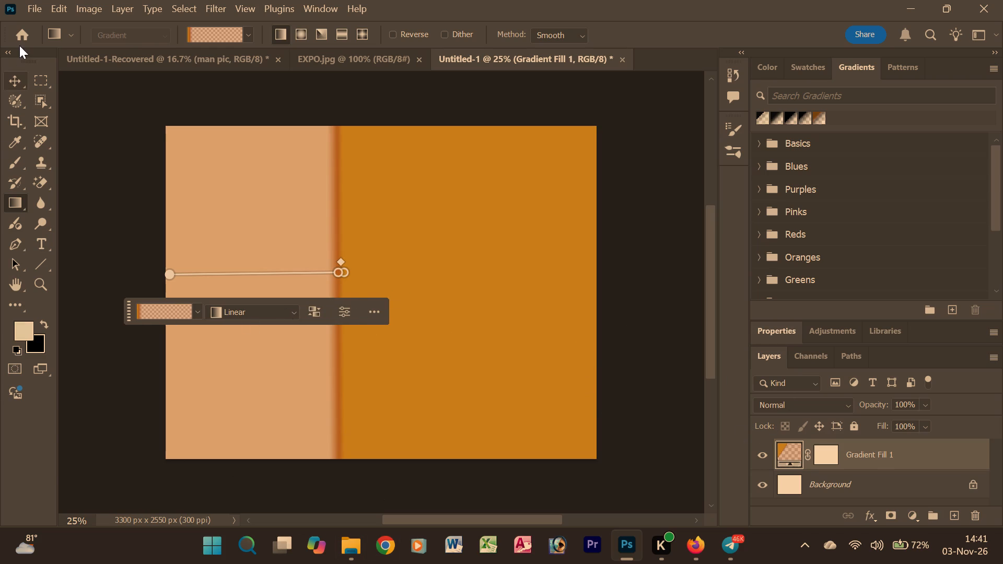
pyautogui.click(10, 77)
pyautogui.click(649, 323)
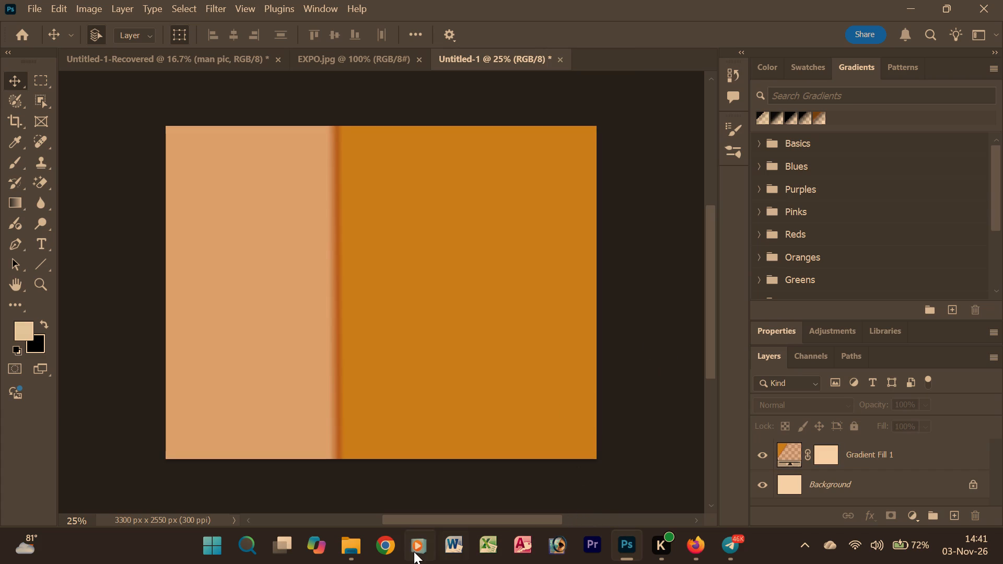
# Place the mguu image from the shimoni walk folder into Untitled-1, slightly right of the canvas centre.
pyautogui.click(363, 553)
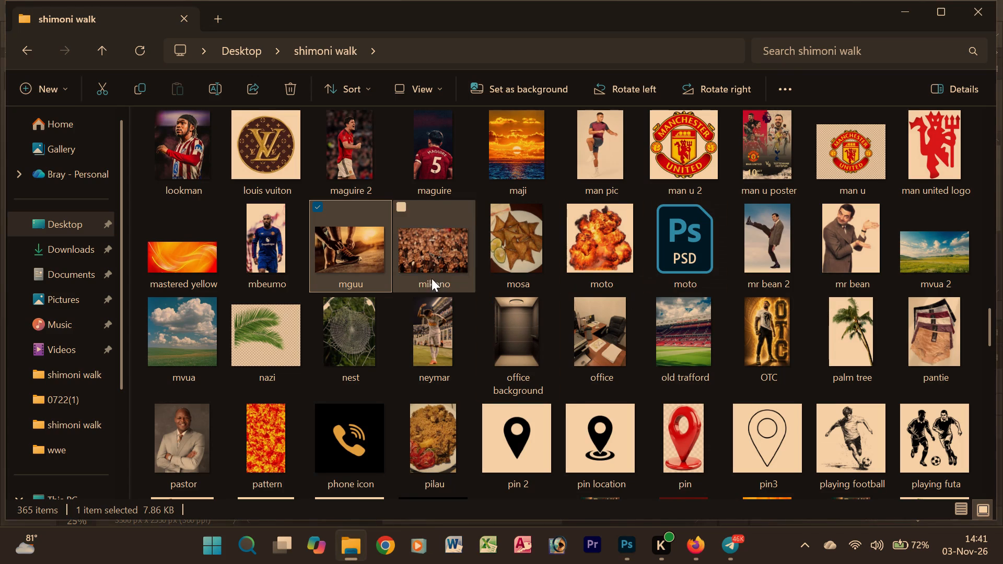
pyautogui.moveTo(366, 246); pyautogui.dragTo(488, 407)
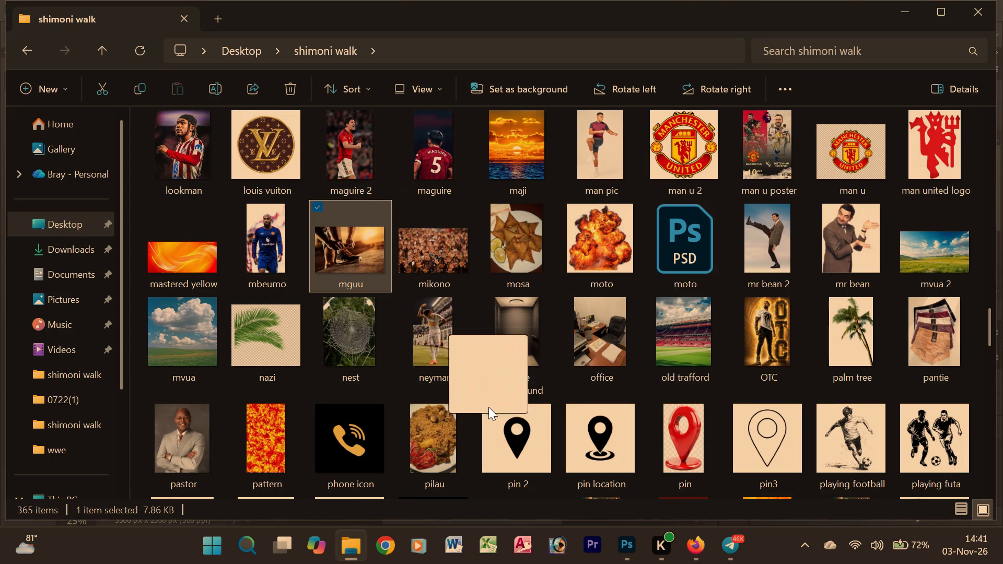
pyautogui.moveTo(488, 407); pyautogui.dragTo(619, 539)
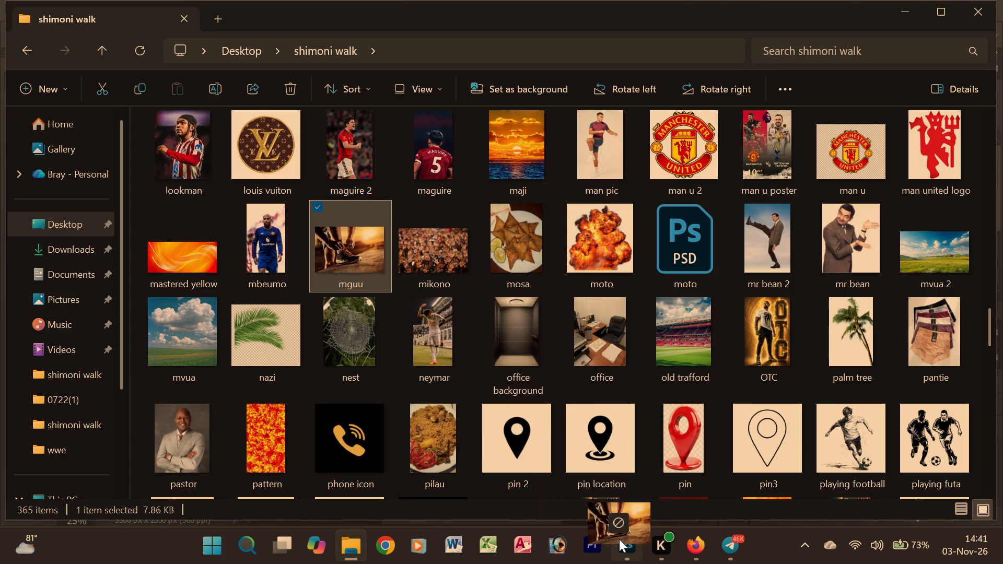
pyautogui.moveTo(619, 539); pyautogui.dragTo(471, 302)
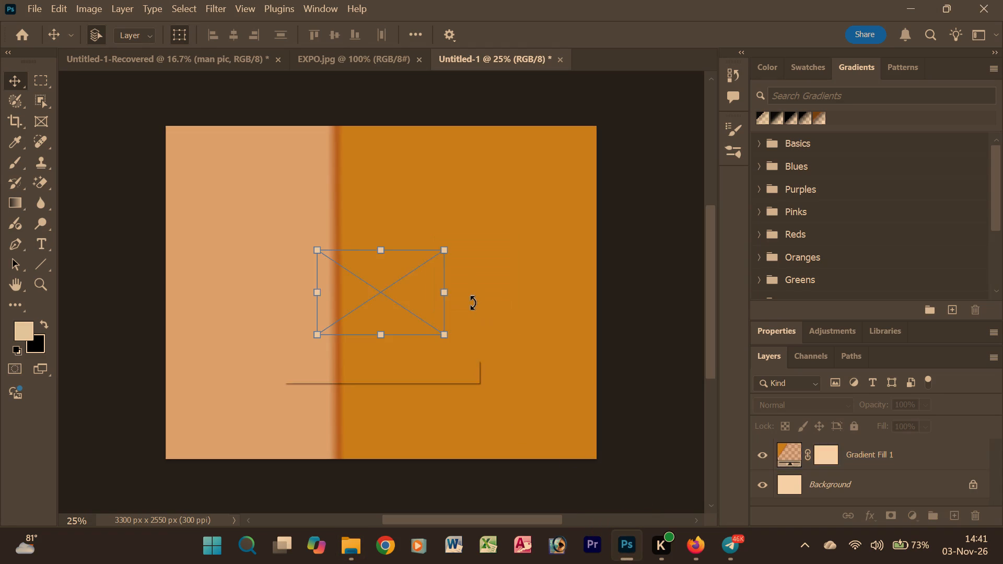
pyautogui.moveTo(380, 298); pyautogui.dragTo(431, 284)
# Enlarge the mguu photo to about 390% so it spans the full canvas height, shift it past the right canvas edge, and commit it.
pyautogui.moveTo(433, 320); pyautogui.dragTo(454, 412)
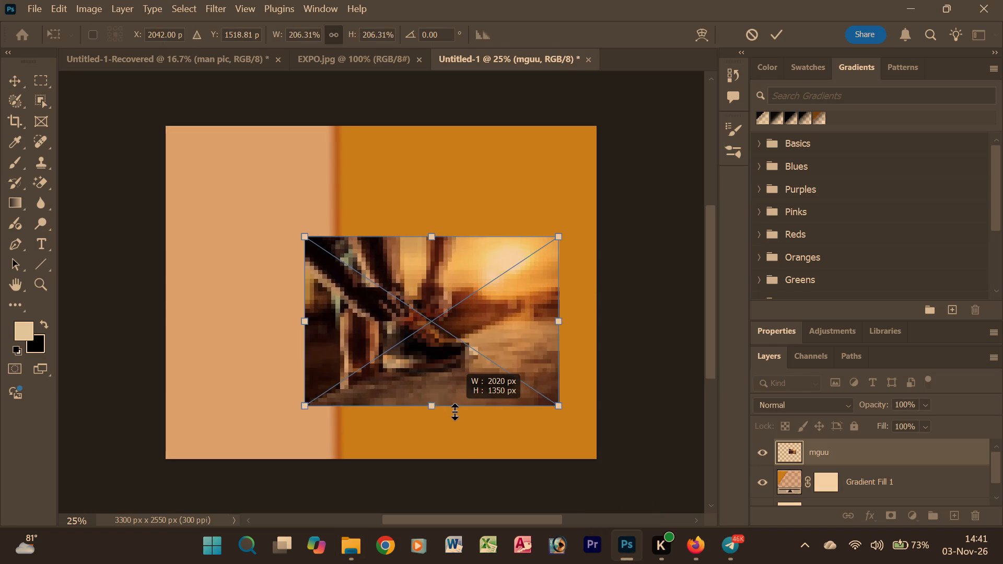
pyautogui.moveTo(454, 412); pyautogui.dragTo(468, 452)
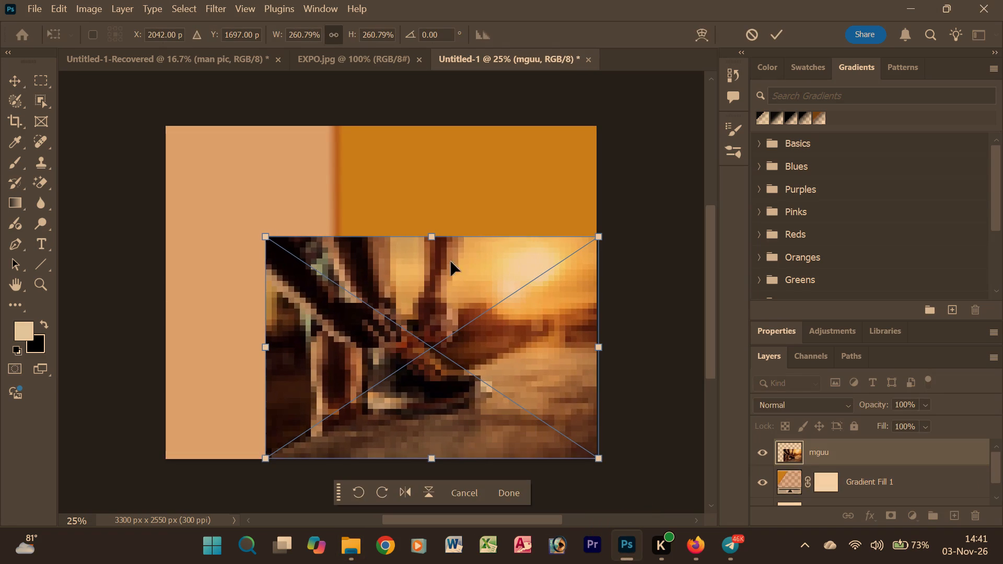
pyautogui.moveTo(457, 270); pyautogui.dragTo(455, 204)
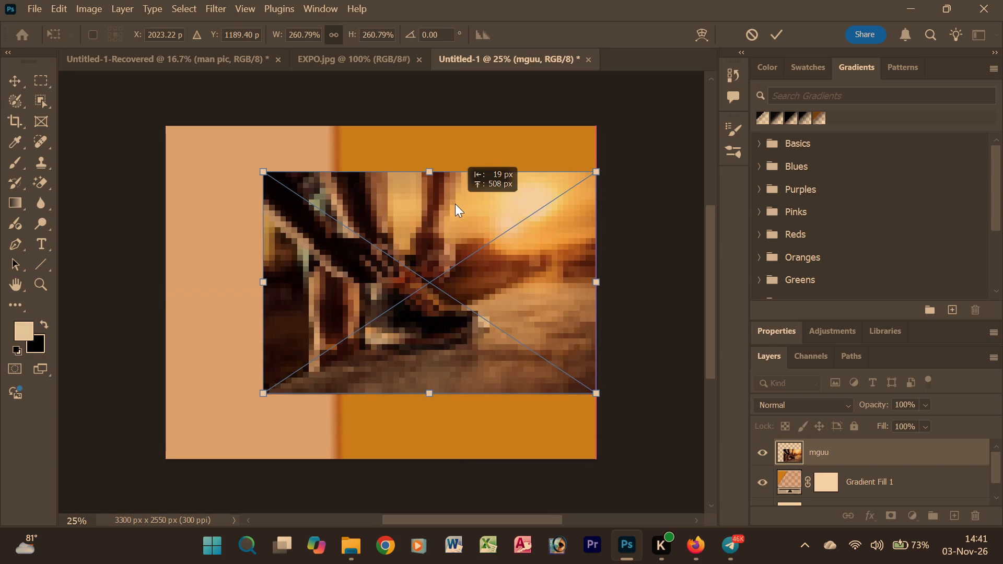
pyautogui.moveTo(455, 204); pyautogui.dragTo(458, 201)
pyautogui.moveTo(426, 389); pyautogui.dragTo(432, 461)
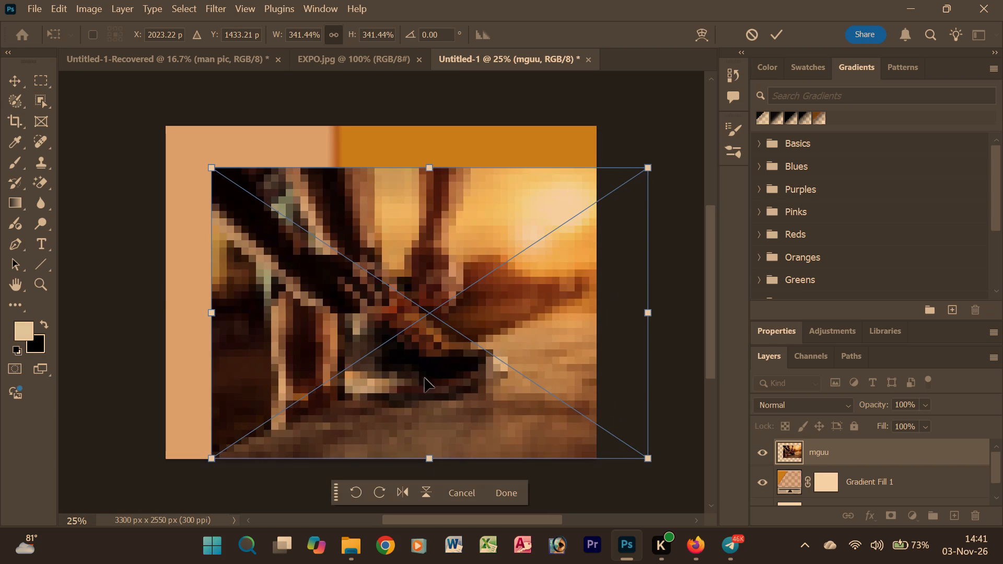
pyautogui.moveTo(434, 331); pyautogui.dragTo(449, 285)
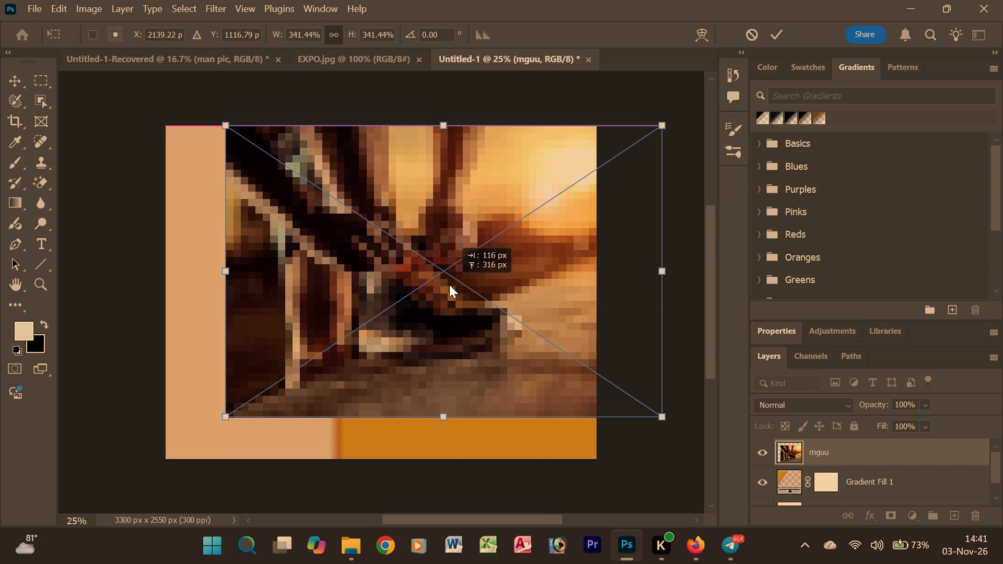
pyautogui.moveTo(449, 285); pyautogui.dragTo(460, 283)
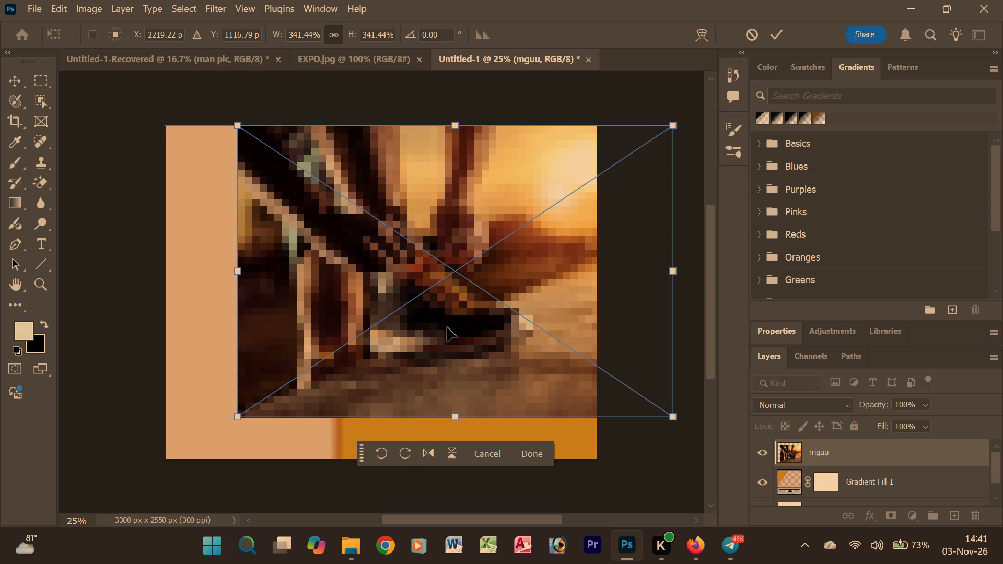
pyautogui.moveTo(454, 413); pyautogui.dragTo(457, 453)
pyautogui.moveTo(425, 368); pyautogui.dragTo(439, 370)
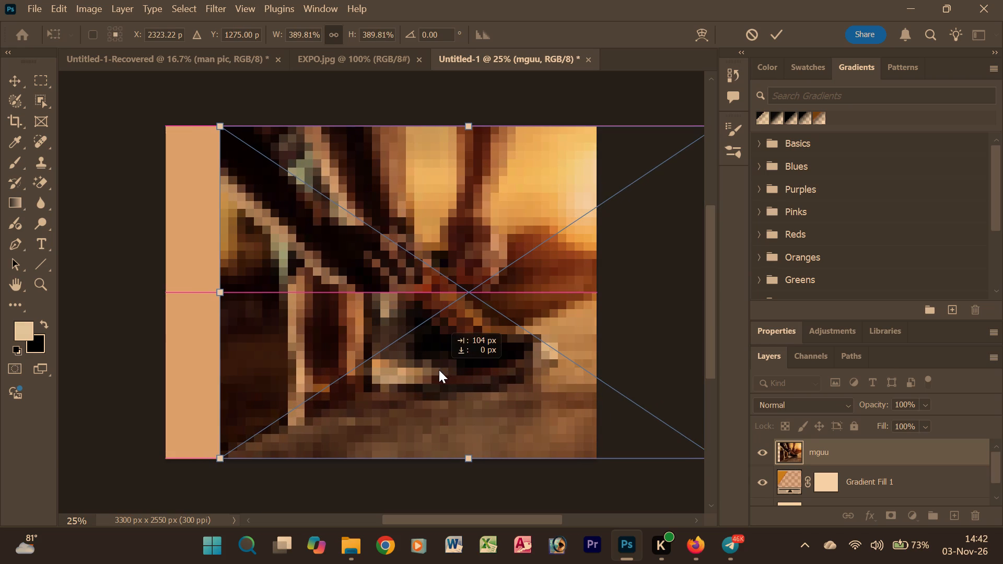
pyautogui.moveTo(439, 370); pyautogui.dragTo(447, 371)
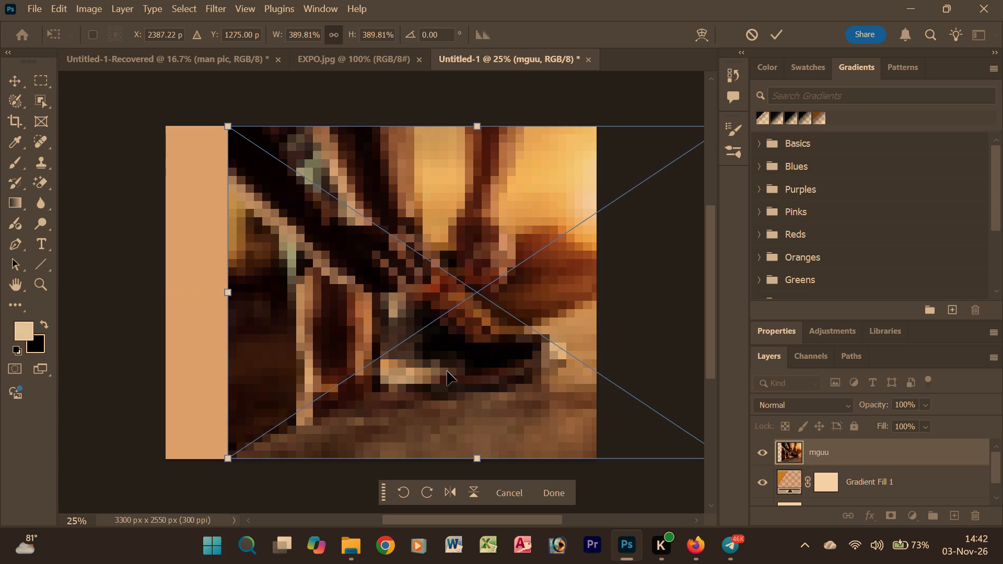
pyautogui.click(562, 496)
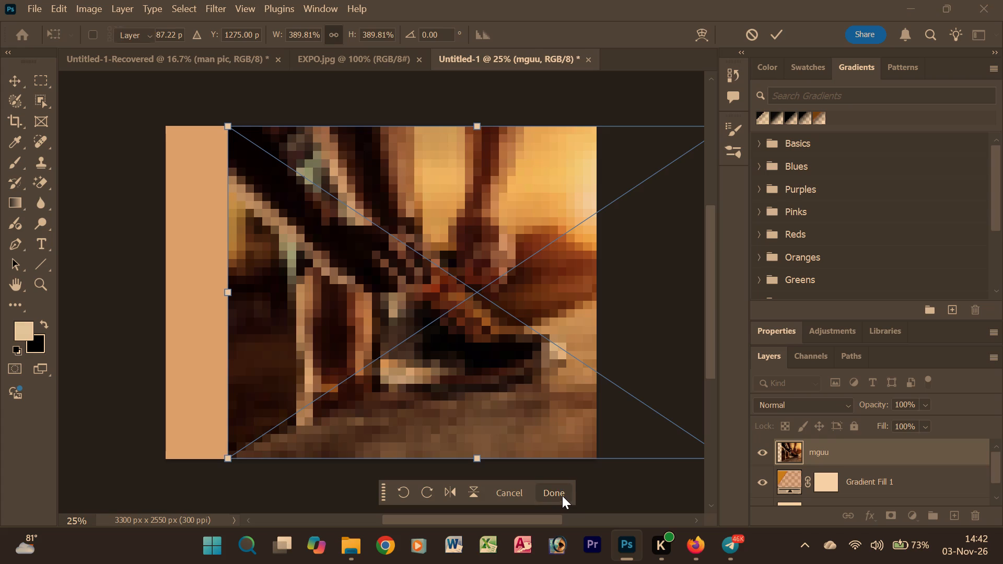
pyautogui.click(611, 487)
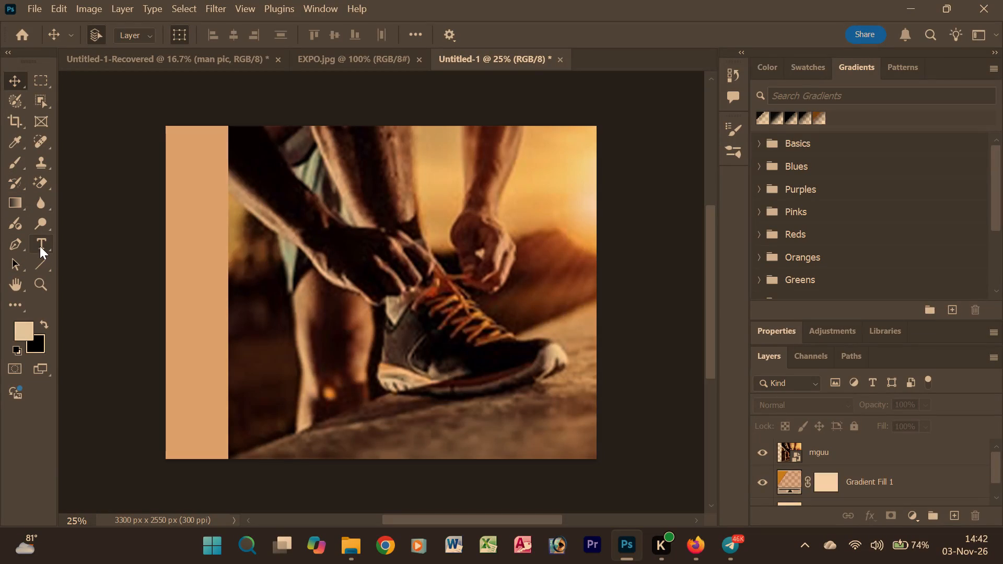
# Draw a pale full-height rectangle about 1170 px wide and 2563 px high over the left part of the canvas.
pyautogui.click(51, 270)
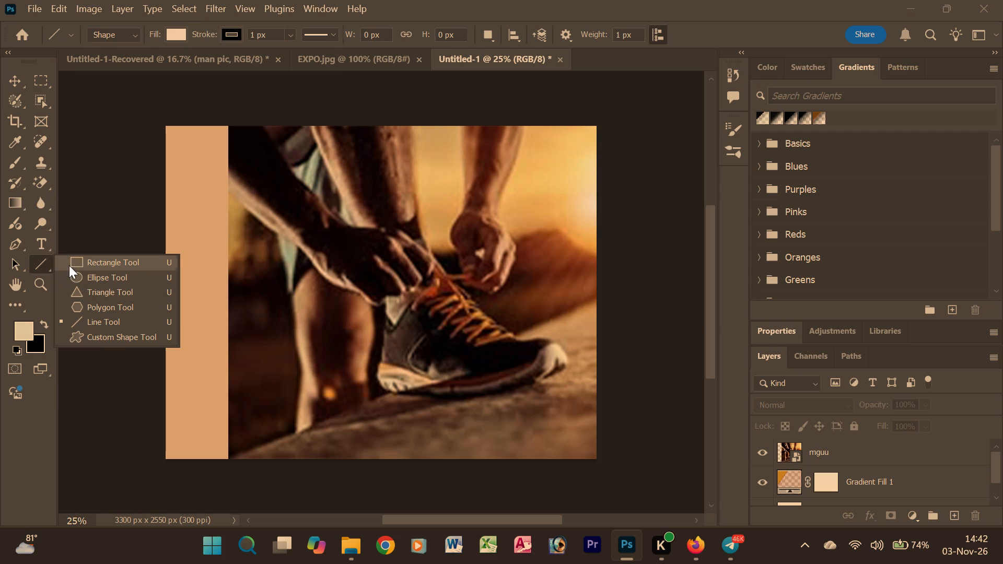
pyautogui.click(81, 265)
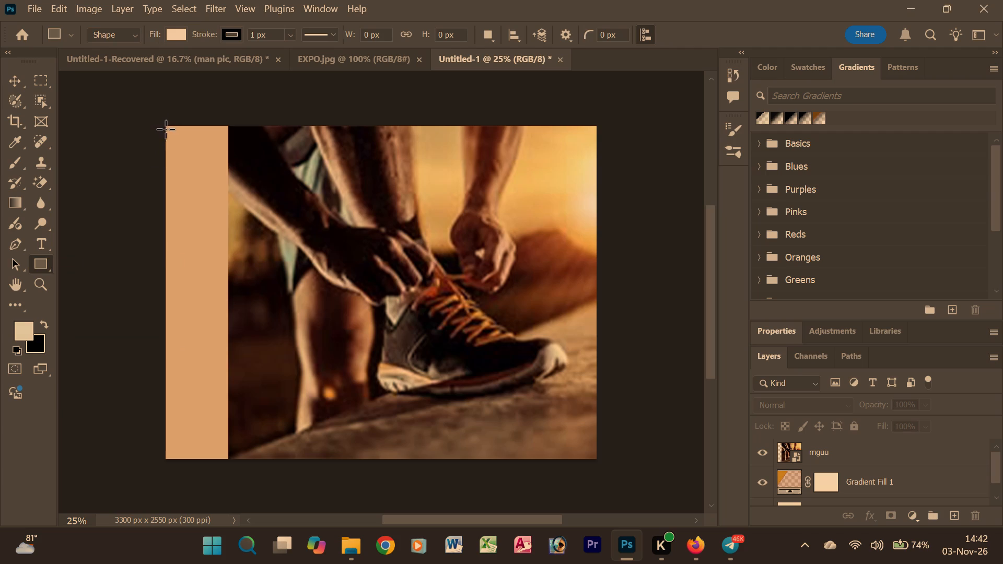
pyautogui.moveTo(164, 127); pyautogui.dragTo(309, 309)
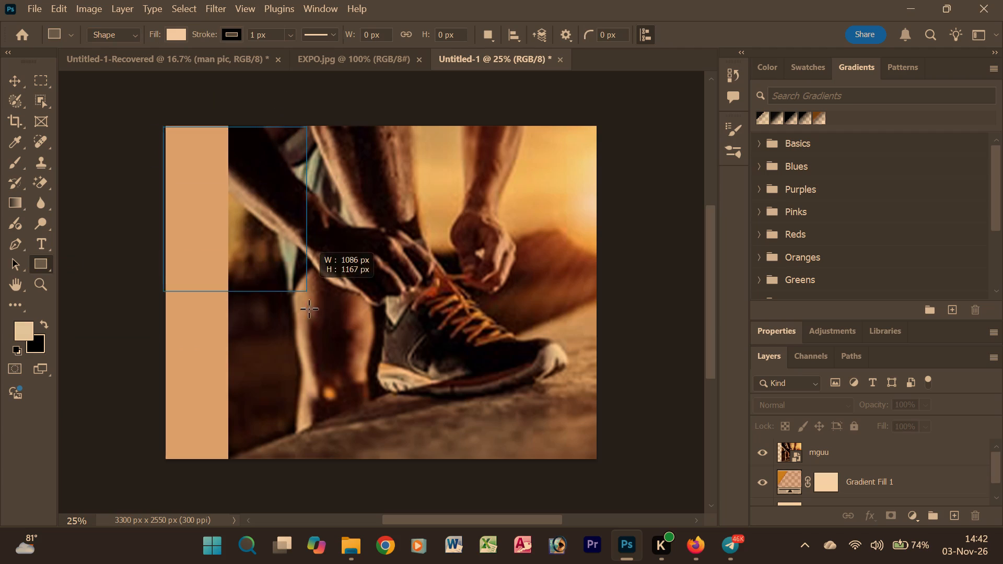
pyautogui.moveTo(309, 309); pyautogui.dragTo(312, 459)
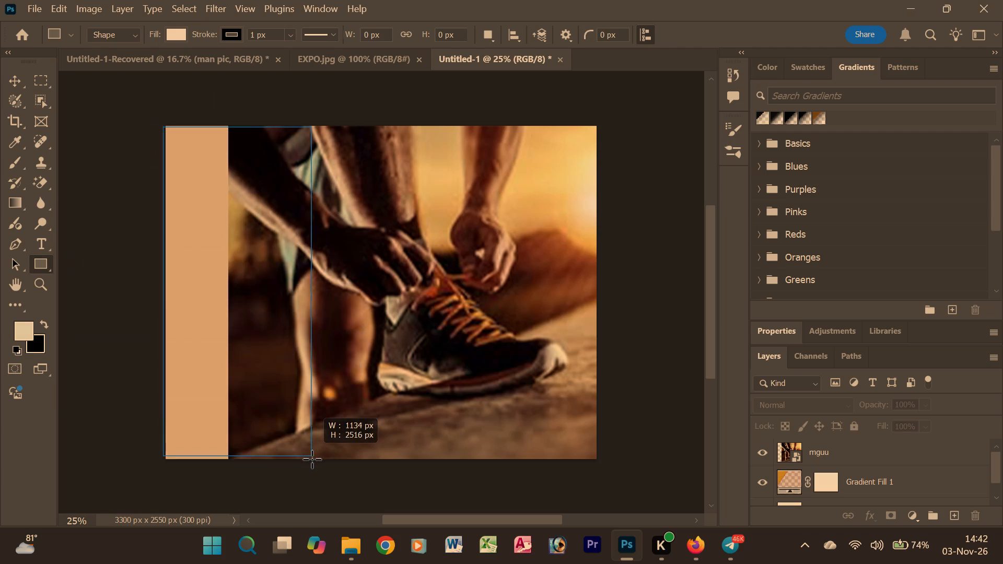
pyautogui.moveTo(312, 459); pyautogui.dragTo(316, 461)
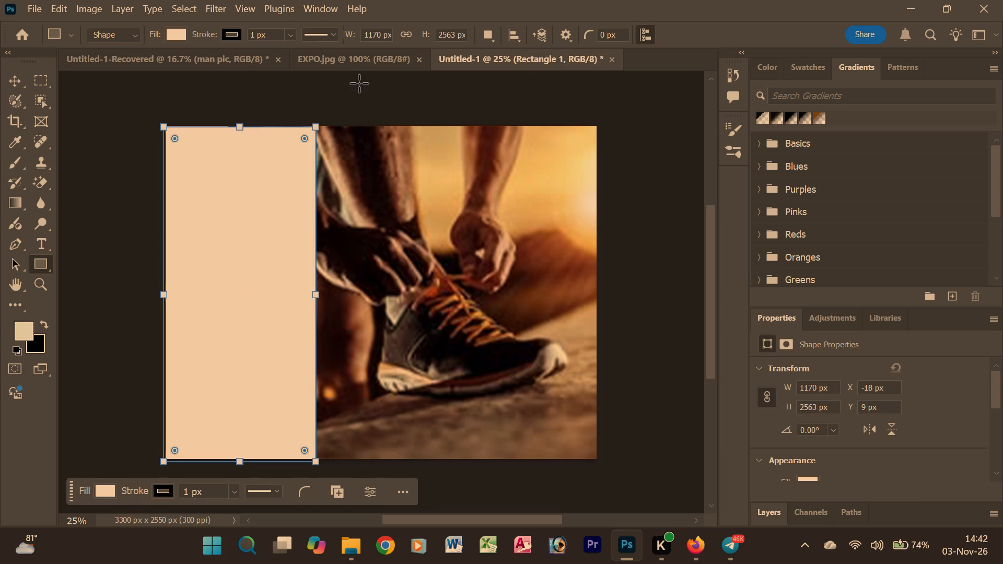
# Check the EXPO.jpg flyer's left panel for reference and return to Untitled-1.
pyautogui.click(368, 59)
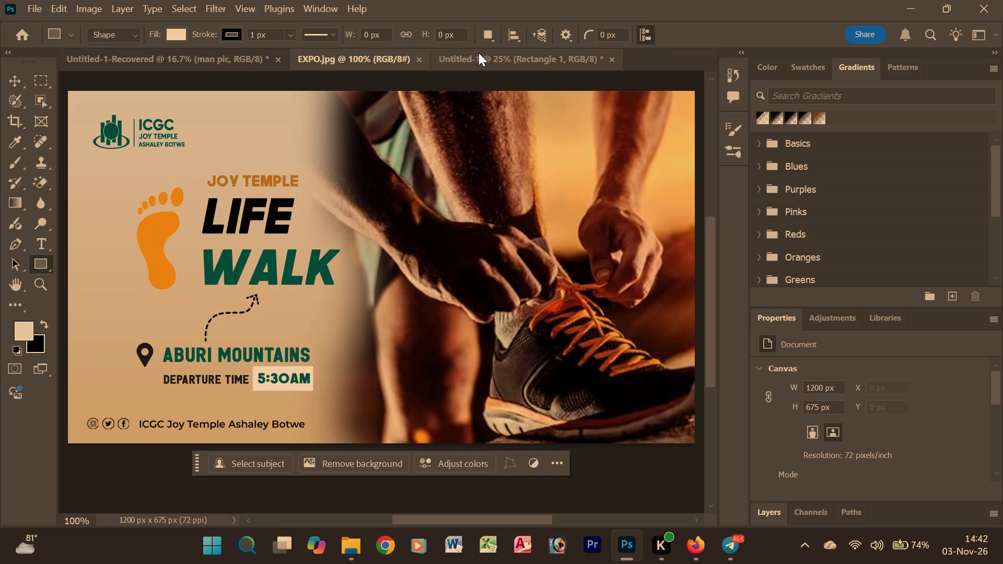
pyautogui.click(506, 56)
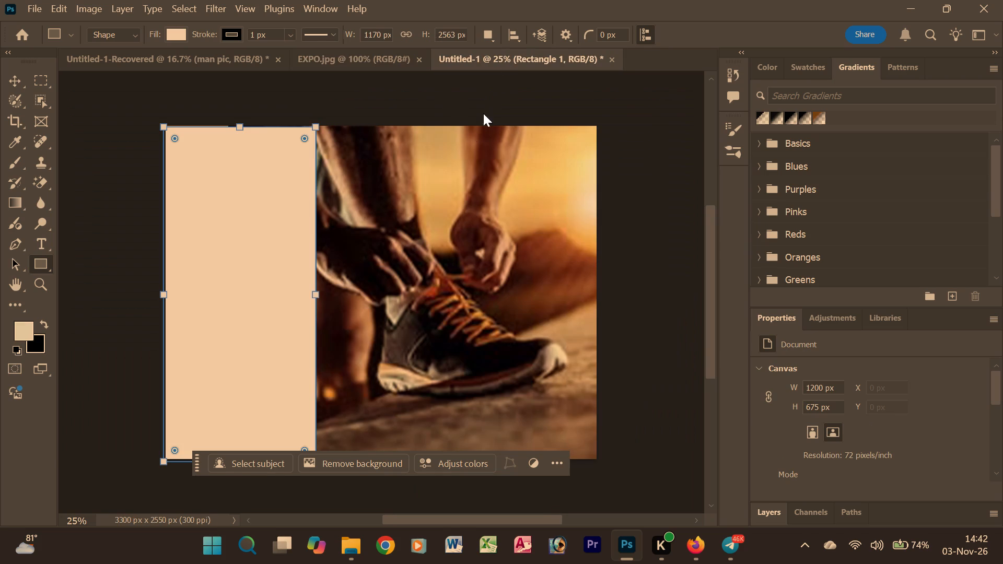
# Move the mguu photo further right to about X 775 px, Y 16 px.
pyautogui.click(449, 308)
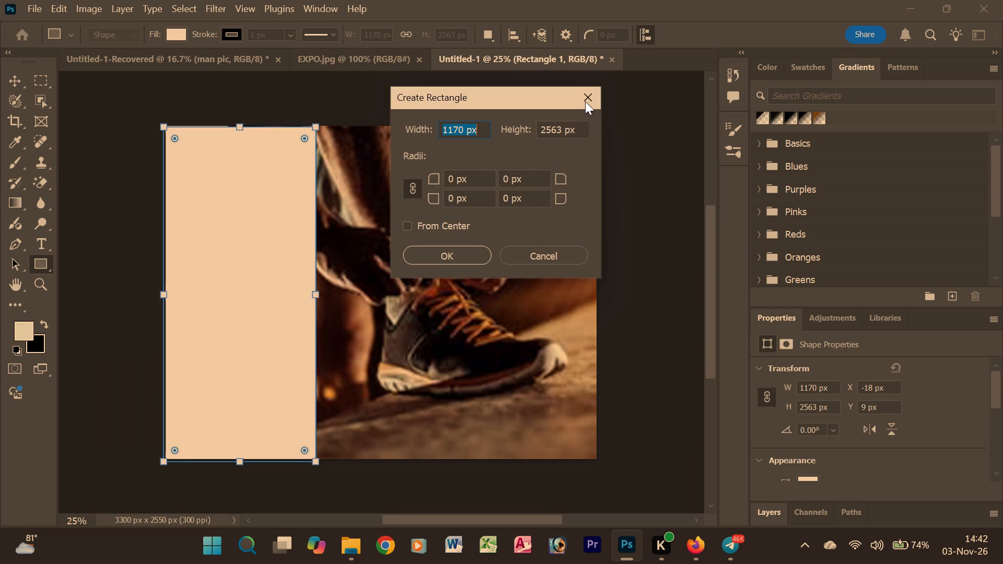
pyautogui.click(587, 95)
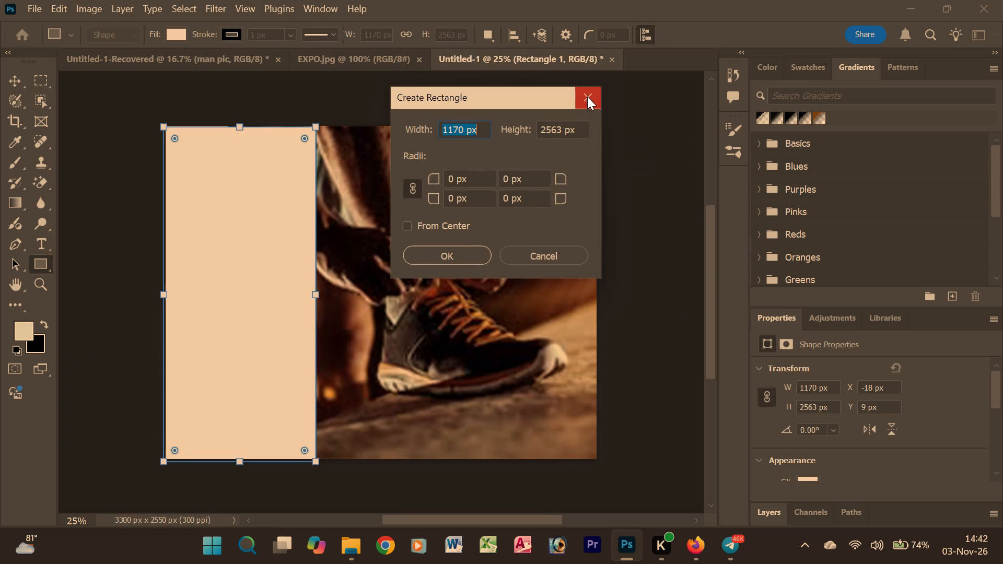
pyautogui.click(9, 78)
pyautogui.click(491, 280)
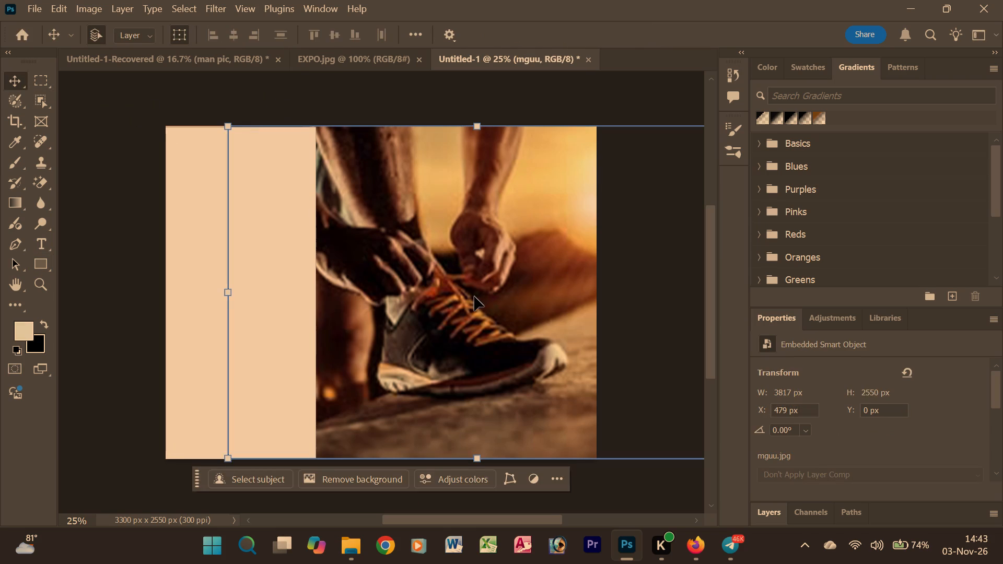
pyautogui.moveTo(474, 297); pyautogui.dragTo(489, 297)
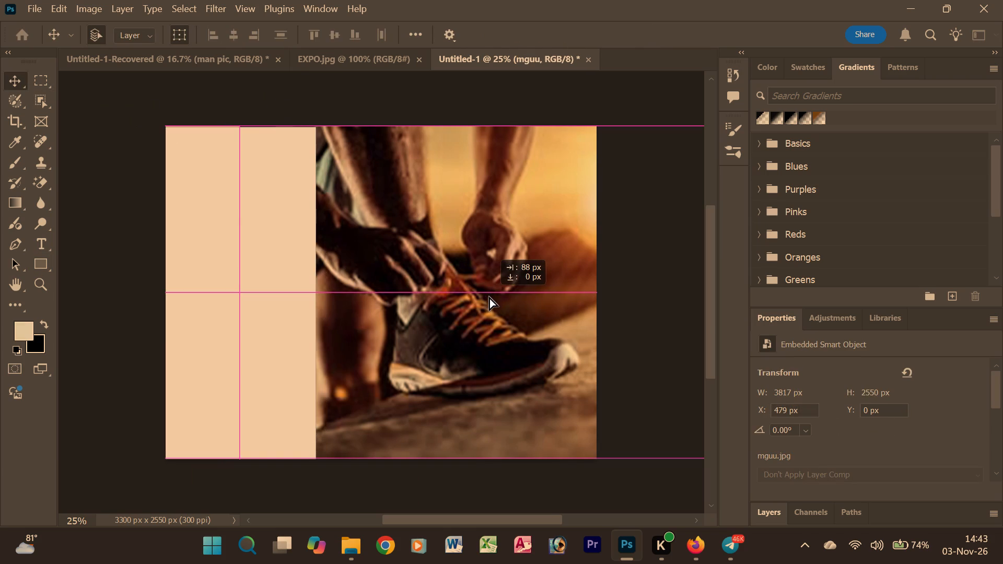
pyautogui.moveTo(489, 297); pyautogui.dragTo(499, 299)
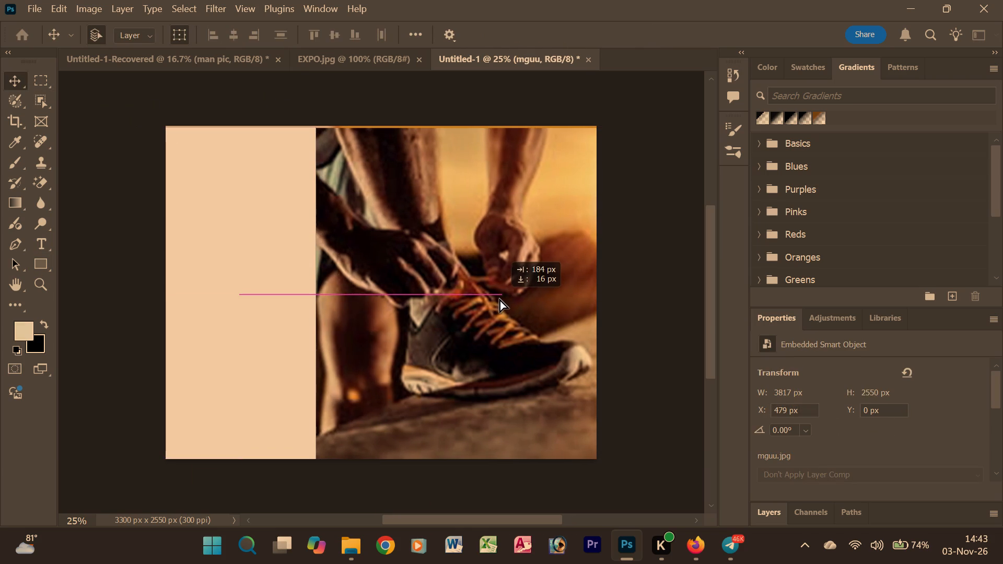
pyautogui.moveTo(499, 299); pyautogui.dragTo(510, 299)
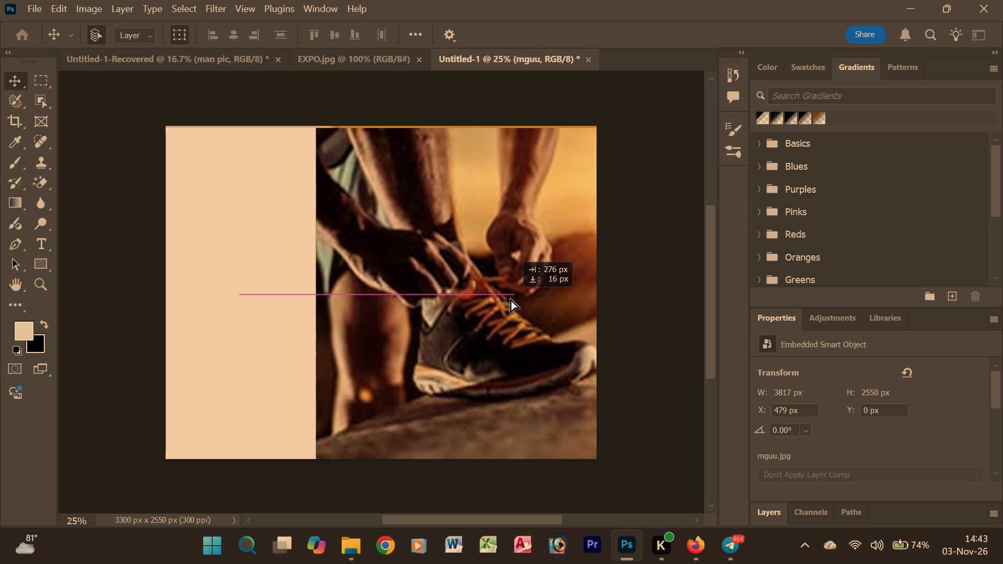
pyautogui.moveTo(510, 299); pyautogui.dragTo(513, 299)
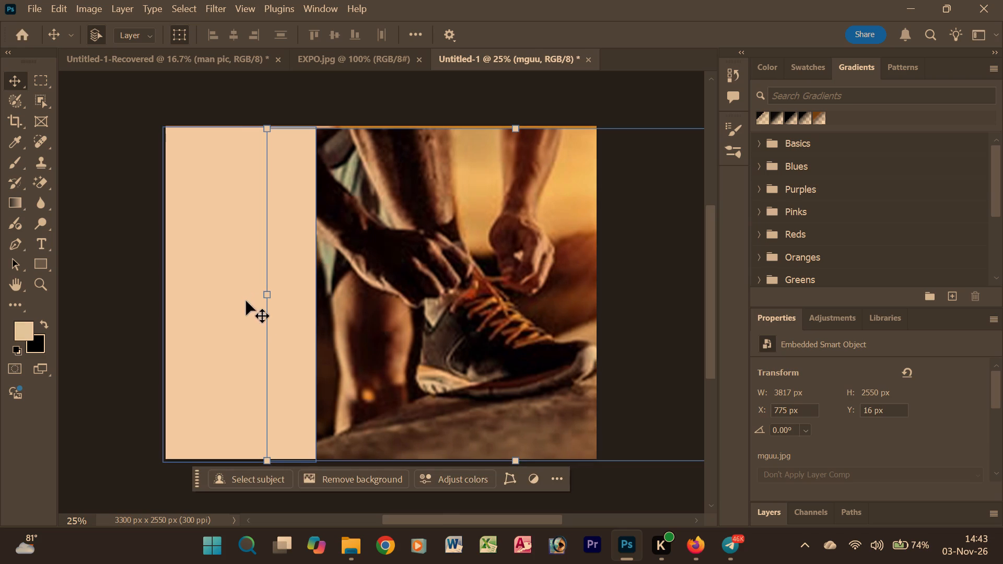
# Scale the pale rectangle up proportionally to about 126%, roughly 1474 px wide and 3228 px high, and commit it.
pyautogui.click(225, 291)
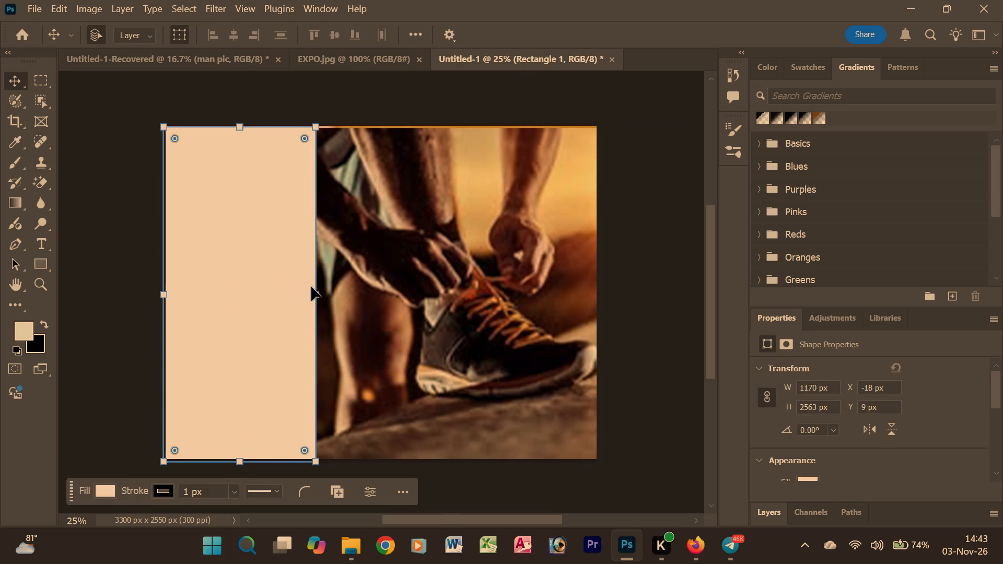
pyautogui.moveTo(321, 298); pyautogui.dragTo(326, 297)
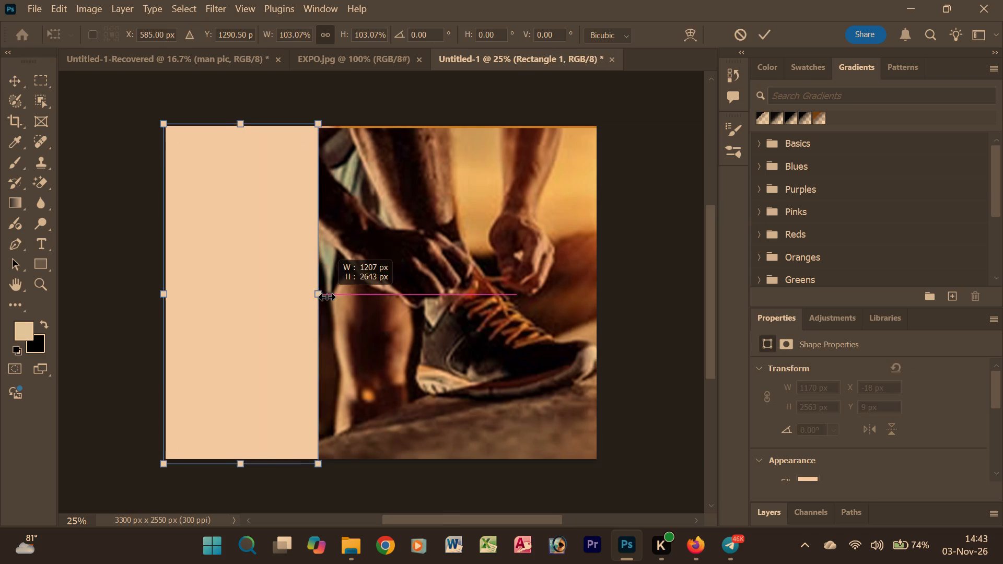
pyautogui.moveTo(326, 297); pyautogui.dragTo(343, 298)
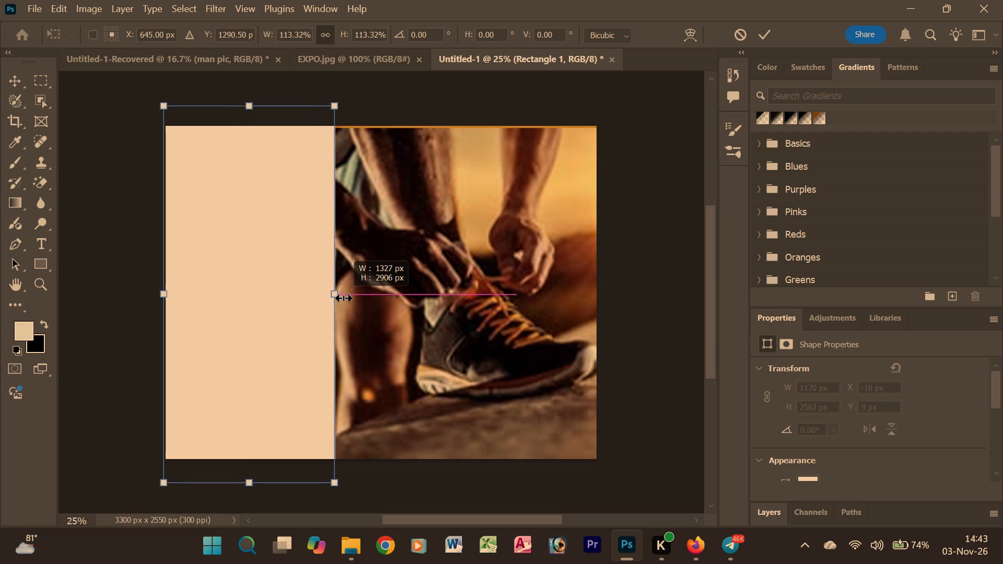
pyautogui.moveTo(343, 298); pyautogui.dragTo(360, 299)
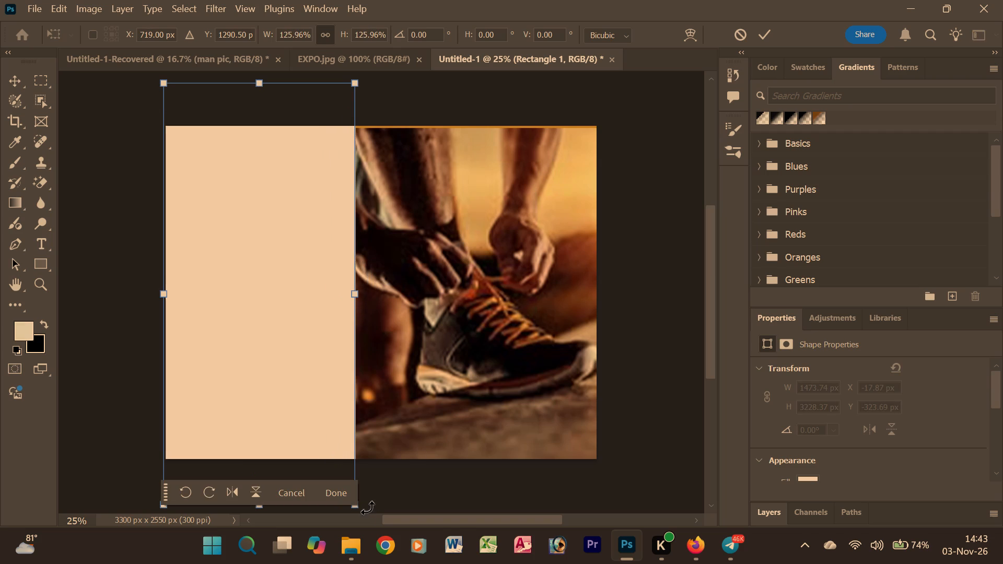
pyautogui.click(340, 496)
pyautogui.click(666, 311)
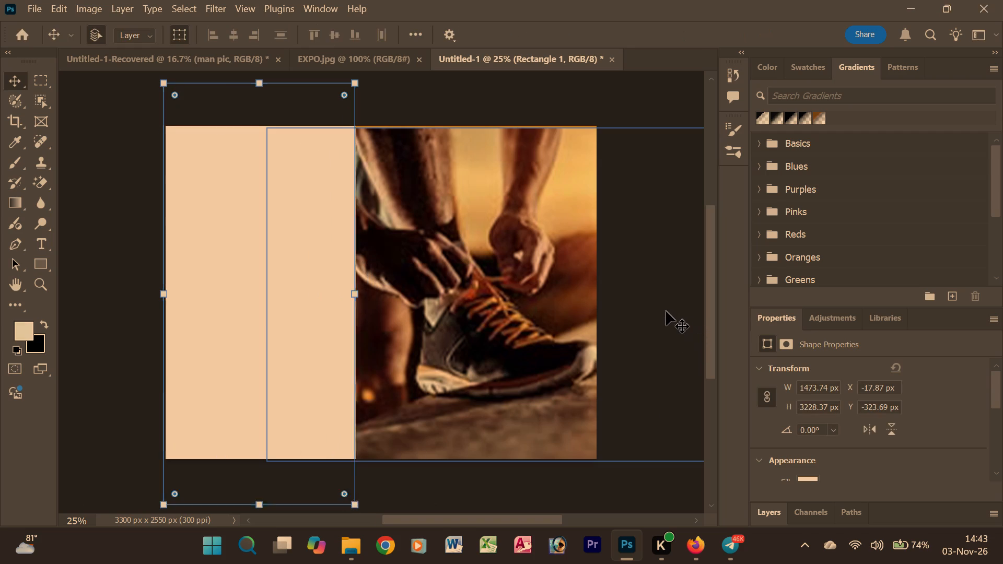
pyautogui.click(102, 132)
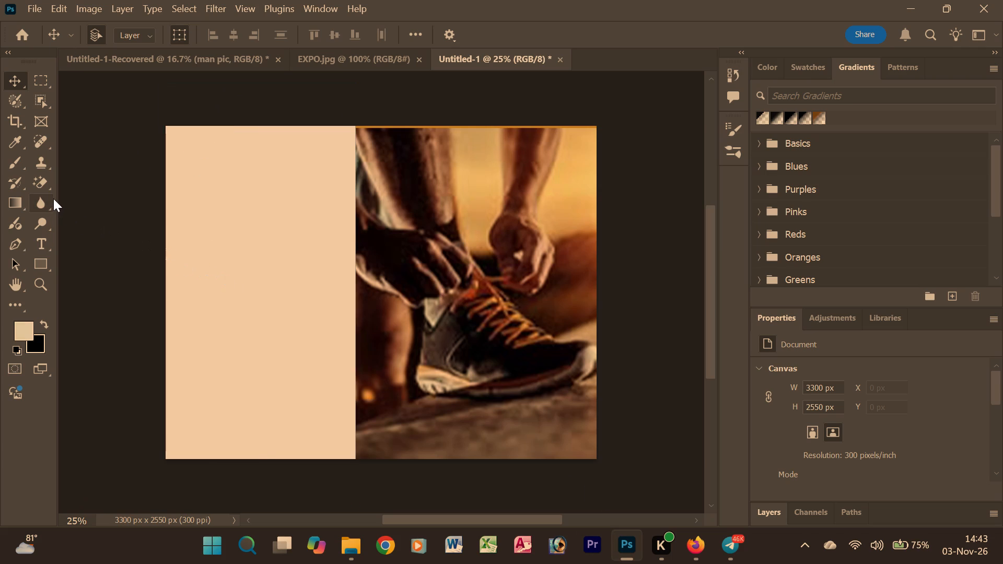
# Nudge the mguu photo to about X 815 px, Y 0 px so its top edge meets the canvas top.
pyautogui.click(505, 268)
pyautogui.moveTo(505, 268); pyautogui.dragTo(510, 262)
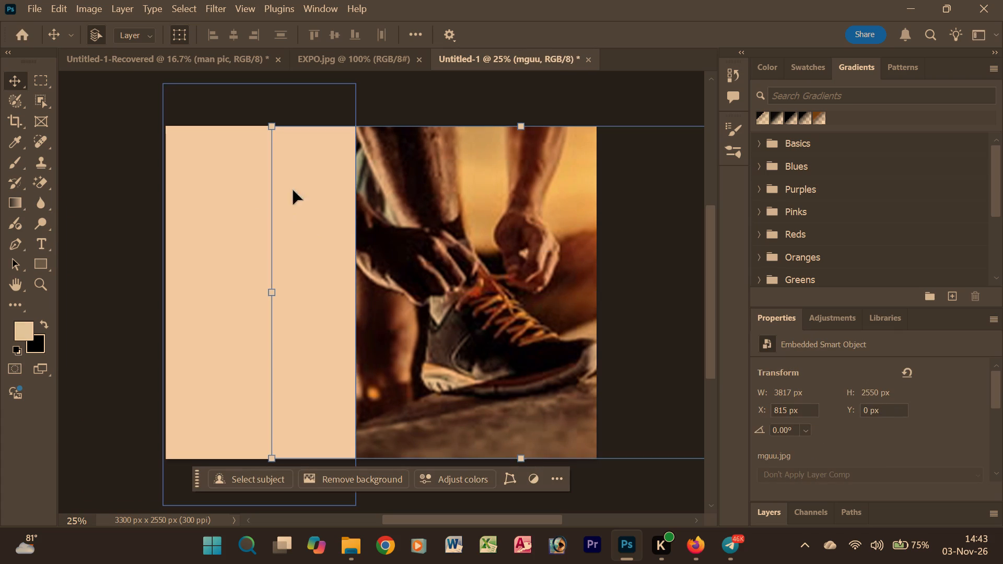
pyautogui.click(228, 91)
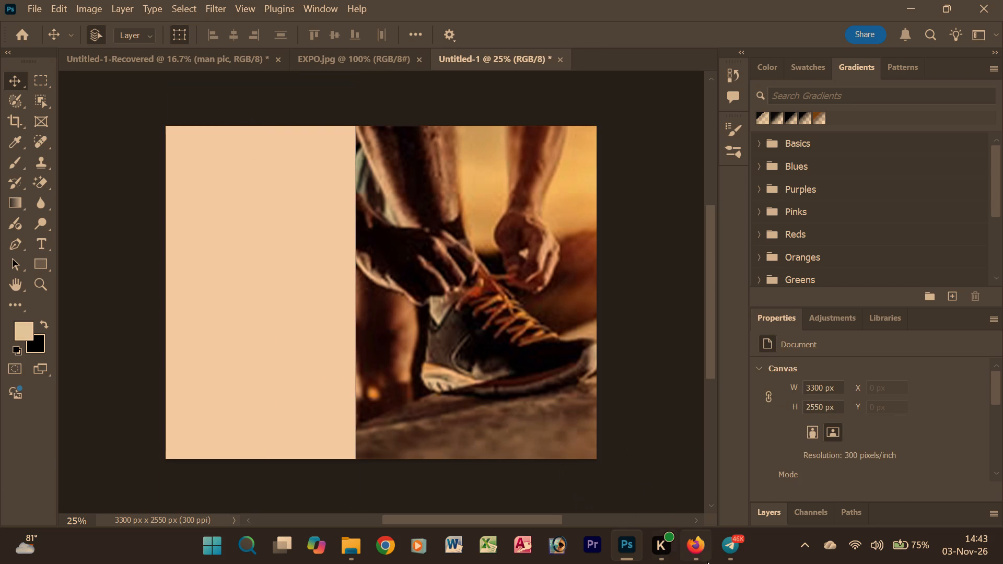
# Compare the layout with the EXPO.jpg flyer and return to Untitled-1.
pyautogui.click(355, 57)
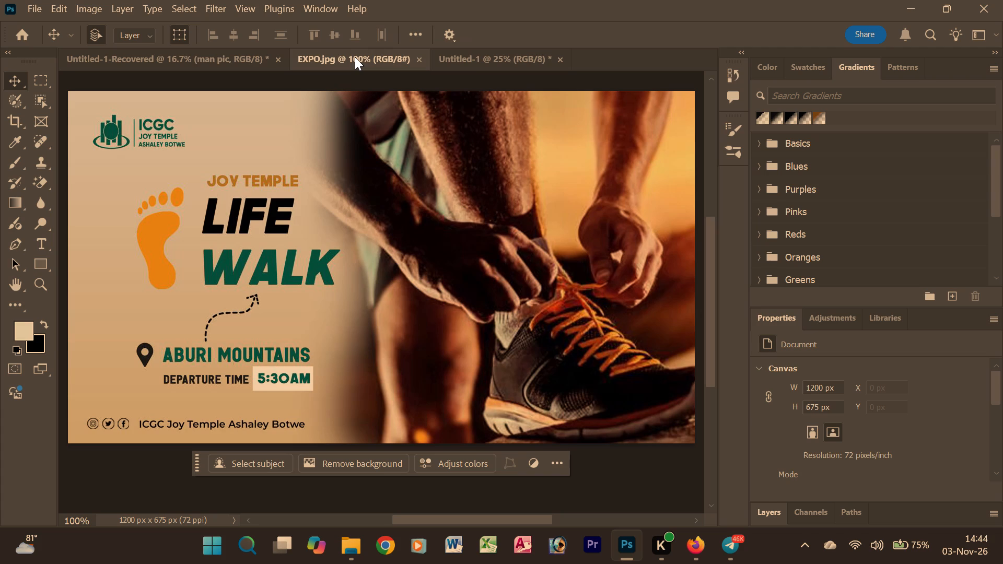
pyautogui.click(465, 53)
# Widen only the pale rectangle to about 1526 px, keeping its height, and commit the transform.
pyautogui.click(326, 267)
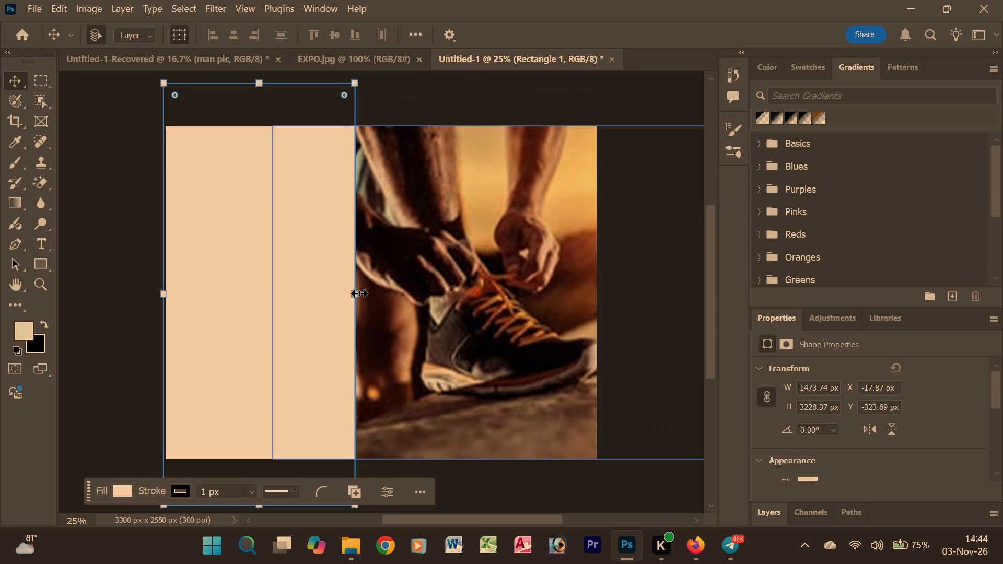
pyautogui.keyDown('shift'); pyautogui.moveTo(359, 293); pyautogui.dragTo(379, 293); pyautogui.keyUp('shift')
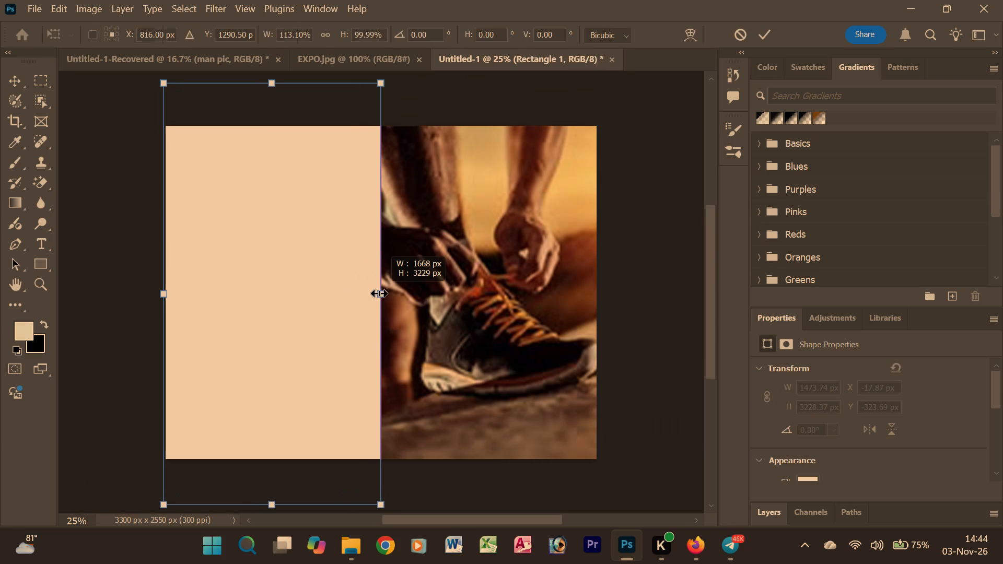
pyautogui.keyDown('shift'); pyautogui.moveTo(379, 293); pyautogui.dragTo(366, 293); pyautogui.keyUp('shift')
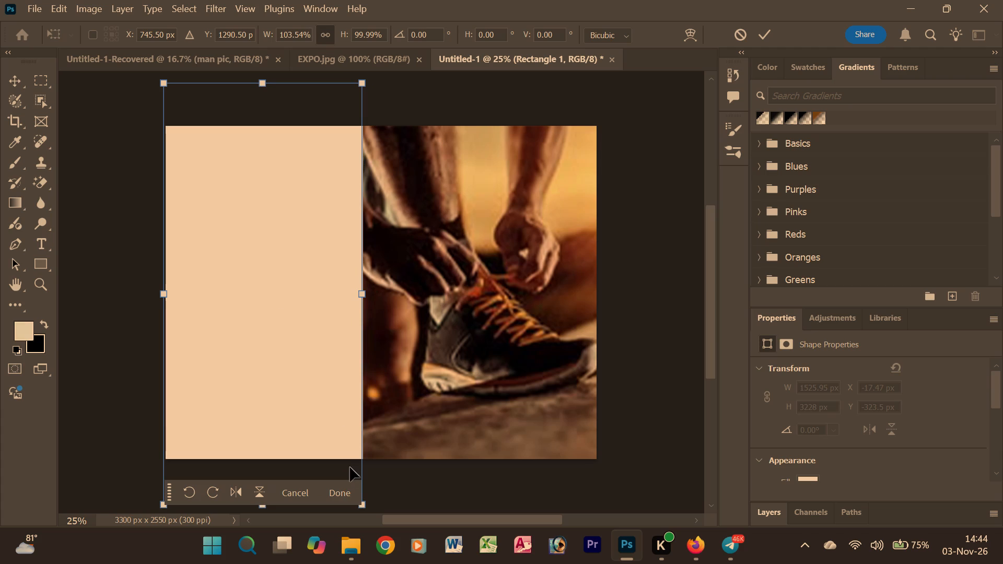
pyautogui.click(345, 497)
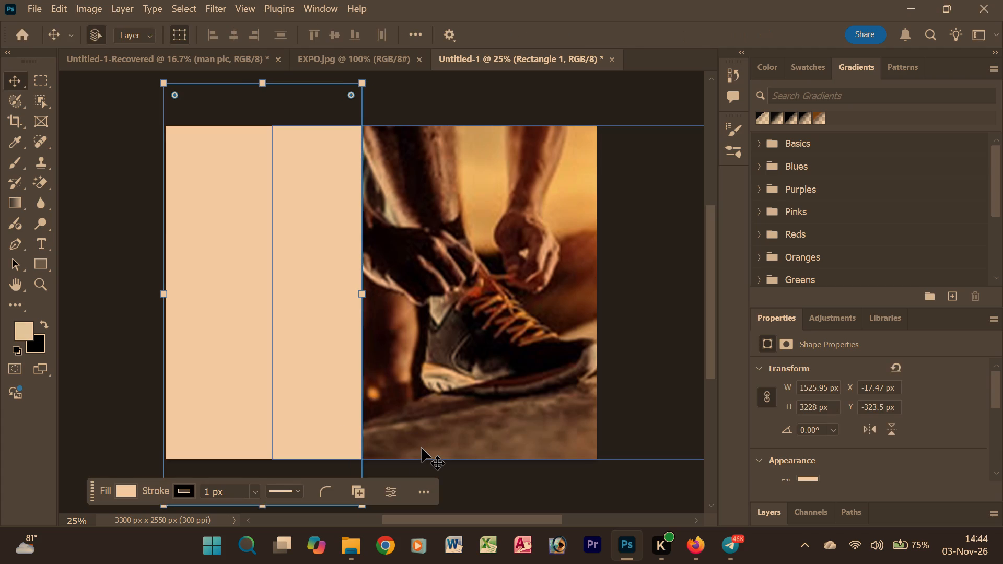
pyautogui.click(88, 173)
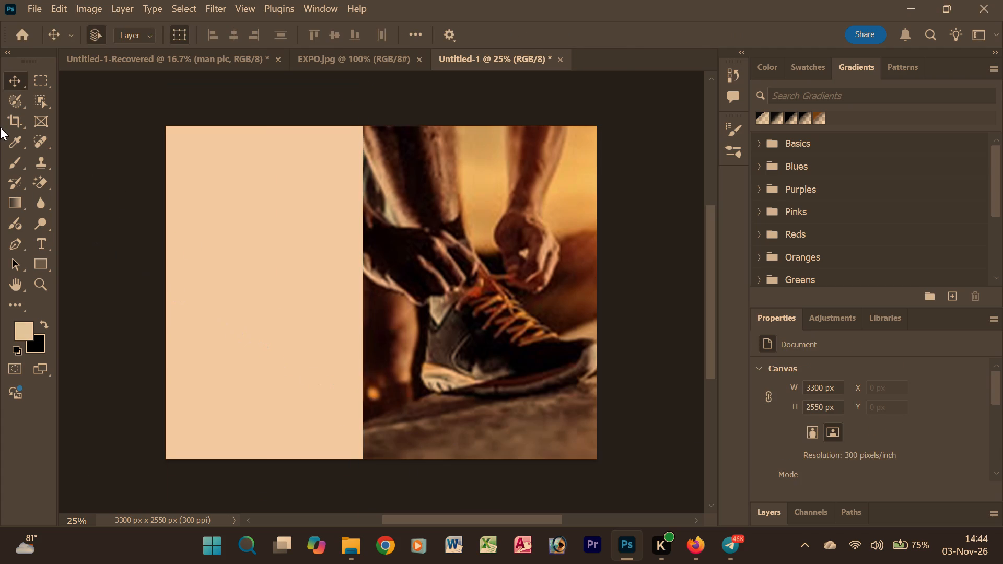
# Add a Gradient Fill layer directly above the pale Rectangle 1 layer.
pyautogui.click(307, 253)
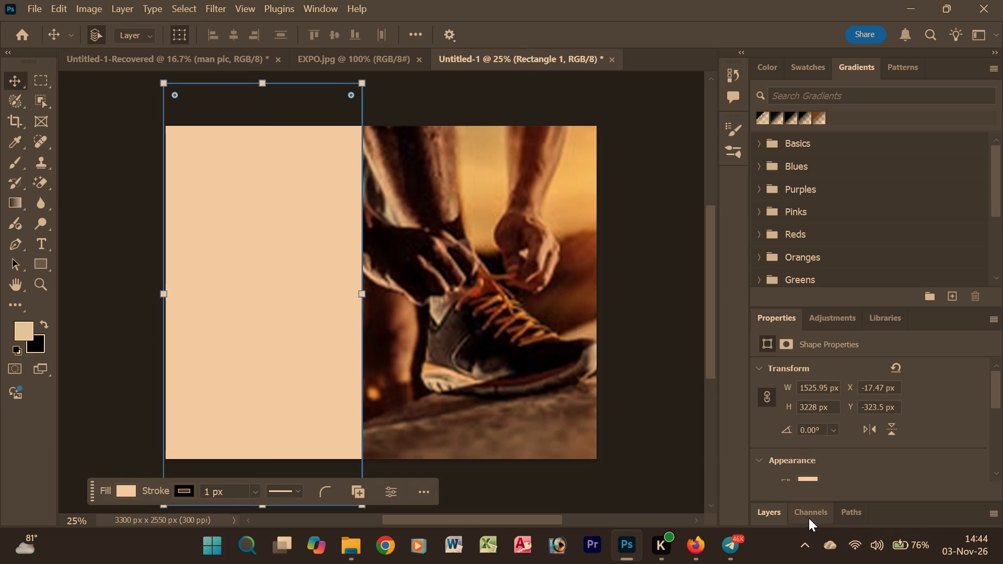
pyautogui.click(772, 510)
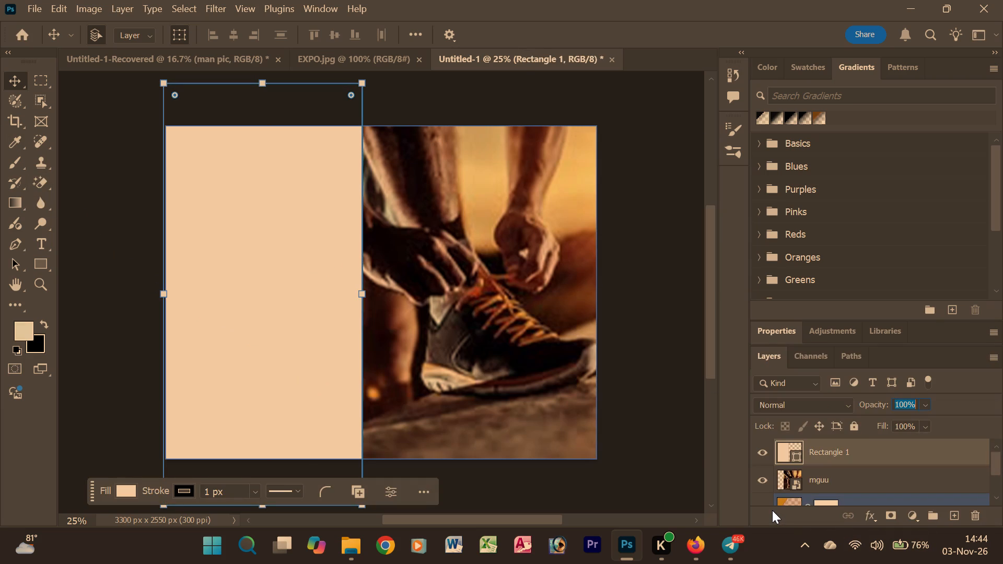
pyautogui.click(867, 446)
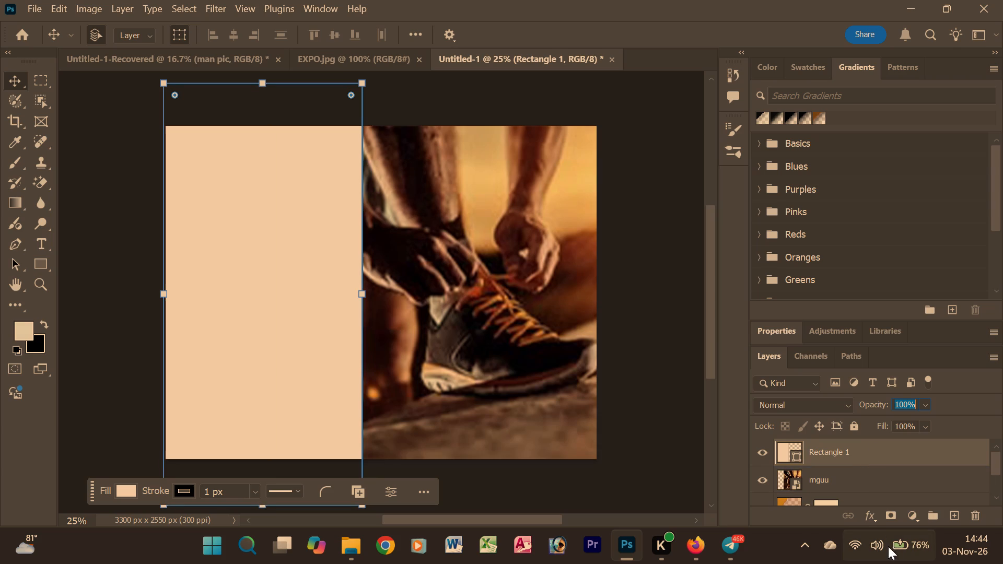
pyautogui.click(910, 522)
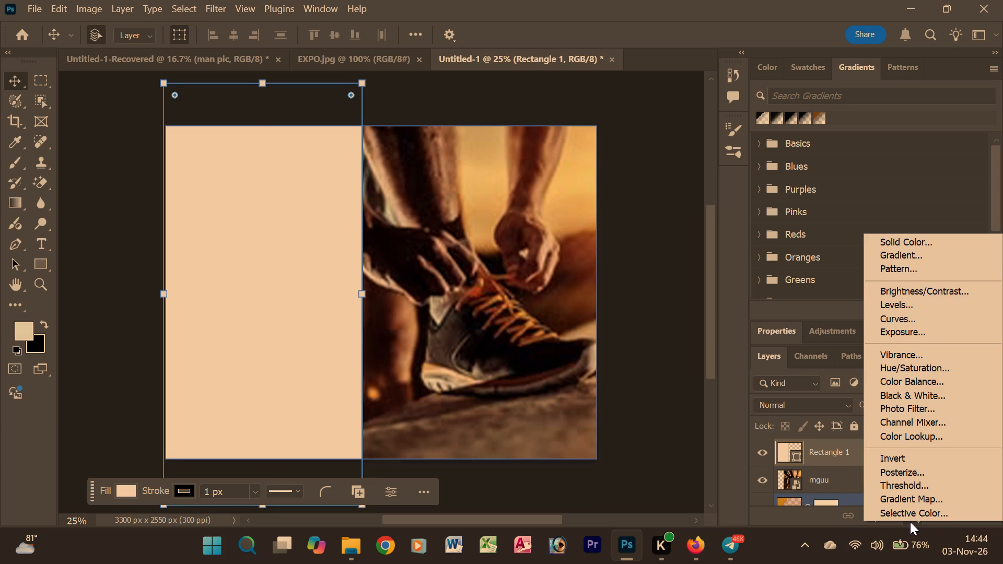
pyautogui.click(908, 254)
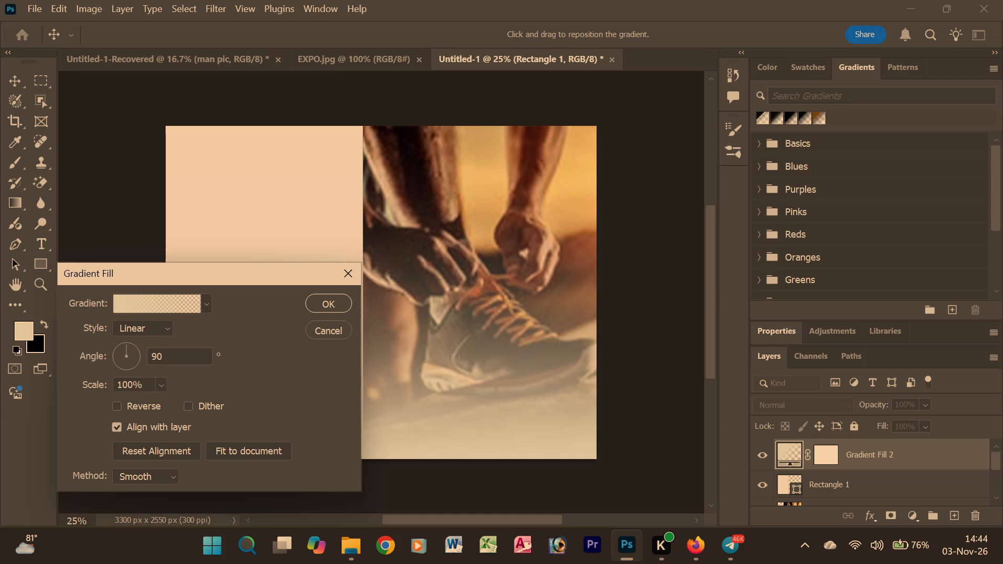
# Try several angles for the new gradient fill, settle on 45°, and apply the fill.
pyautogui.keyDown('shift'); pyautogui.click(135, 350); pyautogui.keyUp('shift')
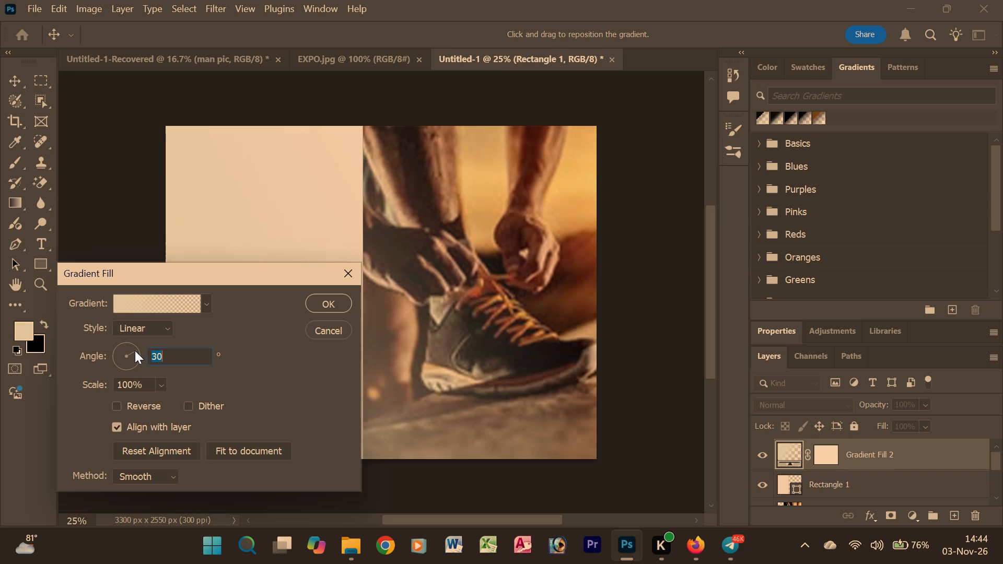
pyautogui.keyDown('shift'); pyautogui.click(135, 355); pyautogui.keyUp('shift')
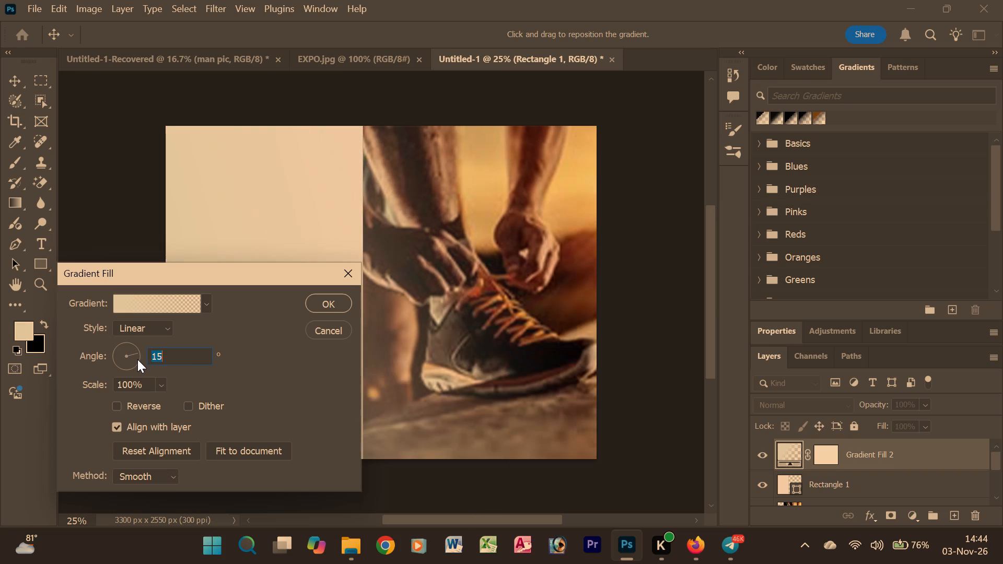
pyautogui.keyDown('shift'); pyautogui.click(136, 359); pyautogui.keyUp('shift')
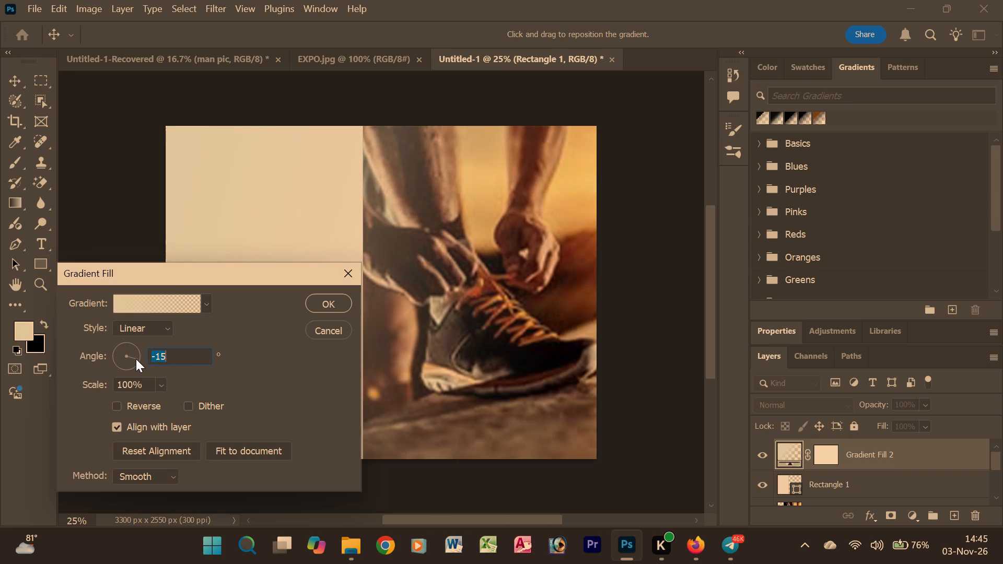
pyautogui.keyDown('shift'); pyautogui.click(133, 363); pyautogui.keyUp('shift')
pyautogui.keyDown('shift'); pyautogui.click(127, 365); pyautogui.keyUp('shift')
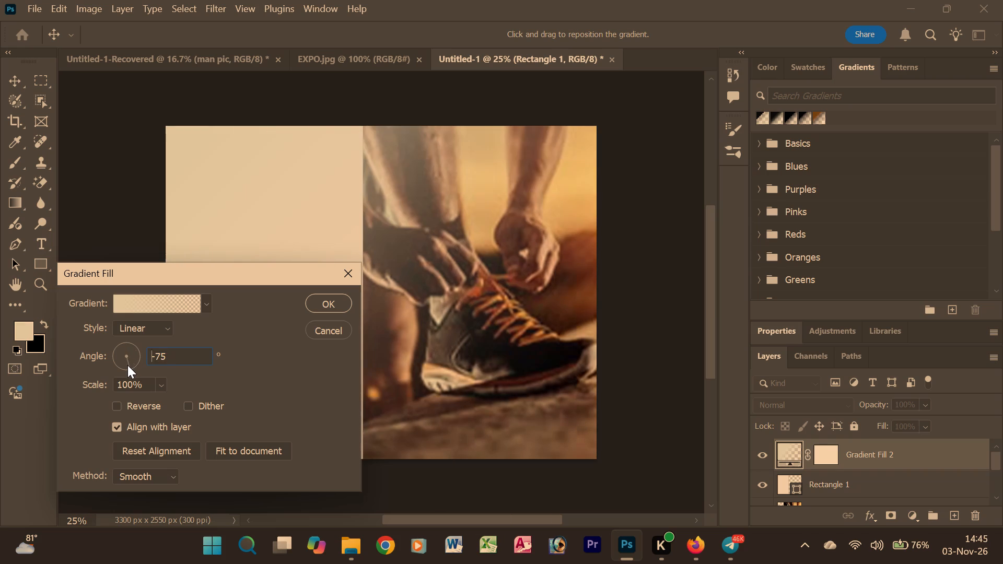
pyautogui.keyDown('shift'); pyautogui.click(121, 367); pyautogui.keyUp('shift')
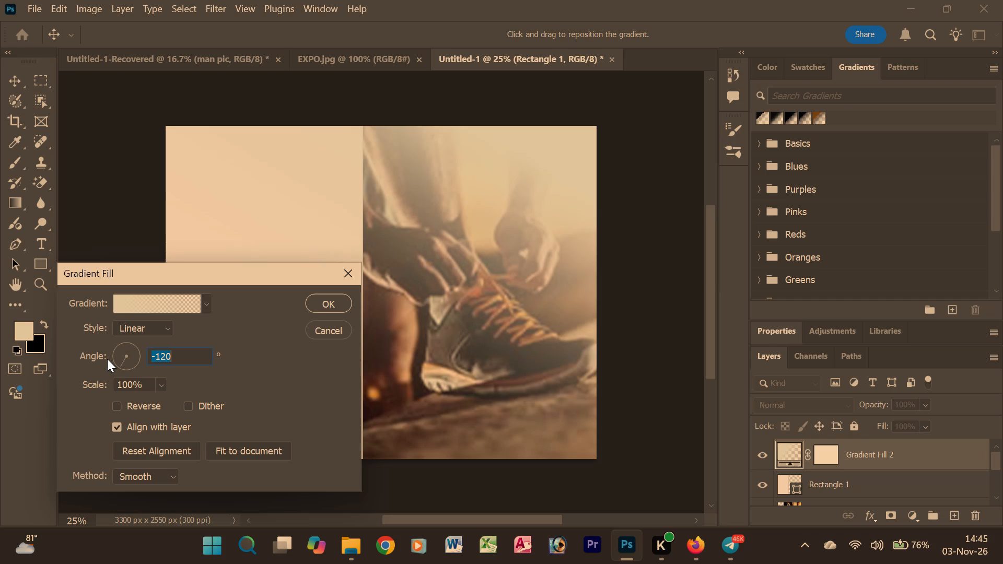
pyautogui.keyDown('shift'); pyautogui.click(107, 358); pyautogui.keyUp('shift')
pyautogui.keyDown('shift'); pyautogui.click(112, 354); pyautogui.keyUp('shift')
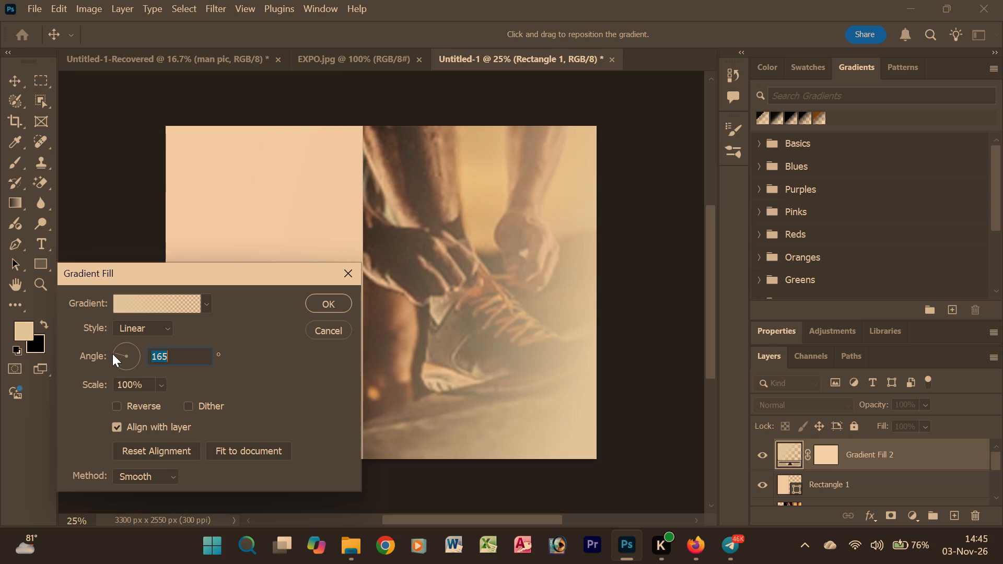
pyautogui.keyDown('shift'); pyautogui.click(121, 344); pyautogui.keyUp('shift')
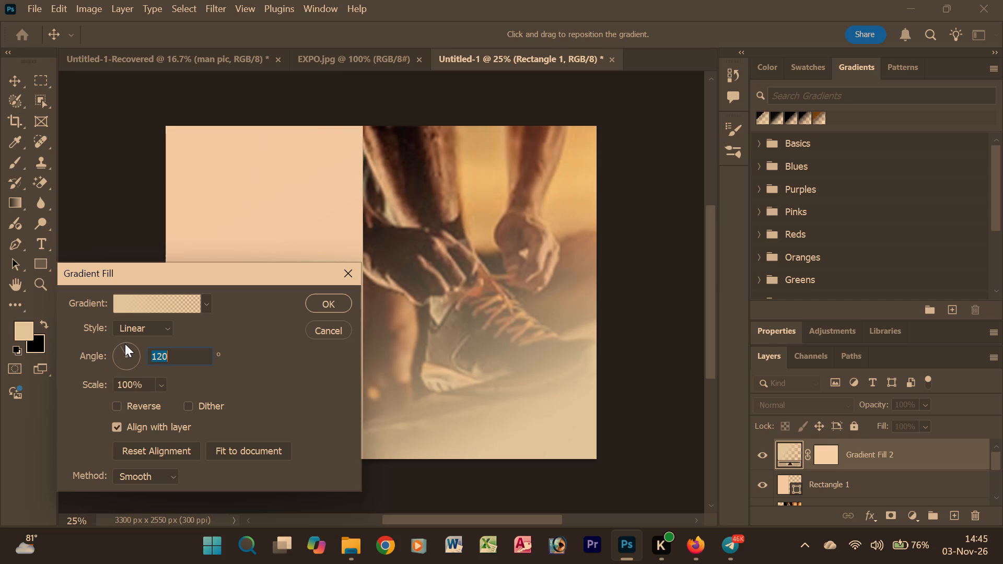
pyautogui.keyDown('shift'); pyautogui.click(132, 346); pyautogui.keyUp('shift')
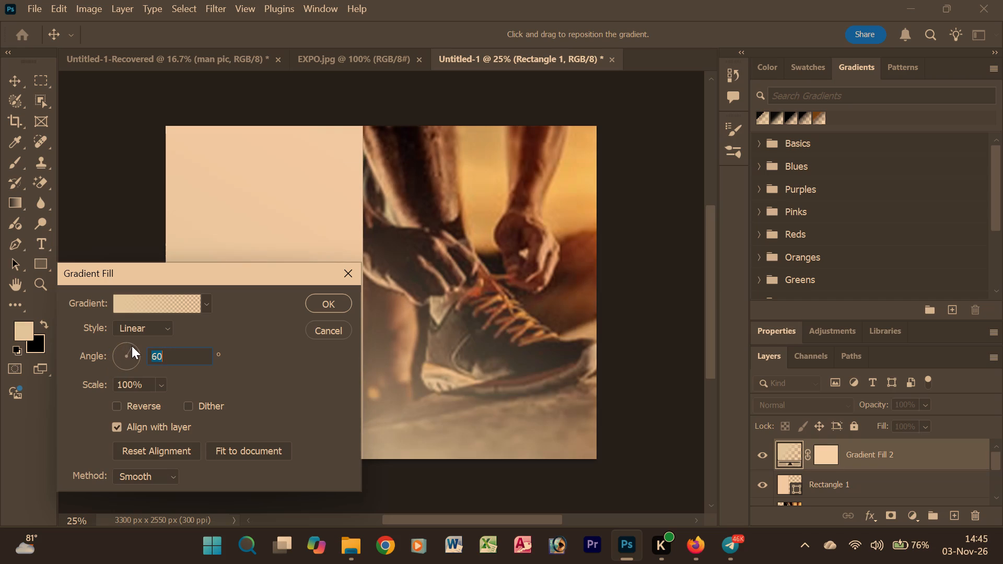
pyautogui.keyDown('shift'); pyautogui.click(133, 347); pyautogui.keyUp('shift')
pyautogui.keyDown('shift'); pyautogui.click(134, 350); pyautogui.keyUp('shift')
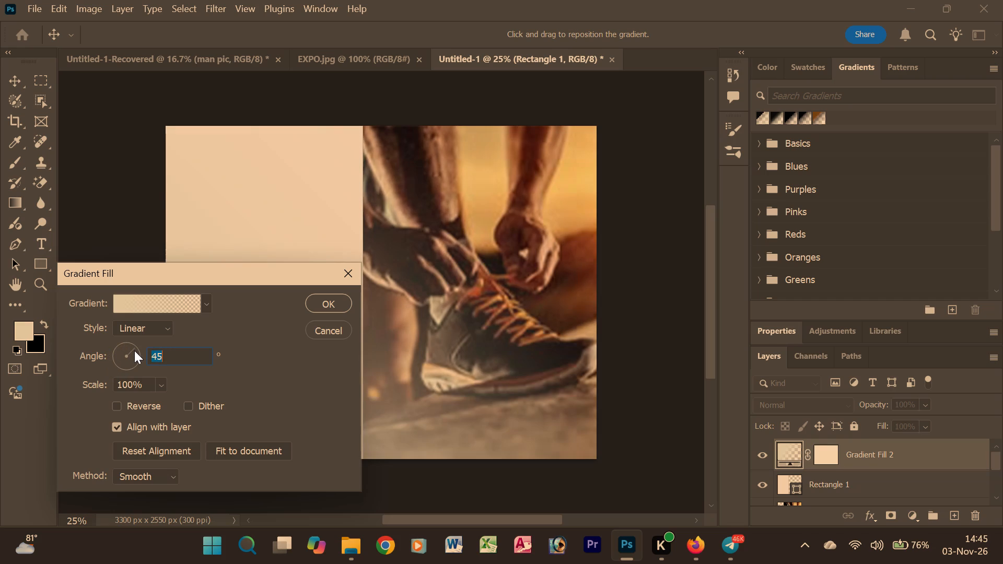
pyautogui.click(325, 304)
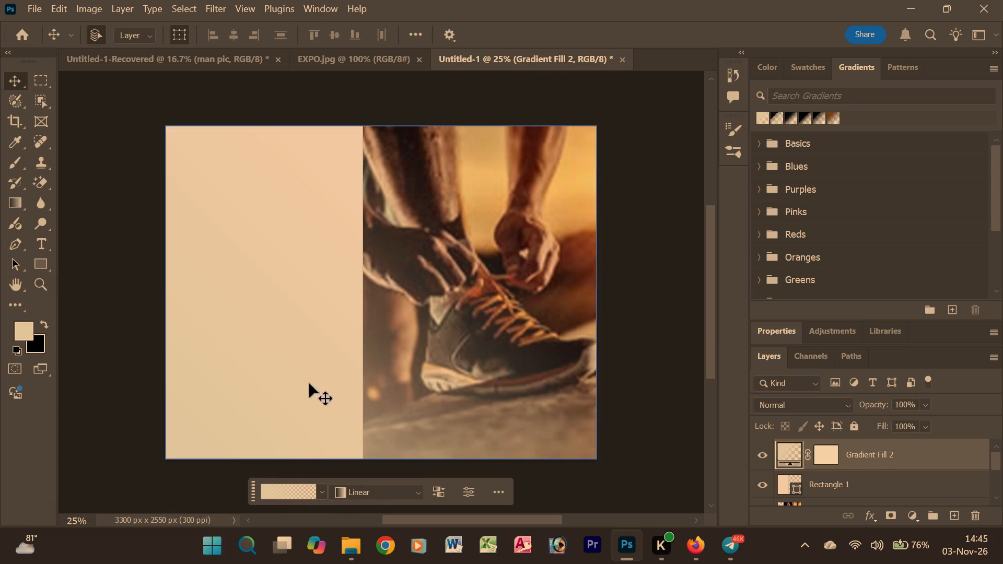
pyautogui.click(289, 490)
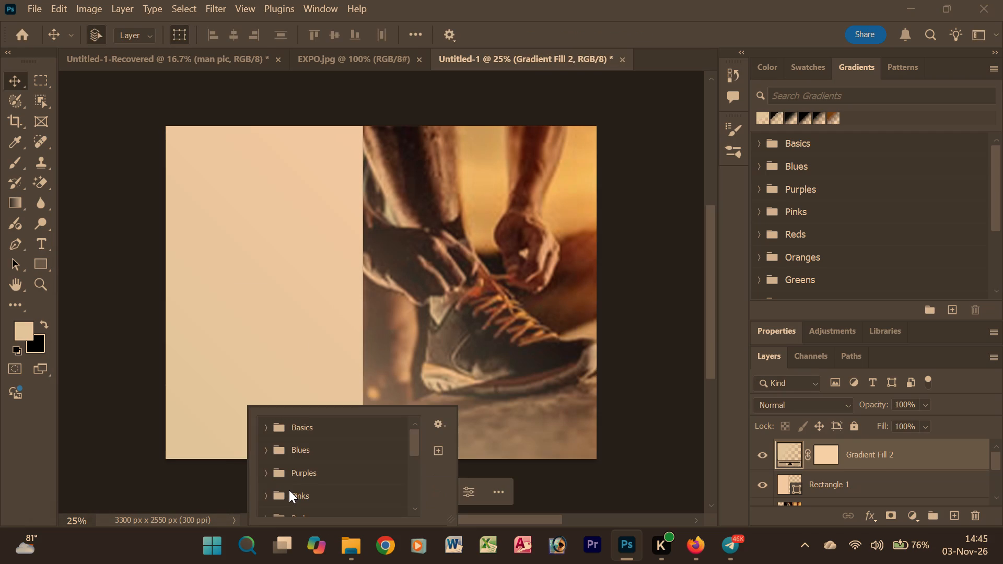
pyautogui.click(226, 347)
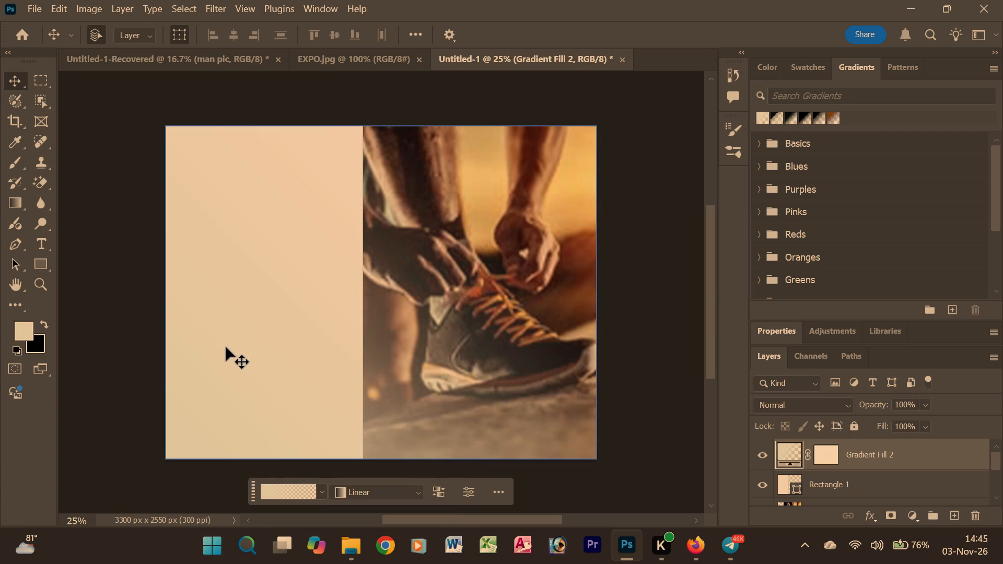
# Reopen the Gradient Fill 2 settings and set the gradient angle to 0°.
pyautogui.doubleClick(792, 451)
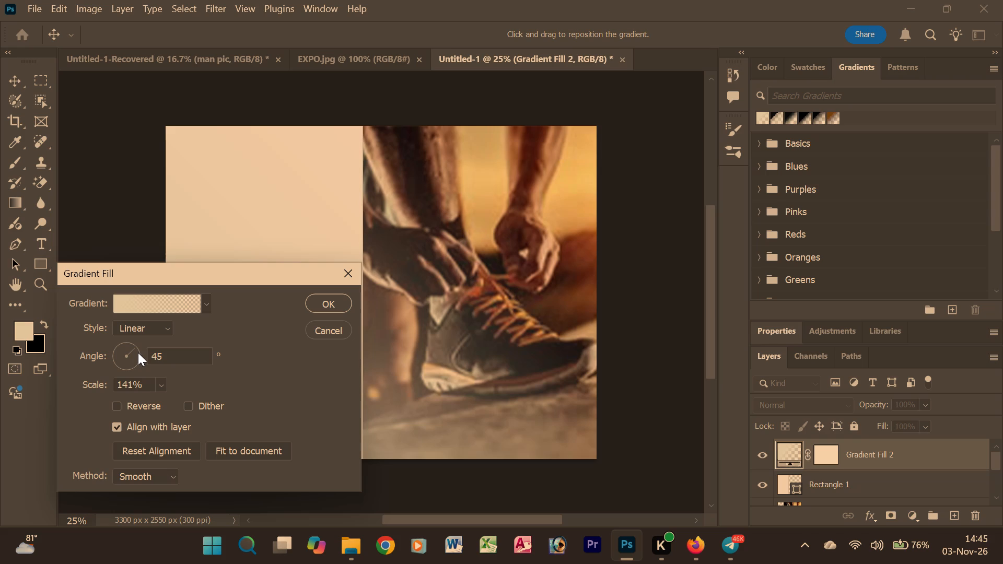
pyautogui.keyDown('shift'); pyautogui.click(138, 352); pyautogui.keyUp('shift')
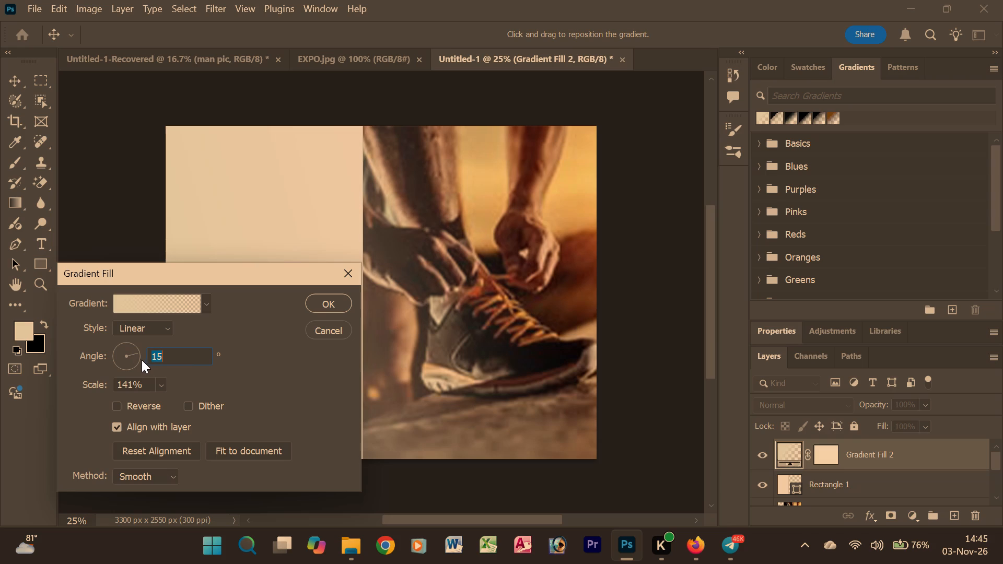
pyautogui.keyDown('shift'); pyautogui.click(137, 356); pyautogui.keyUp('shift')
# Edit the fill's gradient, moving the starting colour stop to location 26 and the 100% opacity stop to location 1.
pyautogui.doubleClick(132, 306)
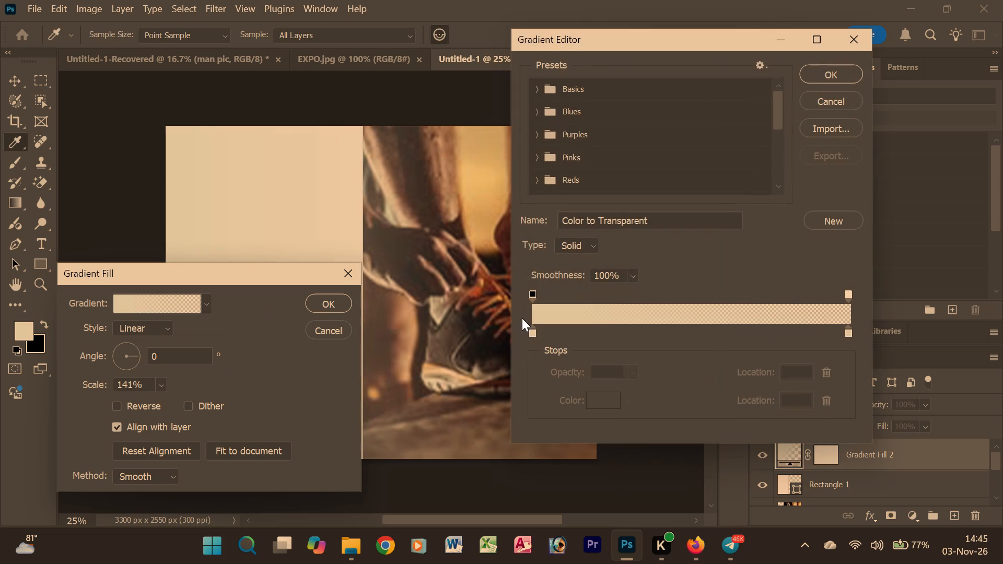
pyautogui.moveTo(532, 330); pyautogui.dragTo(614, 326)
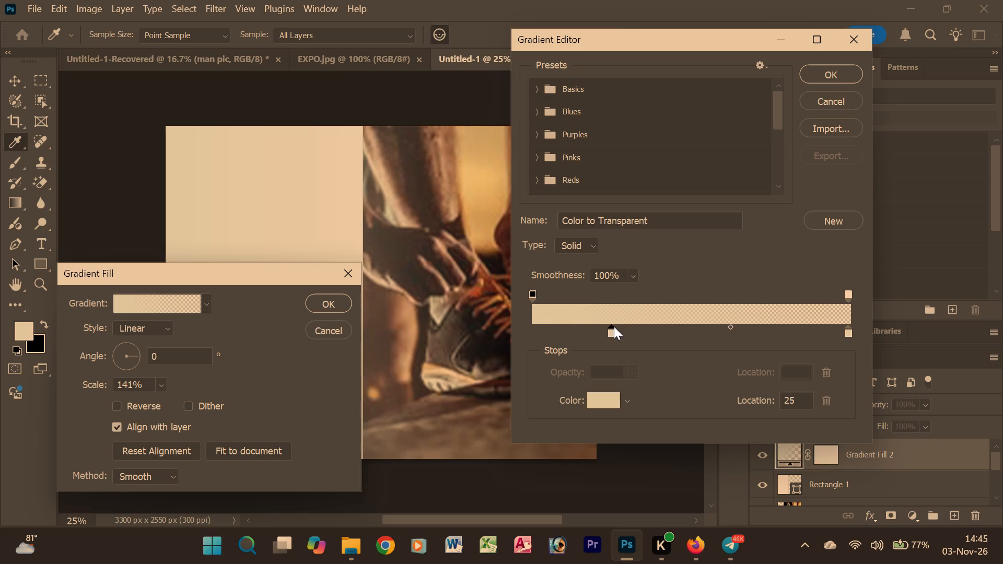
pyautogui.moveTo(614, 326); pyautogui.dragTo(615, 325)
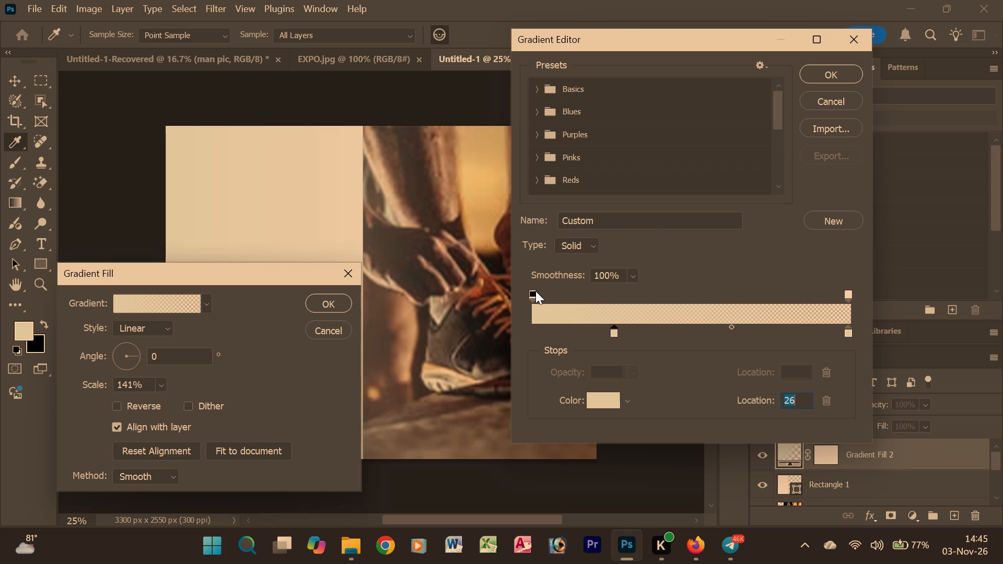
pyautogui.moveTo(533, 291); pyautogui.dragTo(648, 301)
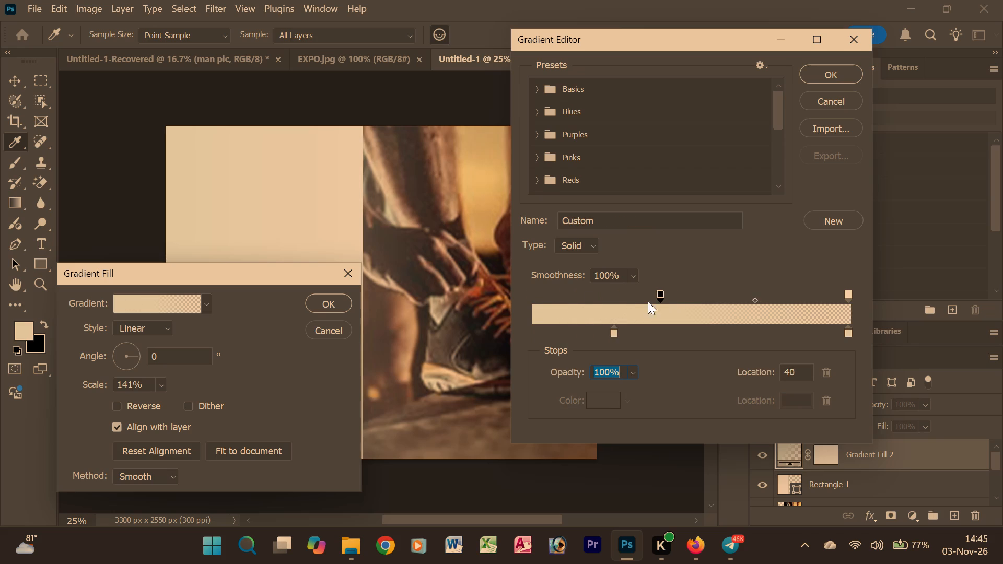
pyautogui.moveTo(648, 301); pyautogui.dragTo(543, 300)
pyautogui.moveTo(543, 300); pyautogui.dragTo(535, 300)
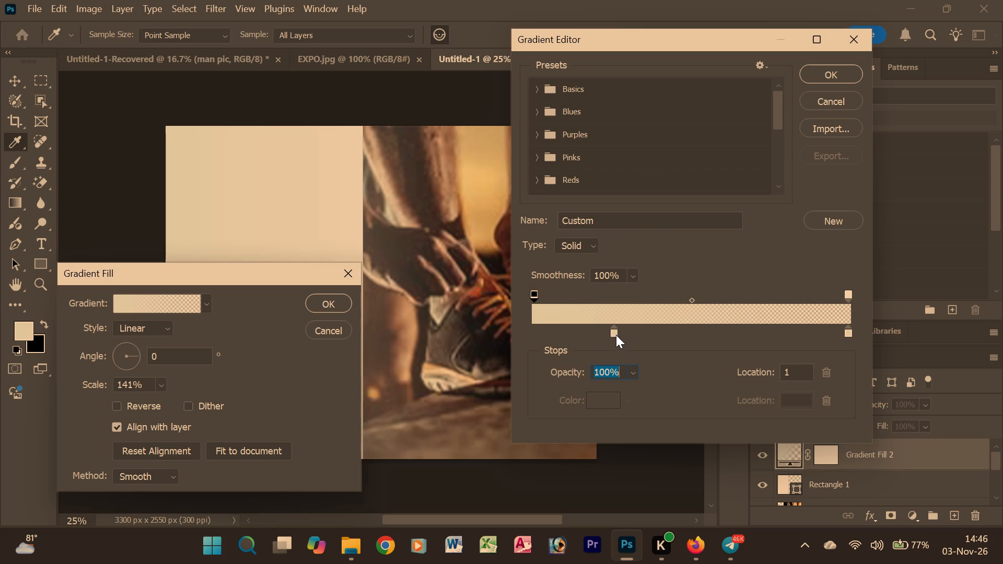
# Recolour the gradient's starting colour stop to the muted tan #d3ba84.
pyautogui.doubleClick(614, 334)
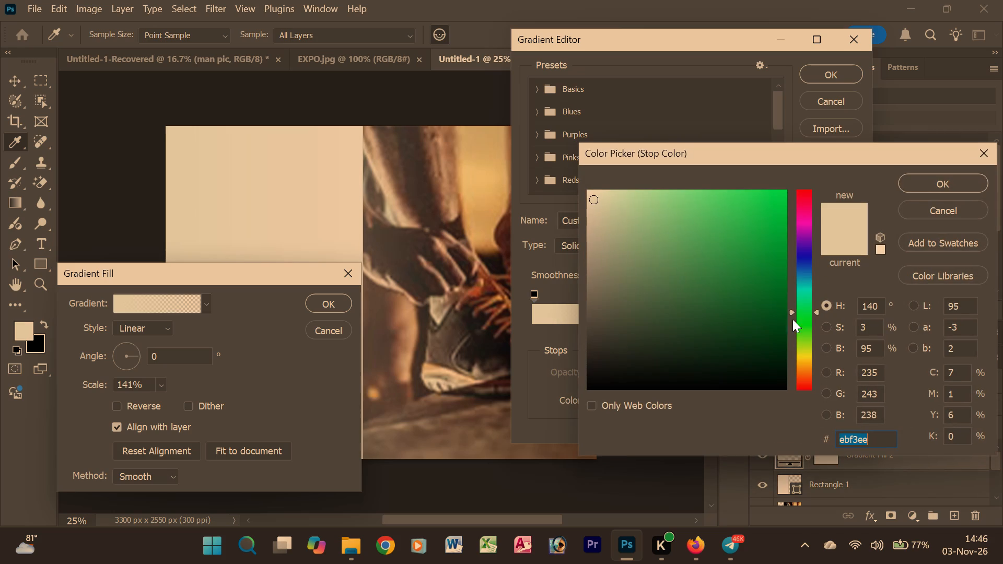
pyautogui.click(605, 372)
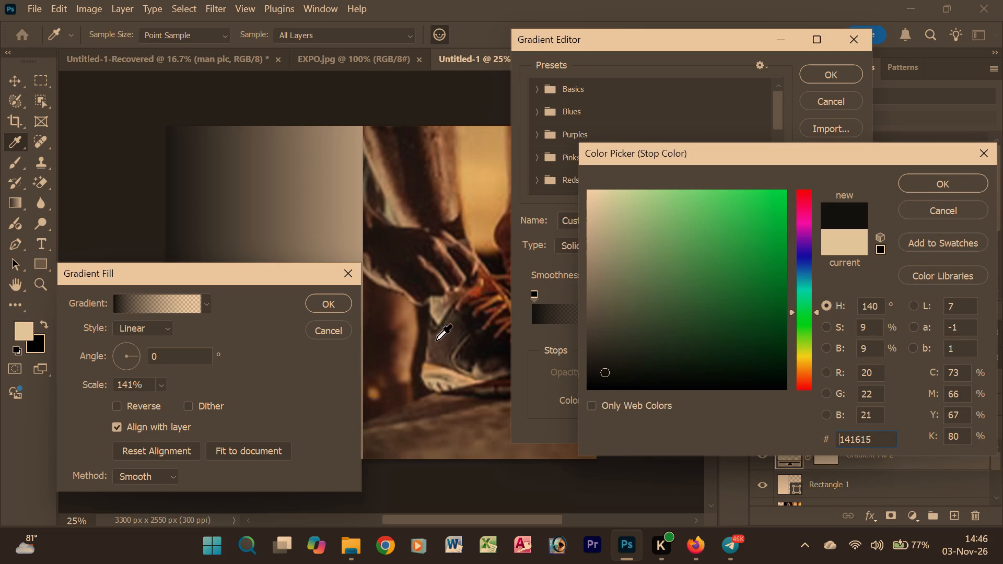
pyautogui.click(481, 204)
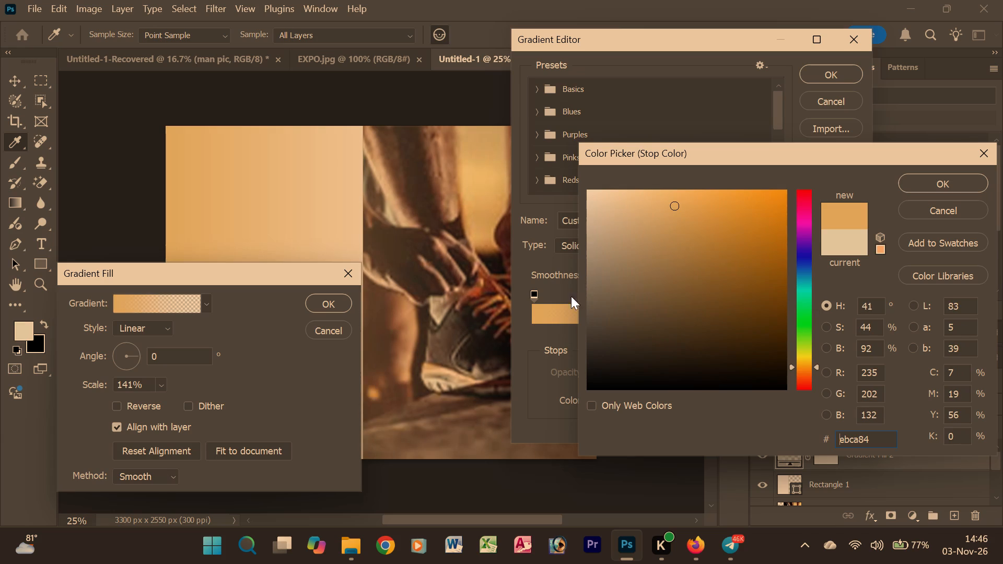
pyautogui.click(343, 299)
pyautogui.click(657, 210)
pyautogui.click(690, 200)
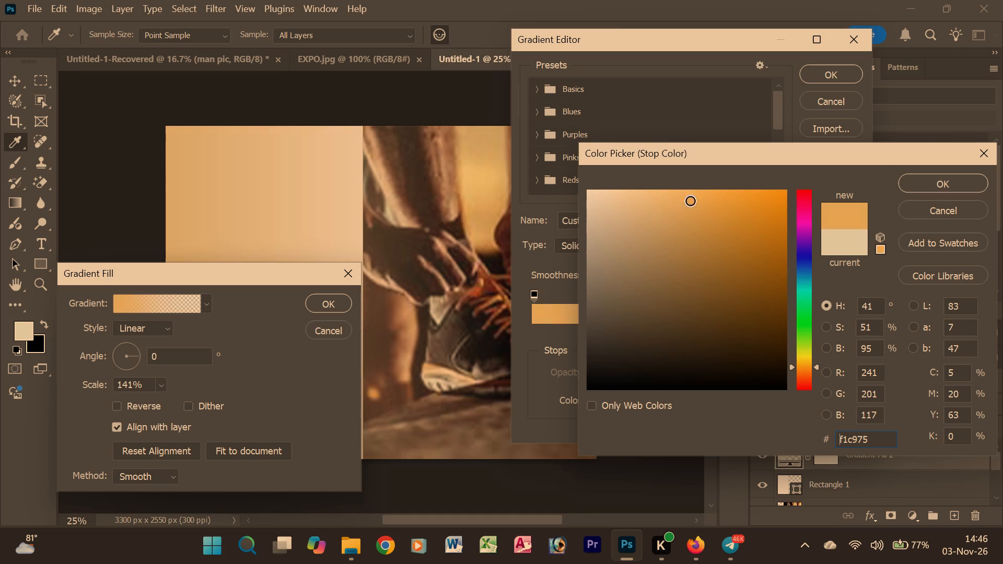
pyautogui.click(631, 212)
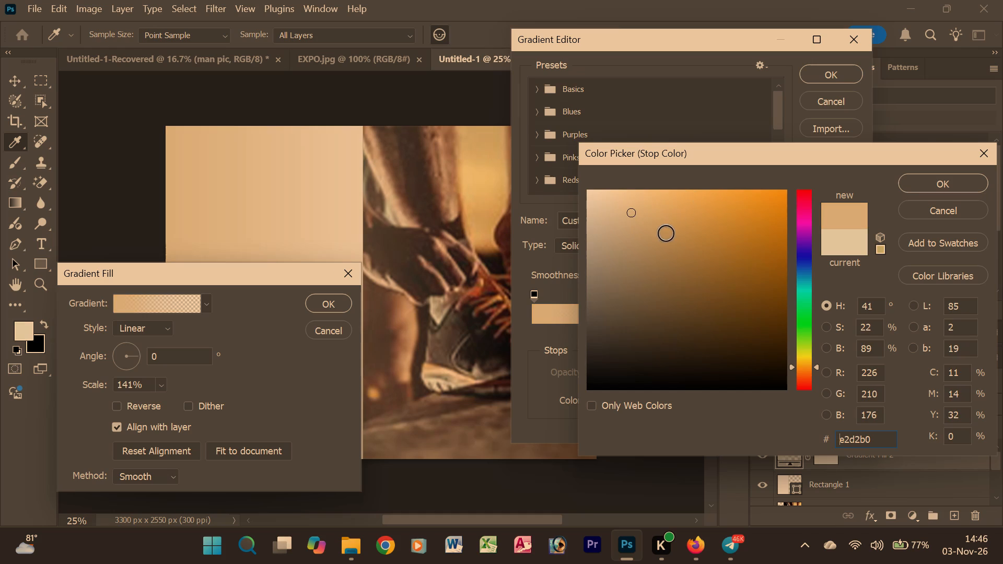
pyautogui.click(663, 226)
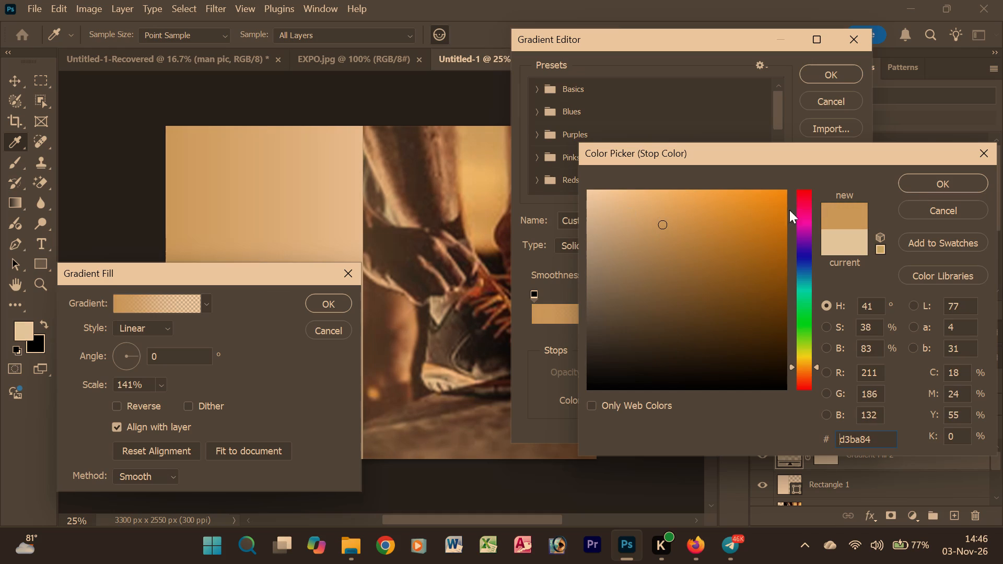
pyautogui.click(922, 184)
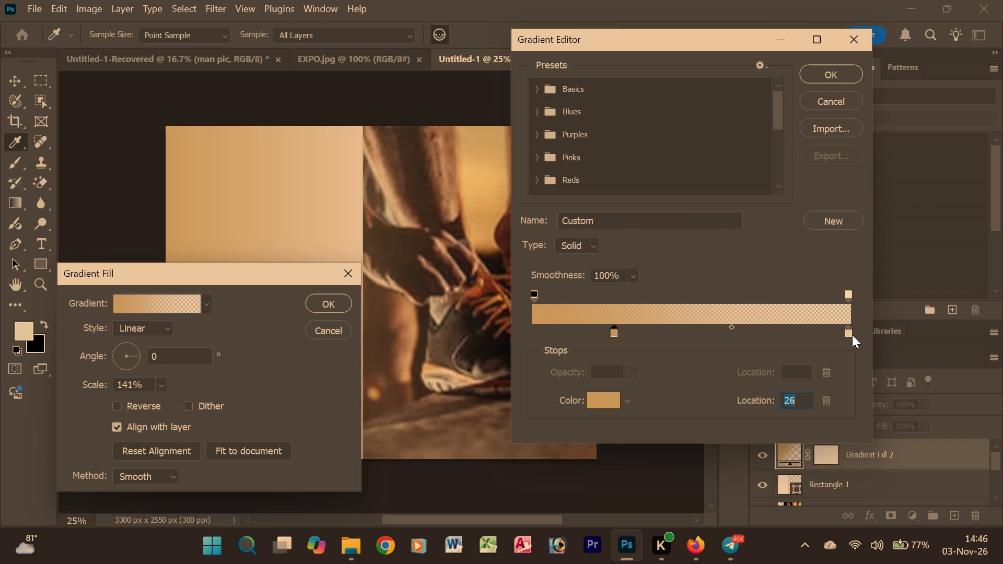
# Move the pale end colour stop to location 75 and the tan colour stop to location 40.
pyautogui.moveTo(851, 334); pyautogui.dragTo(770, 340)
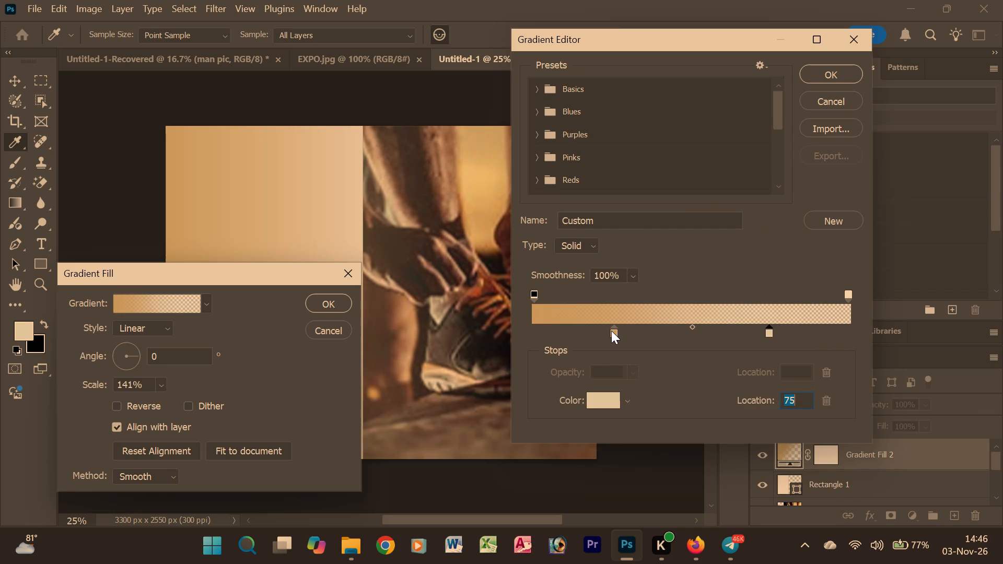
pyautogui.moveTo(615, 331); pyautogui.dragTo(661, 327)
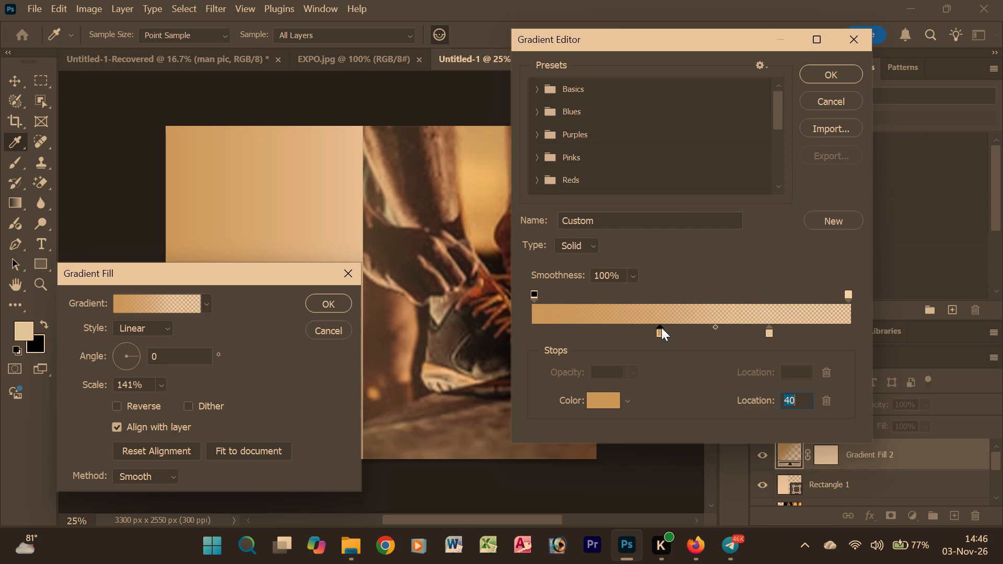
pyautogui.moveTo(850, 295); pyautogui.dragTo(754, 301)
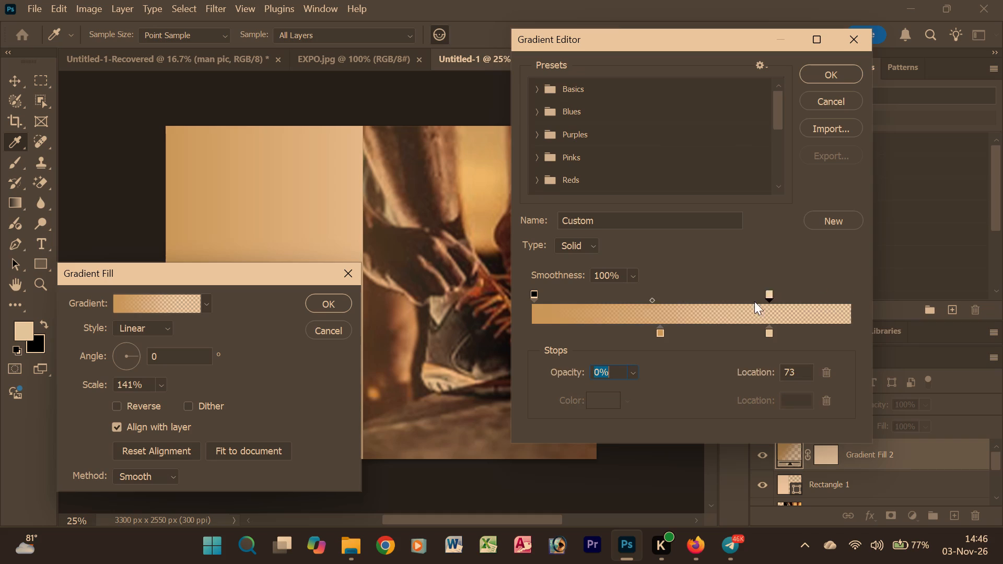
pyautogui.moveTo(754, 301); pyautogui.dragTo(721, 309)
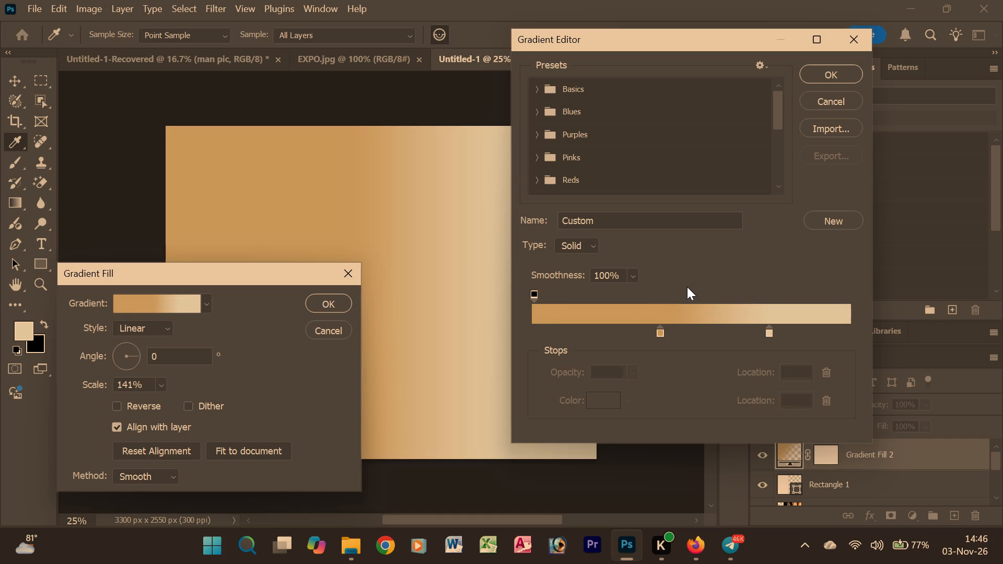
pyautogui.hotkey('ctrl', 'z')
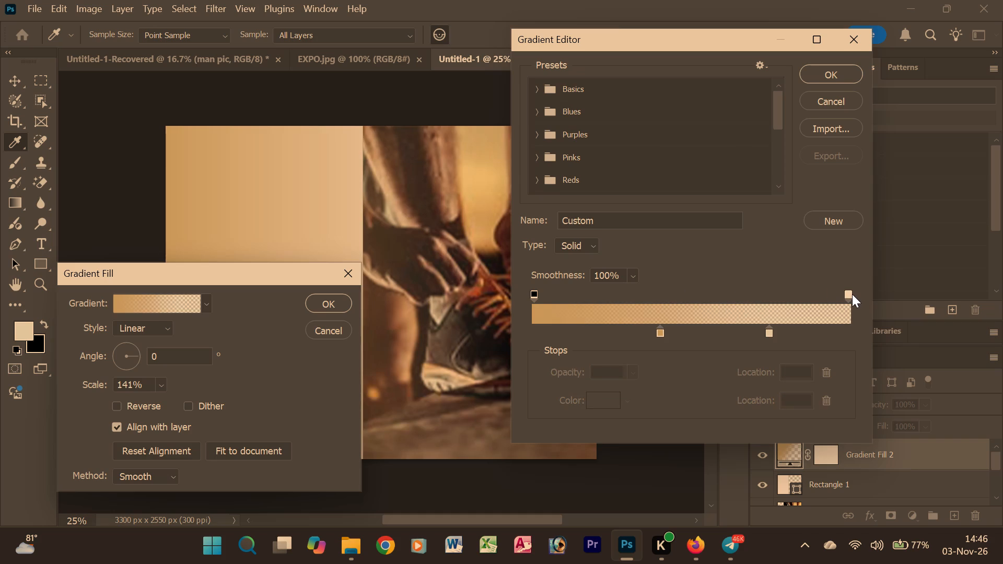
# Move the gradient's 0% opacity stop inward from the end to location 74.
pyautogui.moveTo(848, 296); pyautogui.dragTo(766, 305)
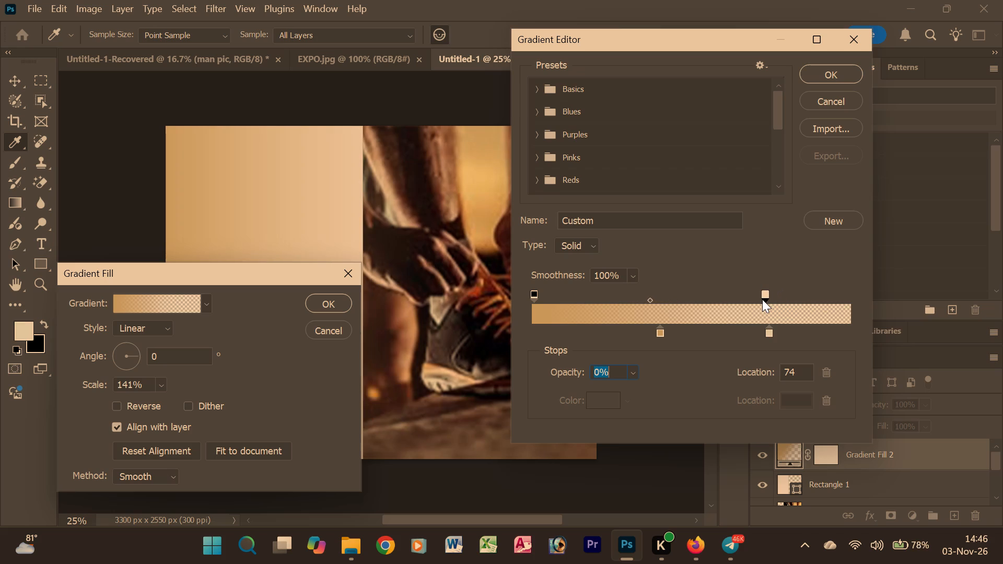
# Move the gradient's 0% opacity stop outward to location 94.
pyautogui.moveTo(766, 292); pyautogui.dragTo(789, 288)
pyautogui.moveTo(789, 288); pyautogui.dragTo(811, 287)
pyautogui.moveTo(812, 292); pyautogui.dragTo(832, 292)
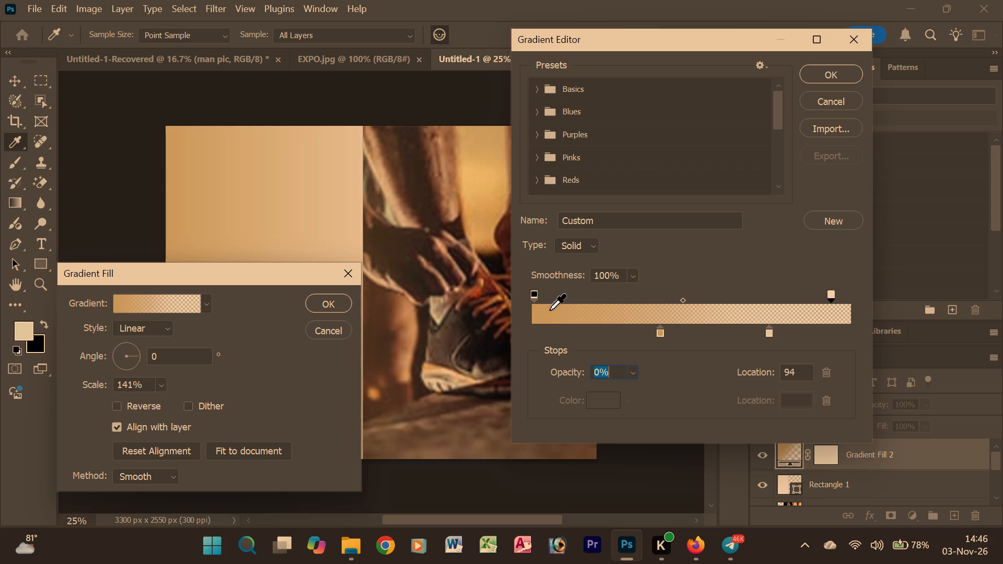
# Move the 100% opacity stop to location 34, apply the edited gradient to Gradient Fill 2 and deselect the layer.
pyautogui.moveTo(535, 293); pyautogui.dragTo(660, 290)
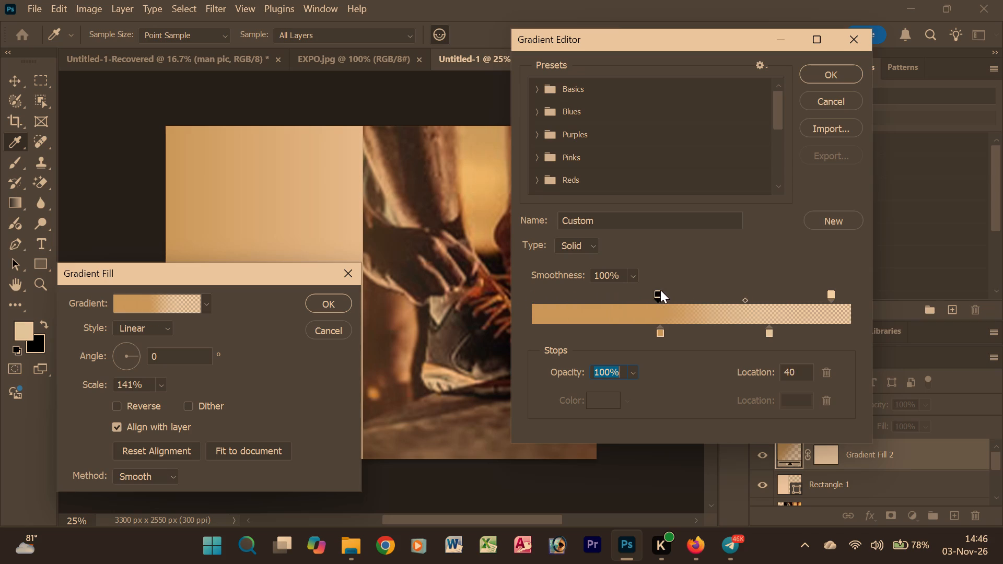
pyautogui.moveTo(660, 290); pyautogui.dragTo(675, 290)
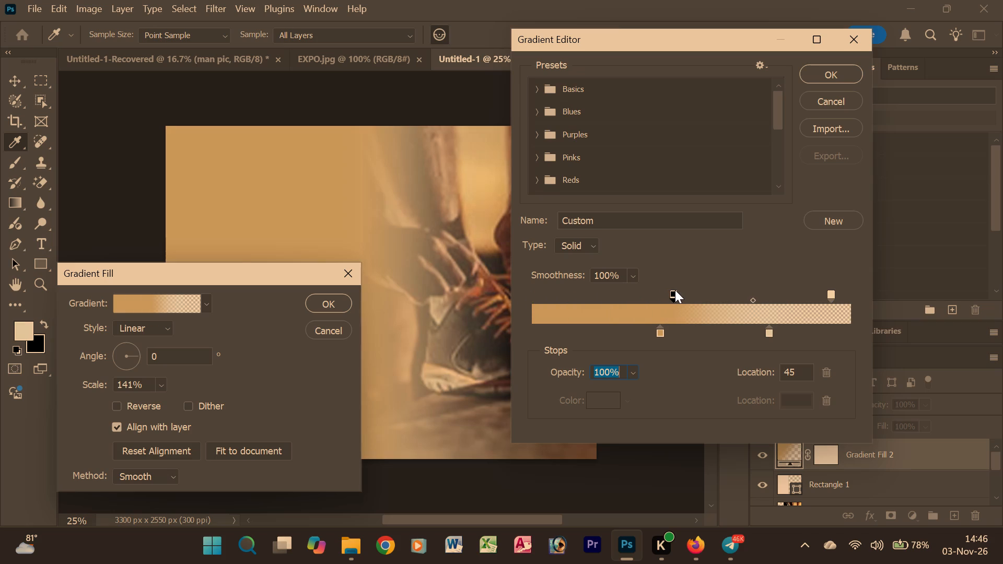
pyautogui.moveTo(675, 290); pyautogui.dragTo(658, 291)
pyautogui.moveTo(658, 291); pyautogui.dragTo(651, 293)
pyautogui.moveTo(673, 291); pyautogui.dragTo(663, 291)
pyautogui.moveTo(663, 291); pyautogui.dragTo(652, 292)
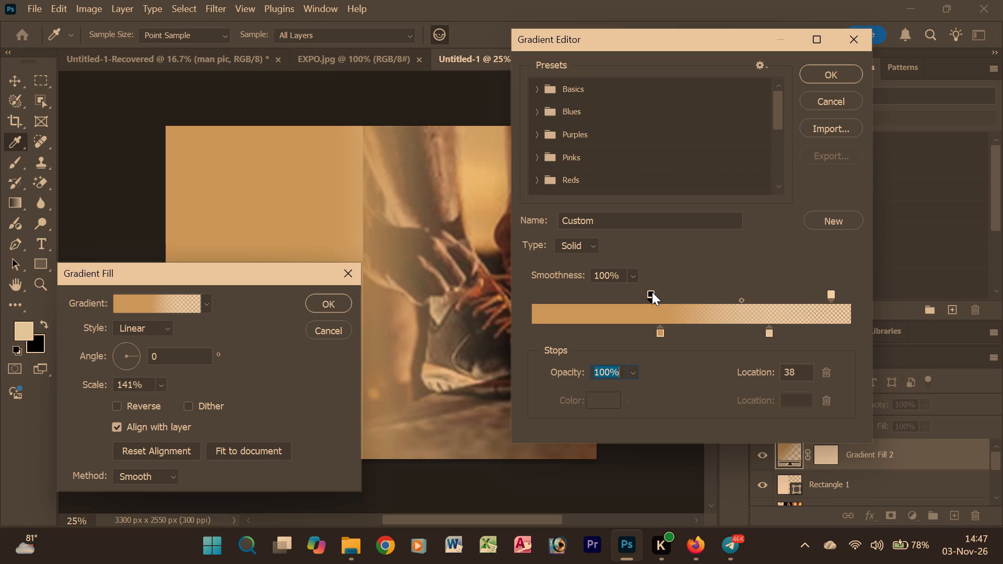
pyautogui.moveTo(652, 292); pyautogui.dragTo(642, 297)
pyautogui.click(834, 71)
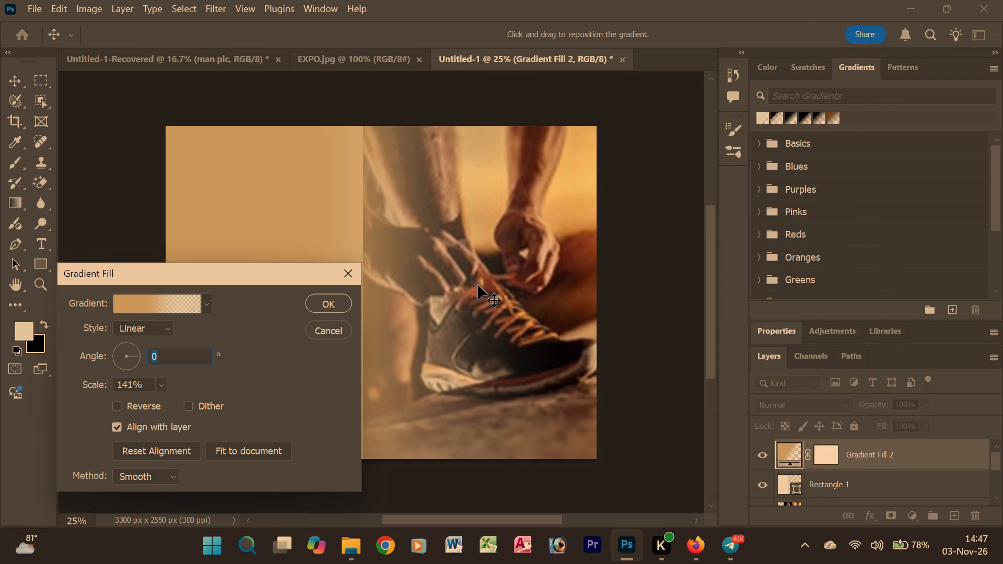
pyautogui.click(326, 300)
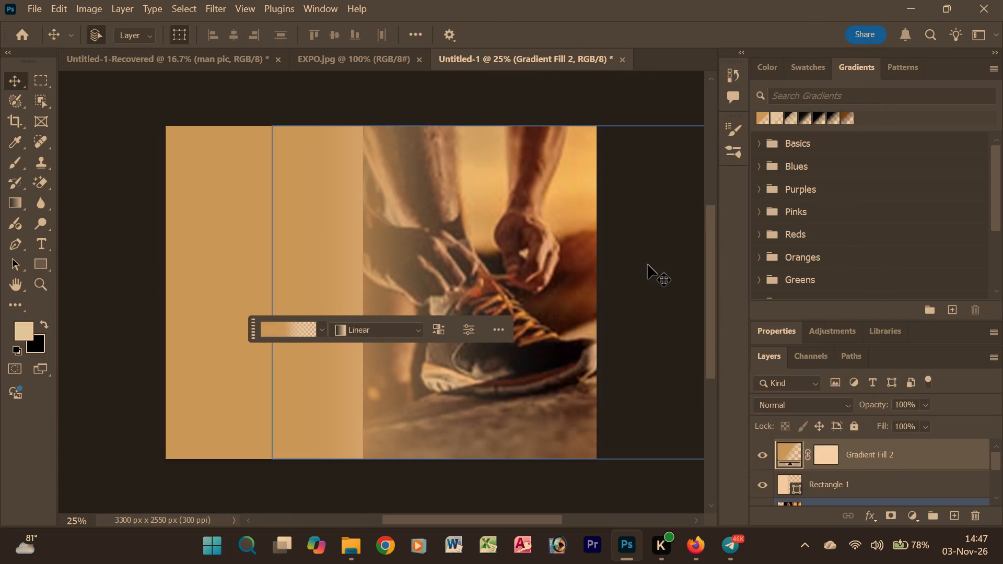
pyautogui.click(652, 263)
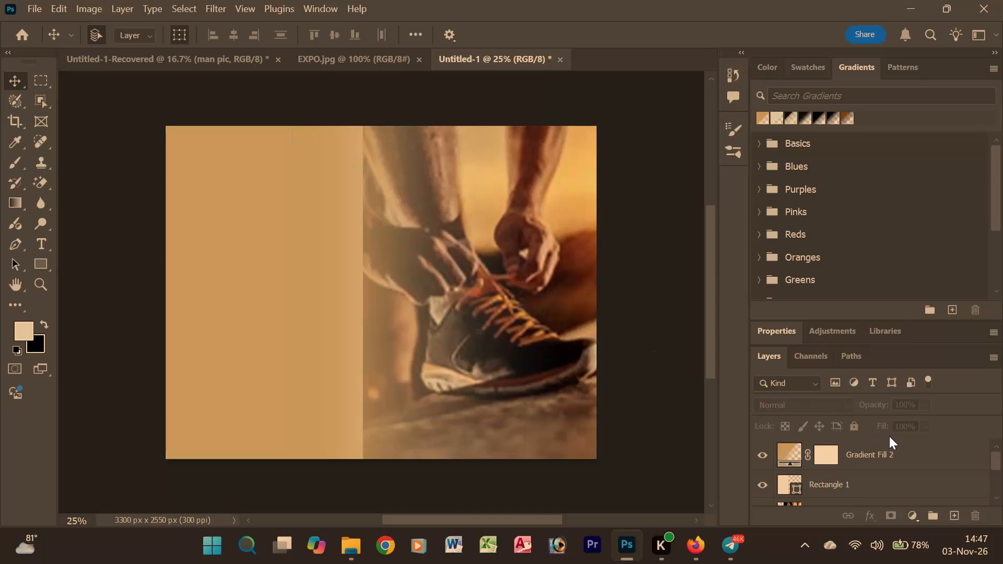
# Review the poster's layer stack and compare the panel-to-photo blend with the EXPO.jpg reference flyer.
pyautogui.scroll(-1, 842, 494)
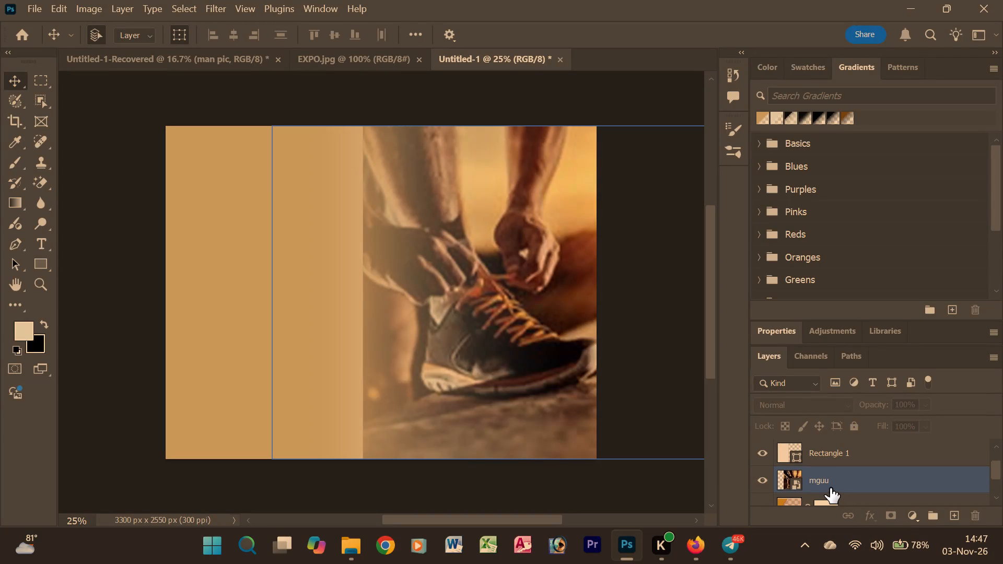
pyautogui.scroll(-1, 831, 478)
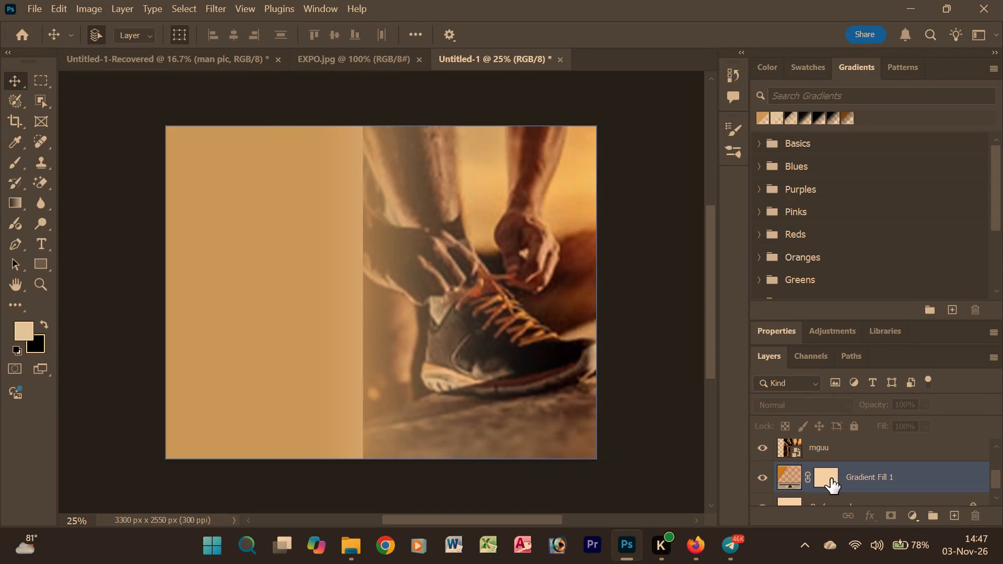
pyautogui.scroll(3, 831, 478)
pyautogui.scroll(-1, 835, 466)
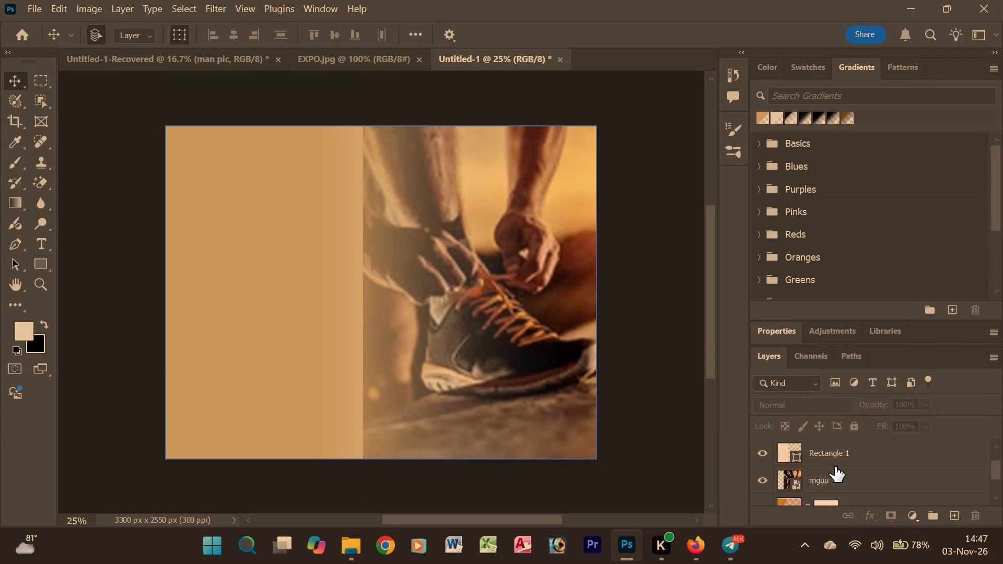
pyautogui.scroll(-1, 835, 466)
pyautogui.scroll(2, 809, 463)
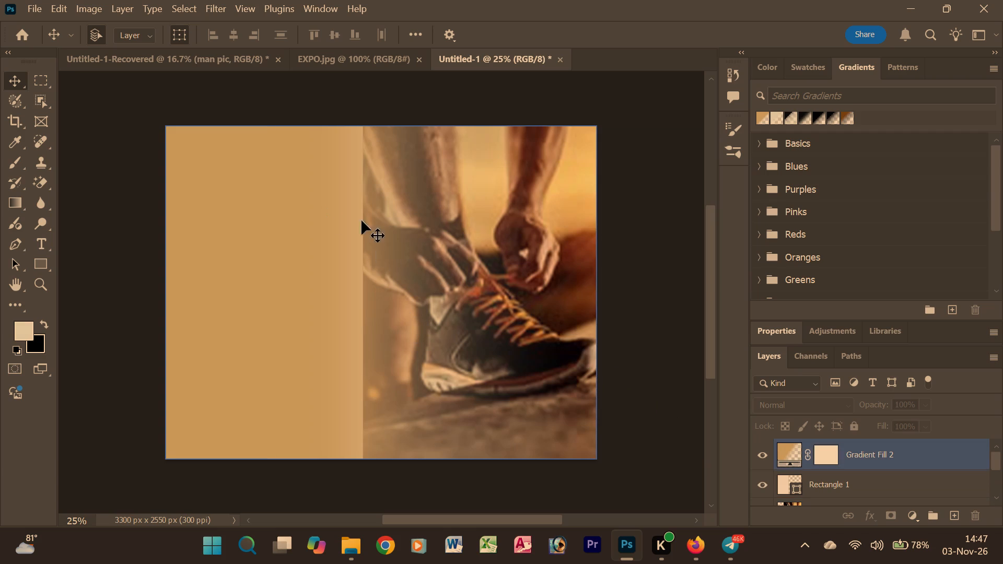
pyautogui.click(336, 53)
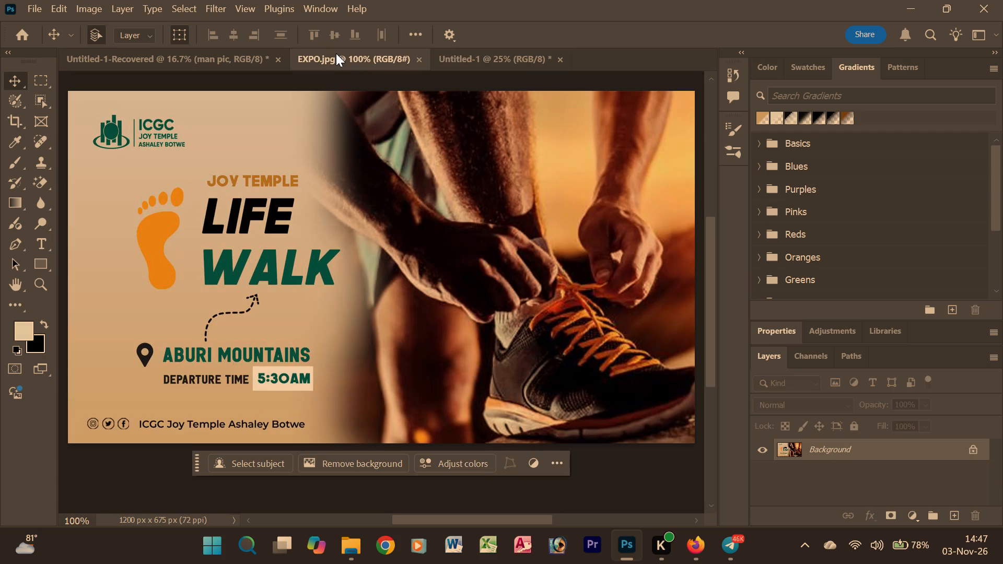
pyautogui.click(458, 64)
# Lower the opacity of the mguu shoe photo layer to 75%.
pyautogui.click(534, 321)
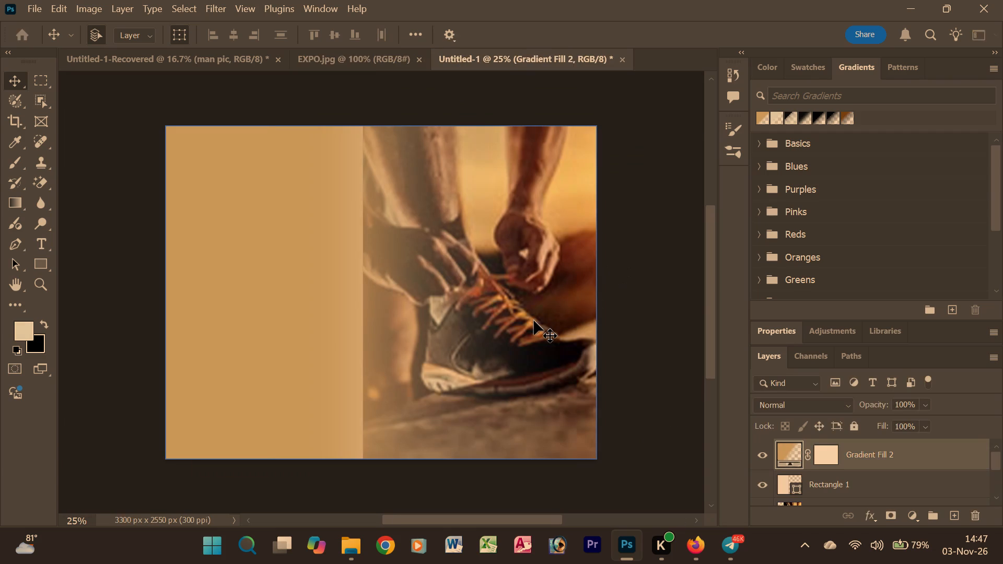
pyautogui.scroll(-1, 776, 491)
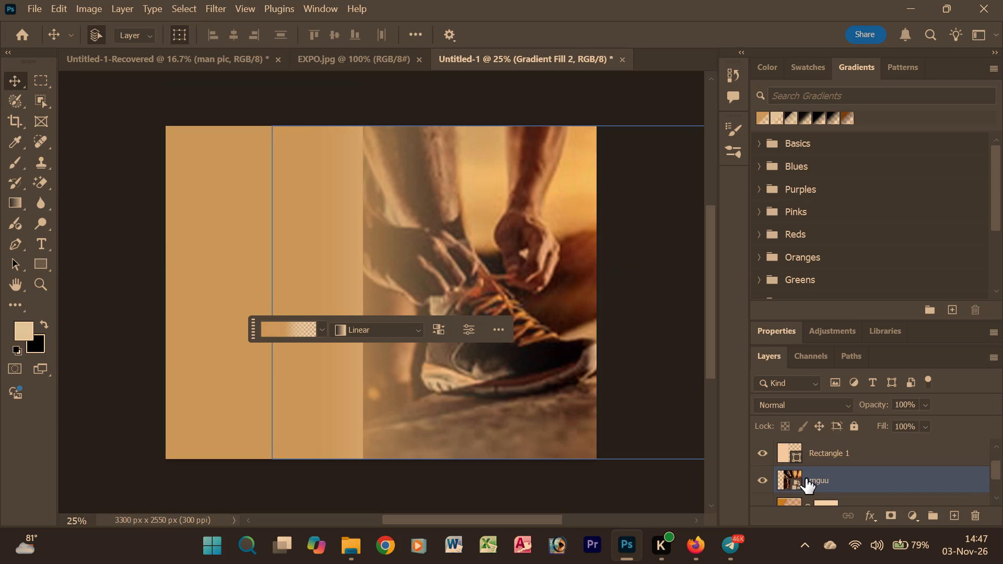
pyautogui.click(807, 478)
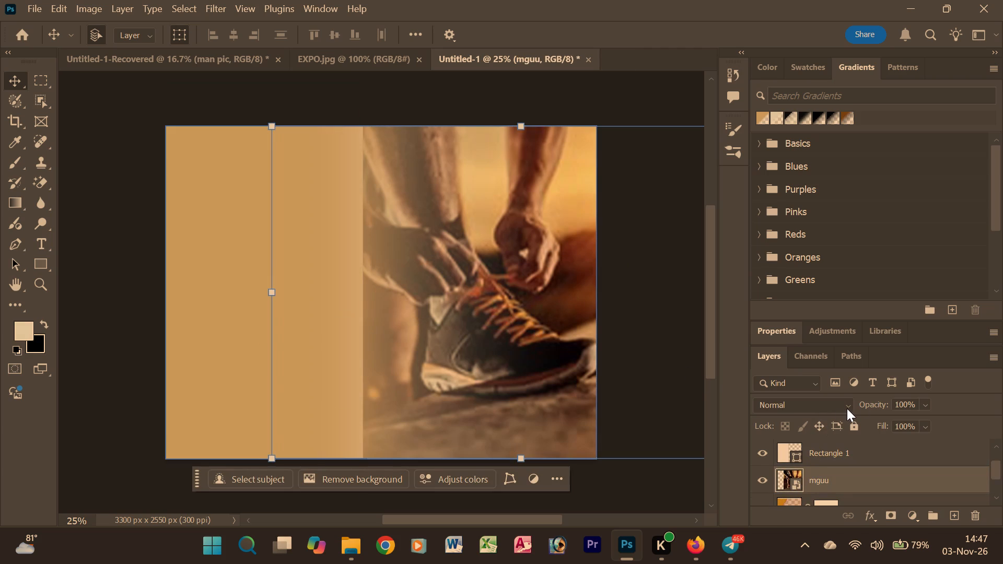
pyautogui.moveTo(874, 404); pyautogui.dragTo(867, 404)
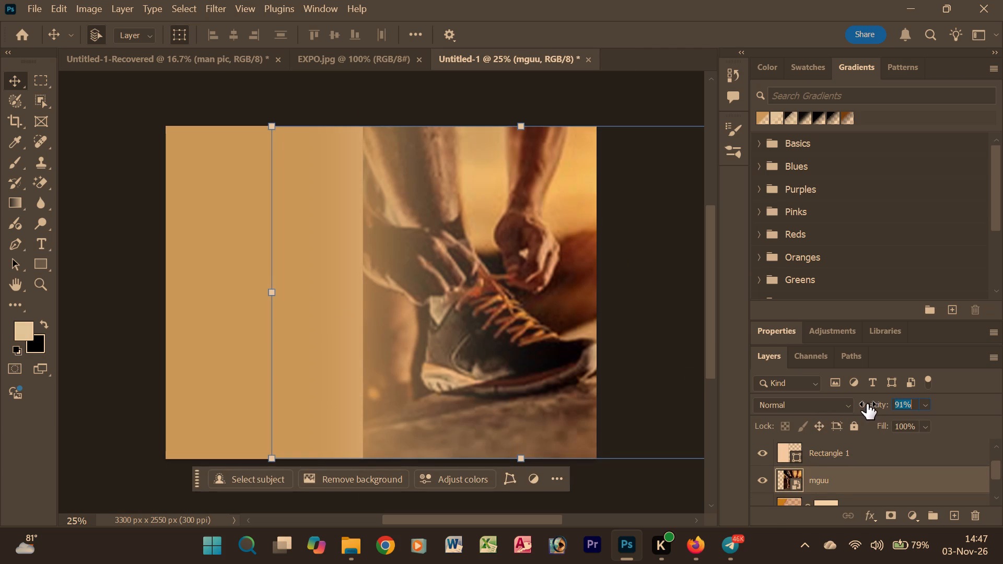
pyautogui.moveTo(867, 404); pyautogui.dragTo(855, 404)
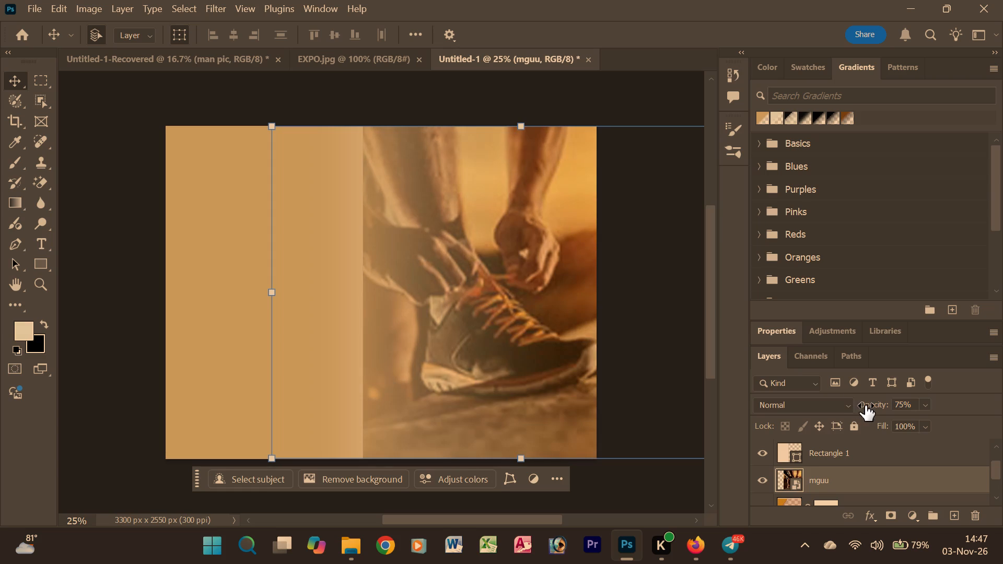
pyautogui.click(818, 479)
# Preview other blend modes on the mguu photo layer, keeping Normal.
pyautogui.click(845, 408)
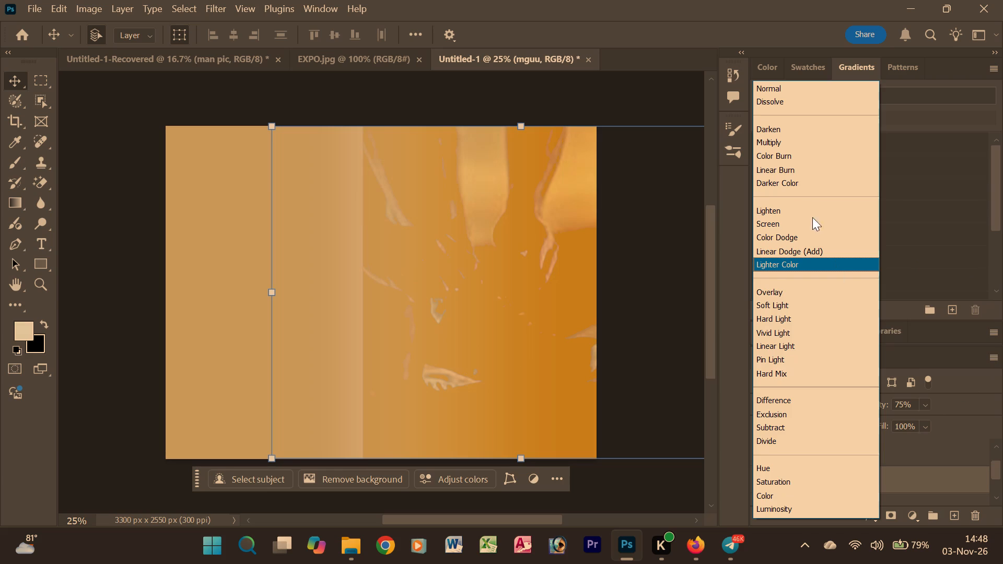
pyautogui.click(796, 85)
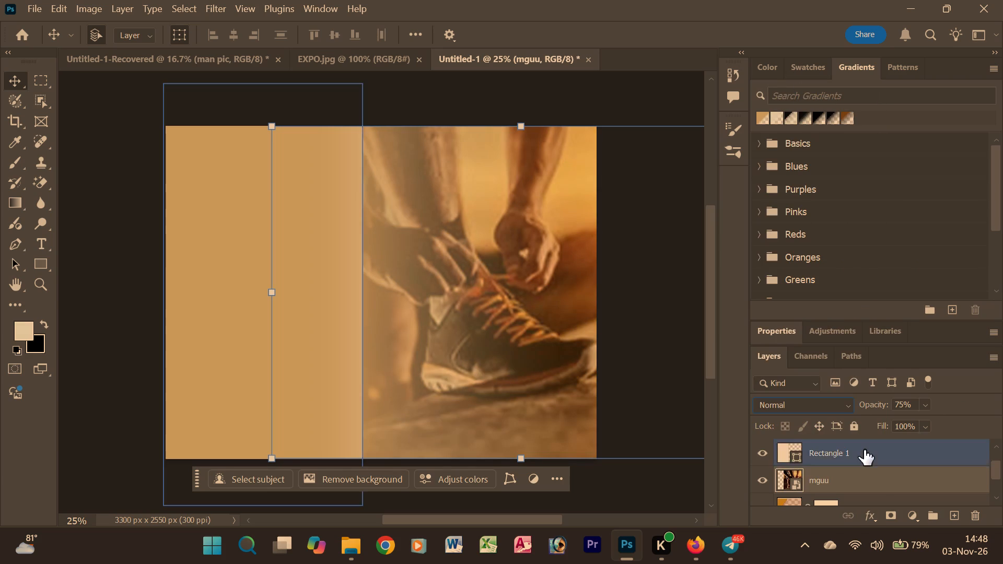
# Edit Gradient Fill 1's gradient, moving the burnt-orange colour stop to location 100 and recolouring it near-black #170f06.
pyautogui.scroll(-1, 864, 450)
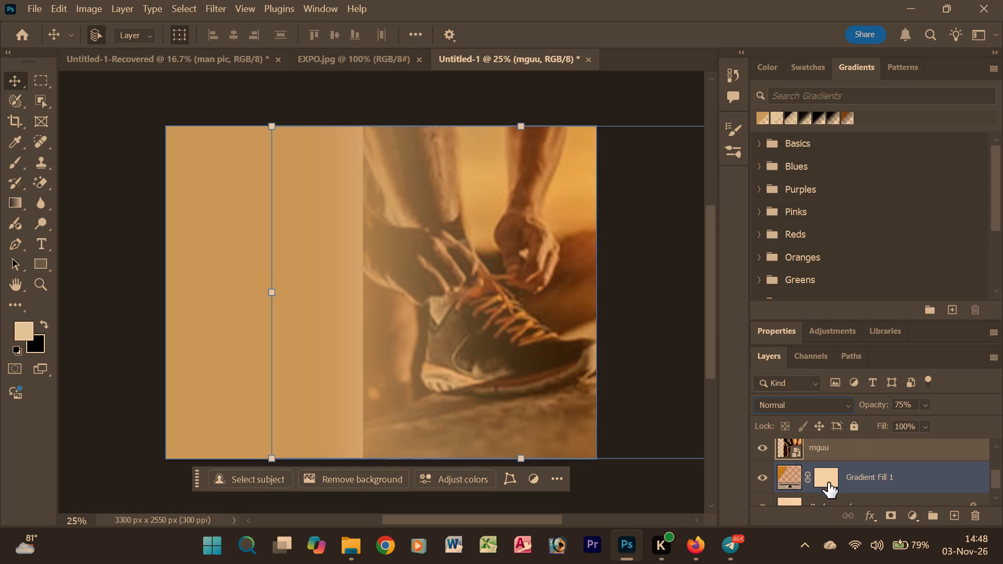
pyautogui.click(784, 476)
pyautogui.click(783, 476)
pyautogui.doubleClick(783, 476)
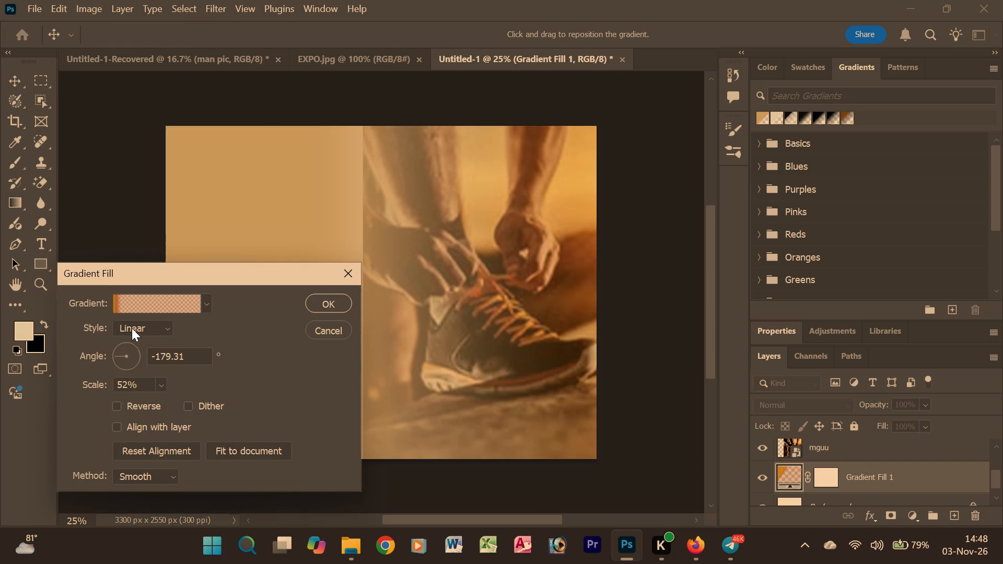
pyautogui.doubleClick(121, 310)
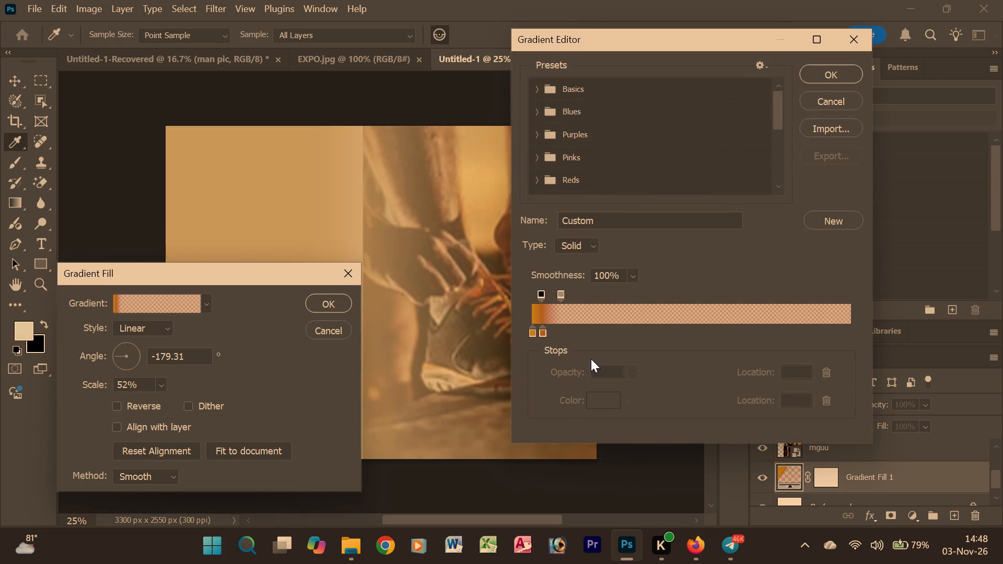
pyautogui.moveTo(546, 333); pyautogui.dragTo(848, 326)
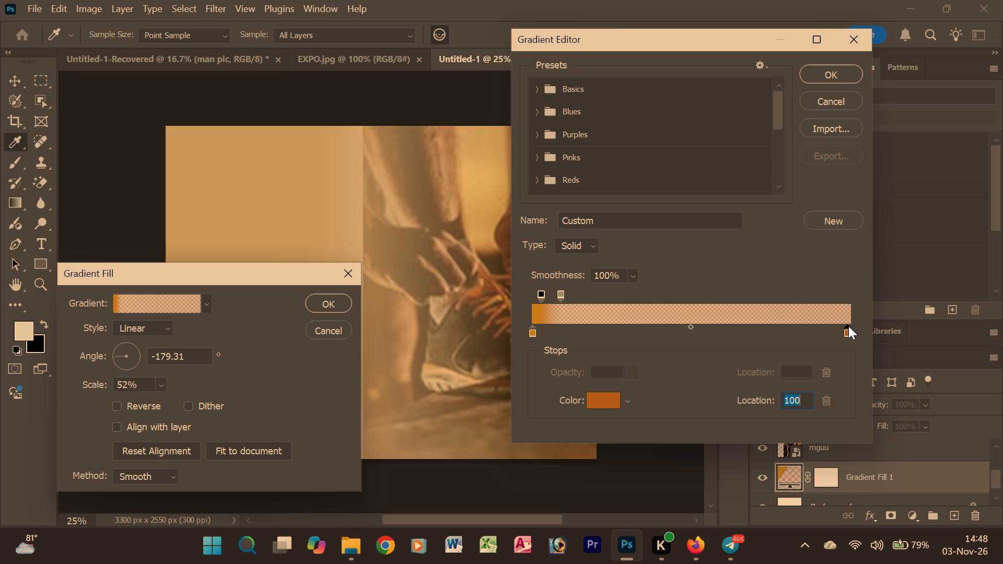
pyautogui.doubleClick(850, 333)
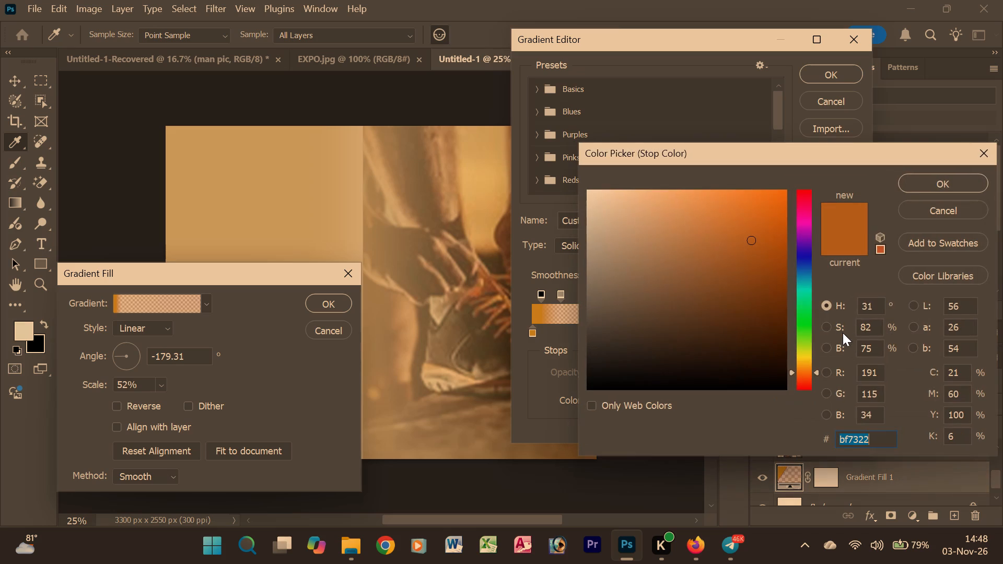
pyautogui.click(732, 371)
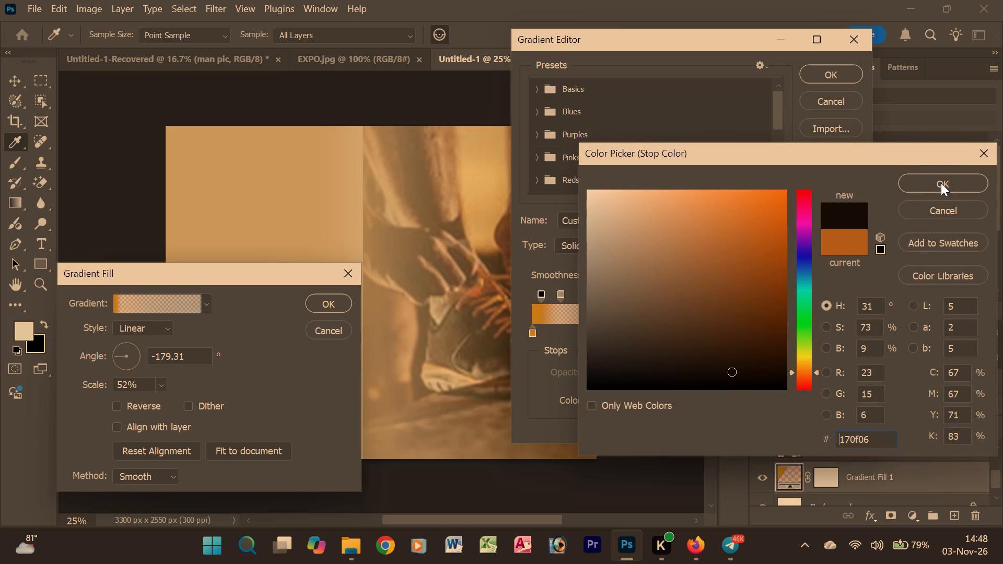
pyautogui.click(941, 182)
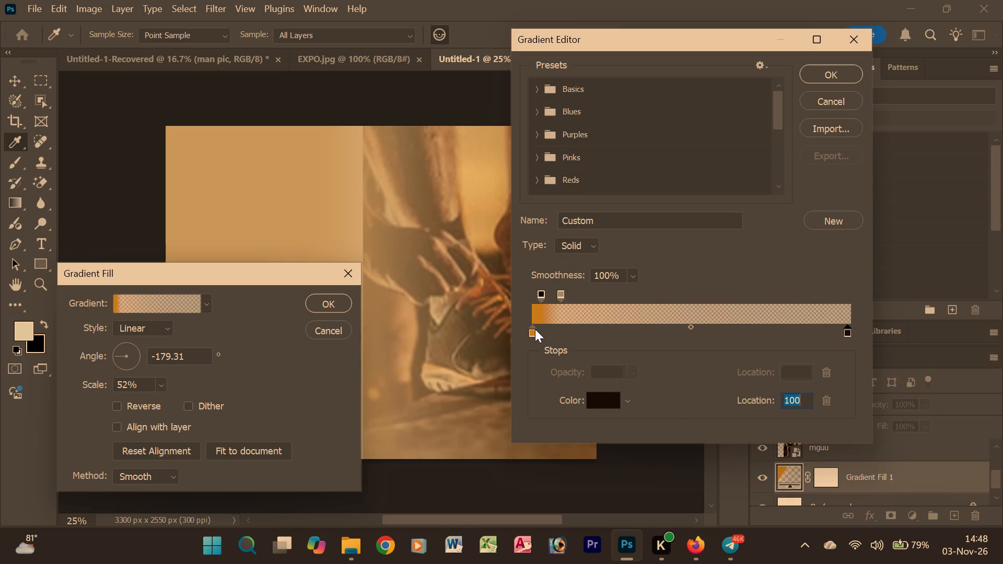
# Reposition the colour stops, with orange near the start and near-black at about location 12, and accept the edited gradient.
pyautogui.moveTo(533, 331); pyautogui.dragTo(636, 321)
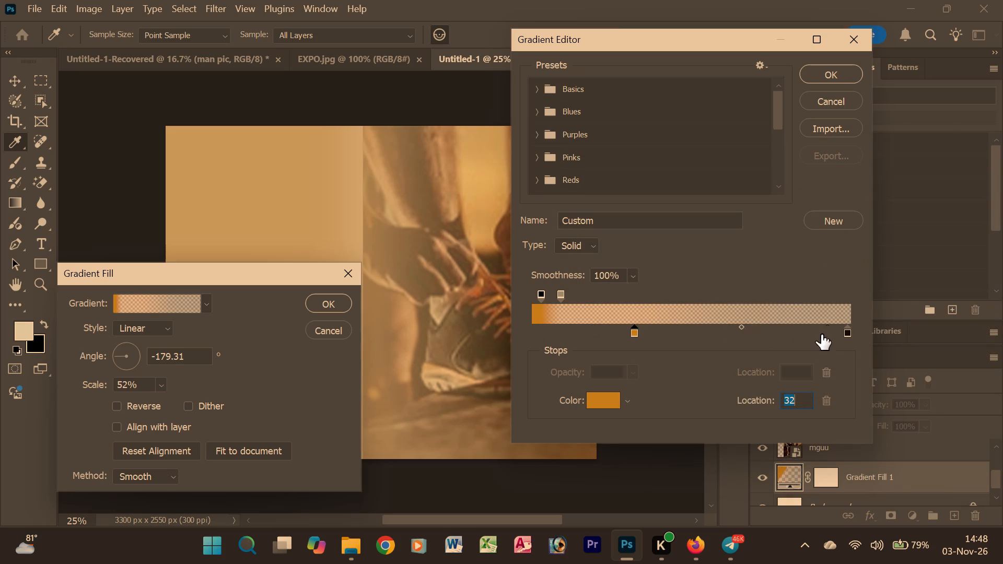
pyautogui.moveTo(845, 331); pyautogui.dragTo(693, 335)
pyautogui.moveTo(693, 335); pyautogui.dragTo(643, 342)
pyautogui.moveTo(634, 335); pyautogui.dragTo(537, 333)
pyautogui.moveTo(642, 332); pyautogui.dragTo(570, 333)
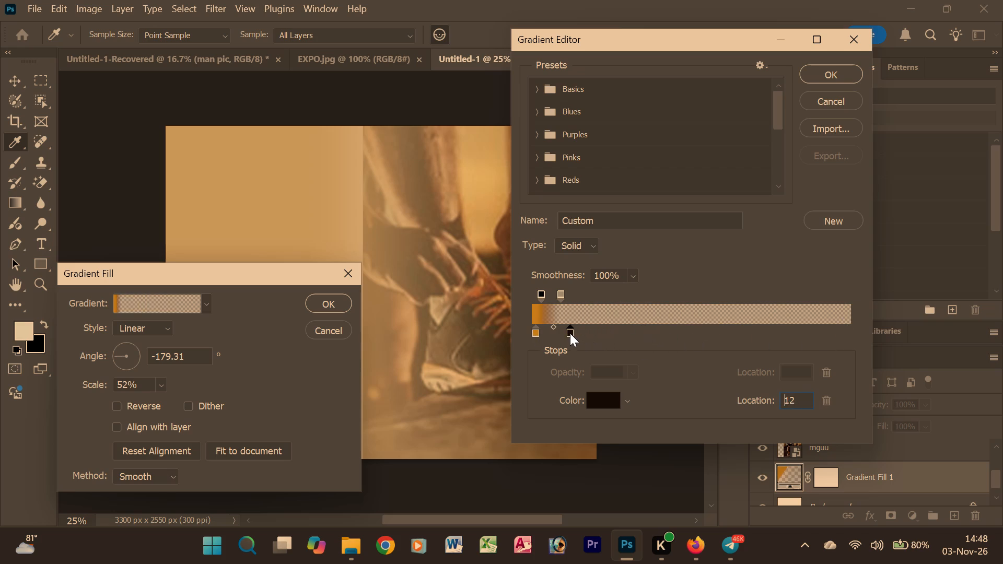
pyautogui.moveTo(570, 333); pyautogui.dragTo(566, 333)
pyautogui.click(826, 75)
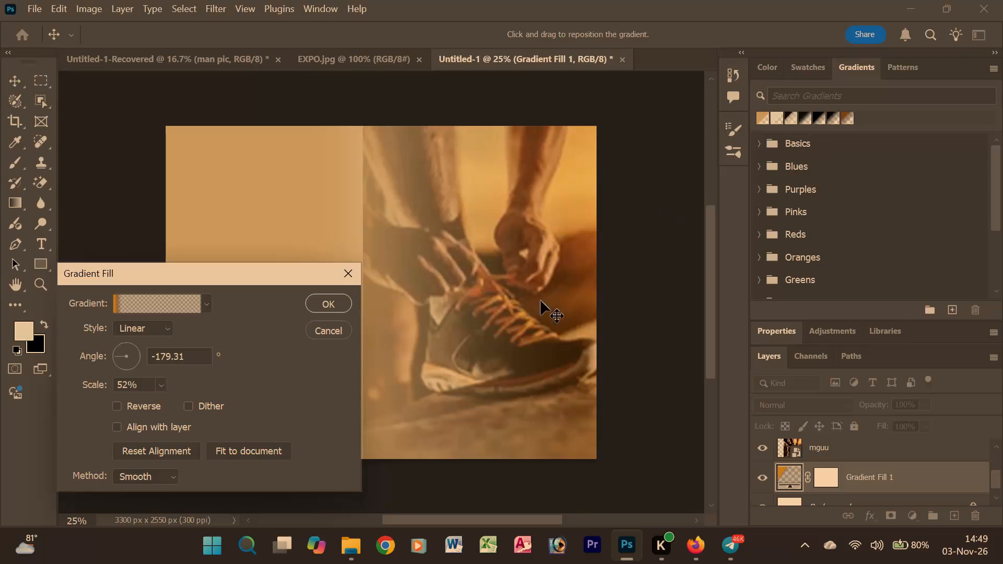
# Accept the Gradient Fill 1 settings and deselect the layer.
pyautogui.click(314, 304)
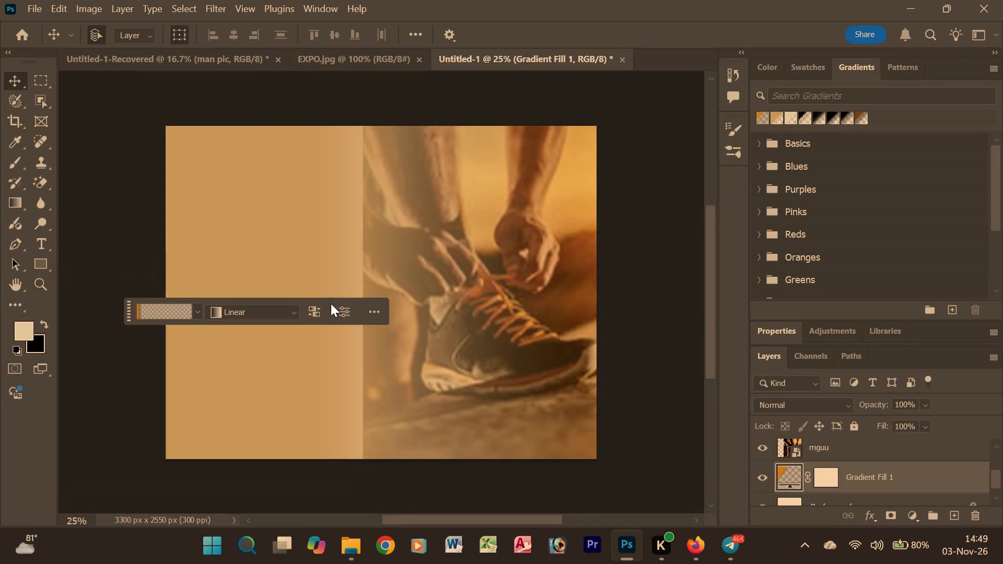
pyautogui.click(695, 300)
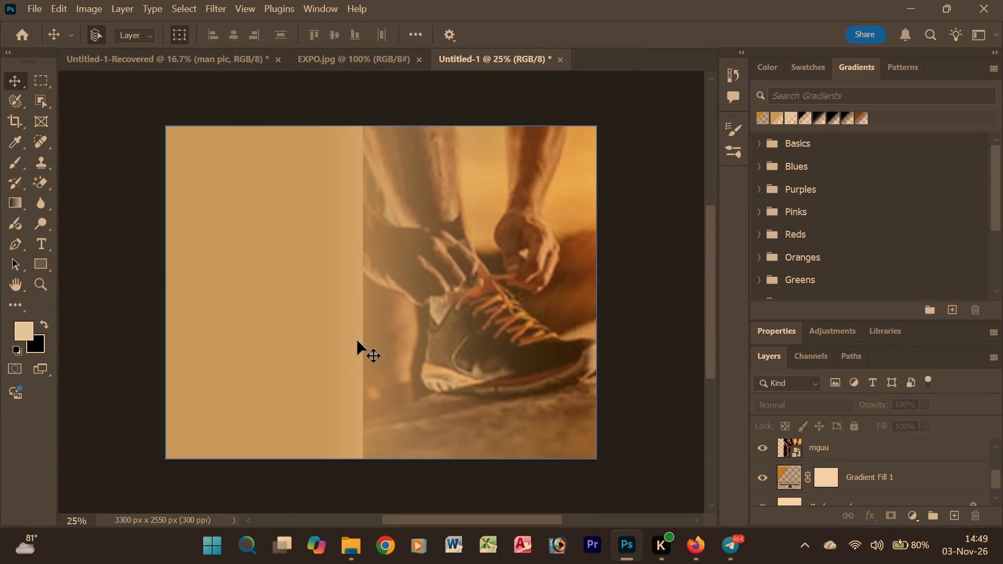
# Add a Curves adjustment layer directly above the mguu shoe photo layer.
pyautogui.scroll(3, 838, 457)
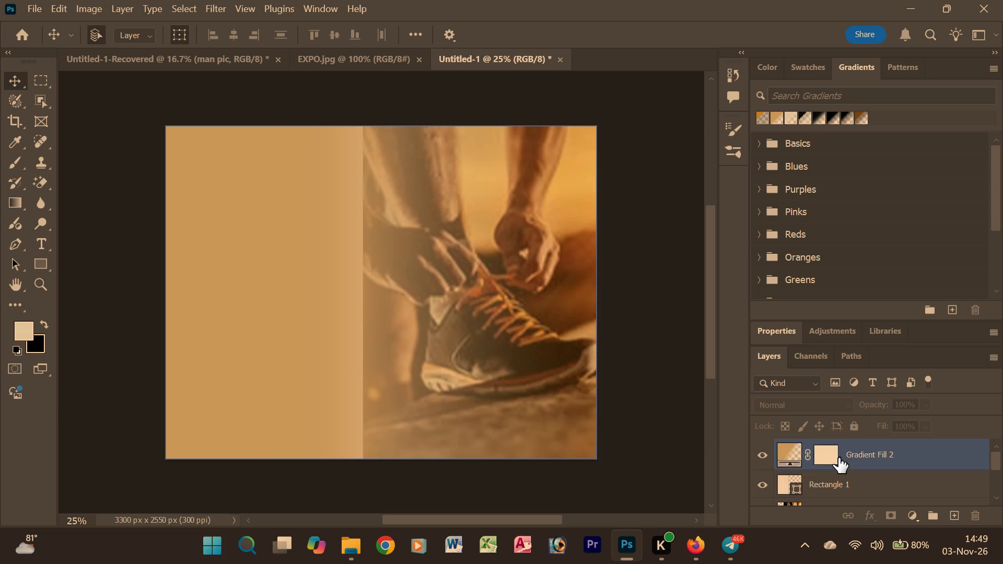
pyautogui.scroll(1, 838, 457)
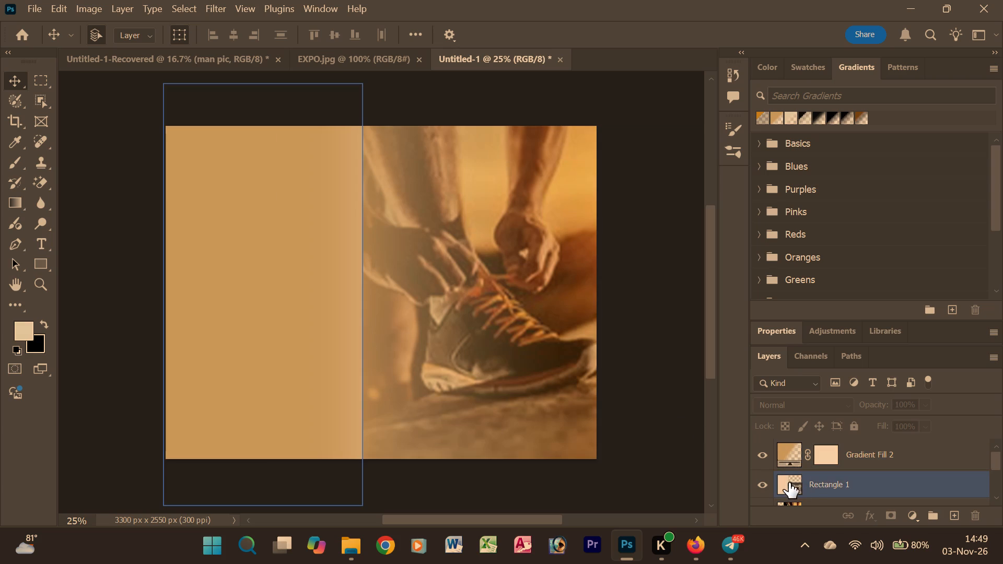
pyautogui.click(783, 482)
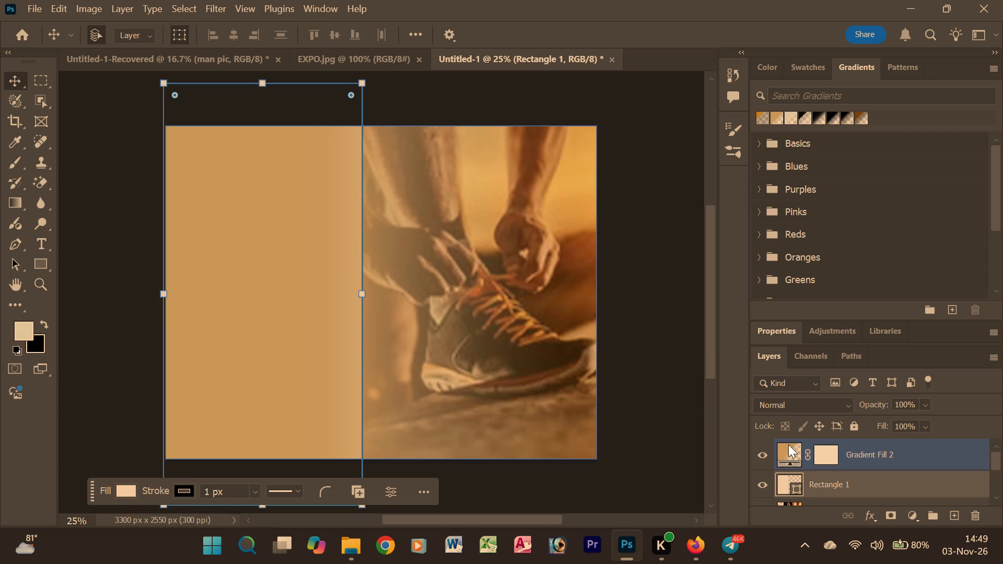
pyautogui.scroll(-2, 870, 484)
pyautogui.scroll(1, 870, 484)
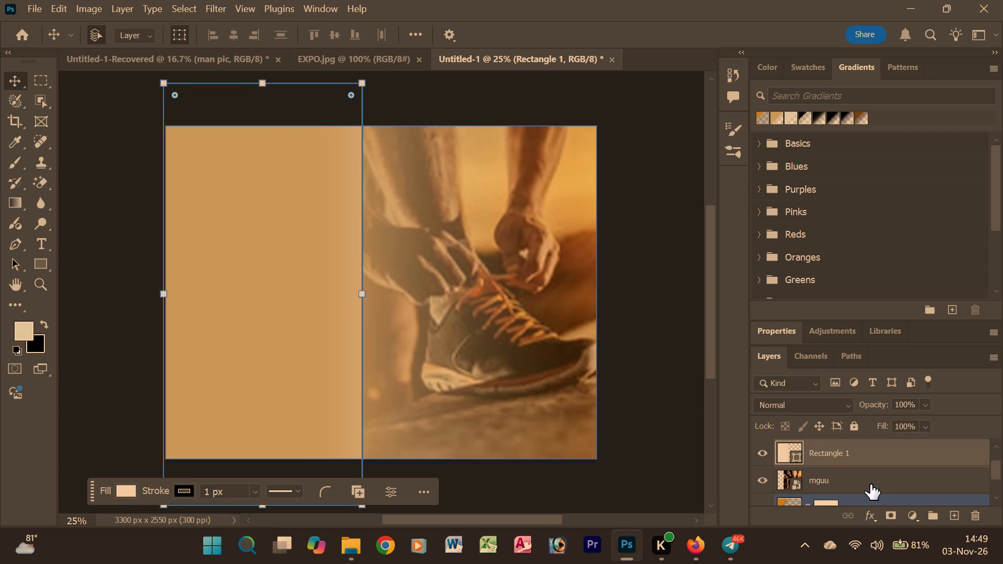
pyautogui.click(870, 484)
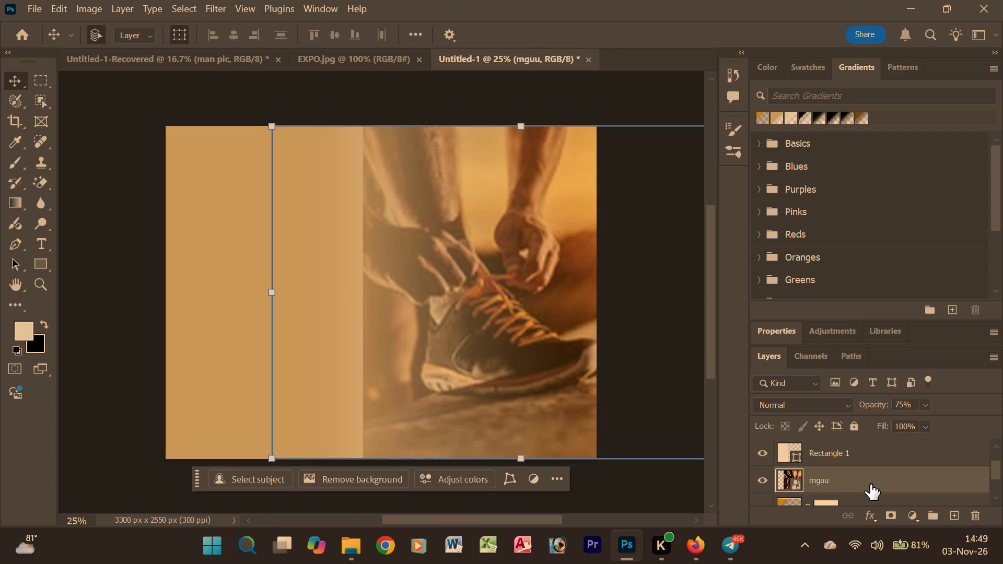
pyautogui.click(914, 521)
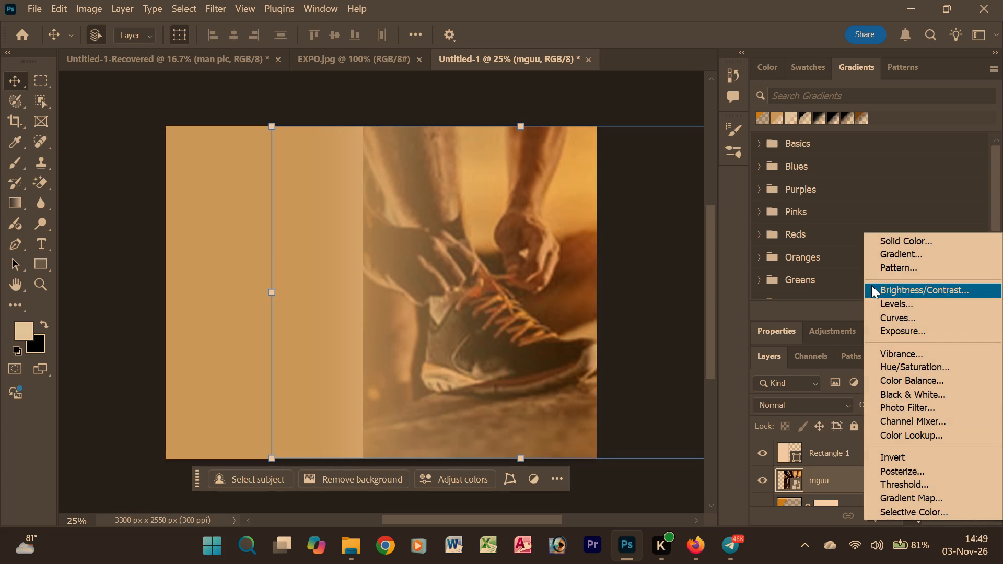
pyautogui.click(898, 316)
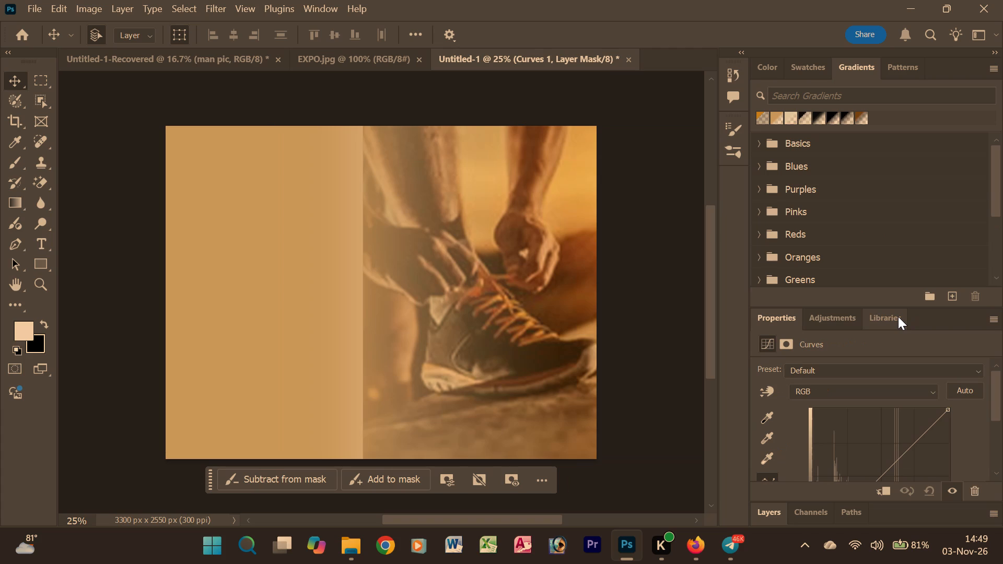
# Darken the RGB curve by pulling a highlight point and a midtone point below the diagonal.
pyautogui.scroll(-1, 937, 431)
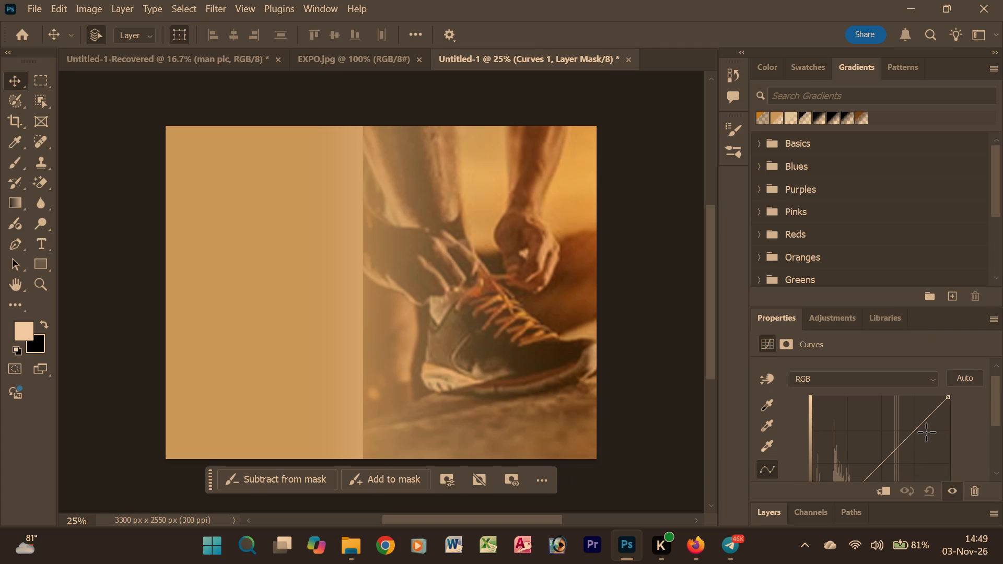
pyautogui.moveTo(917, 433); pyautogui.dragTo(923, 439)
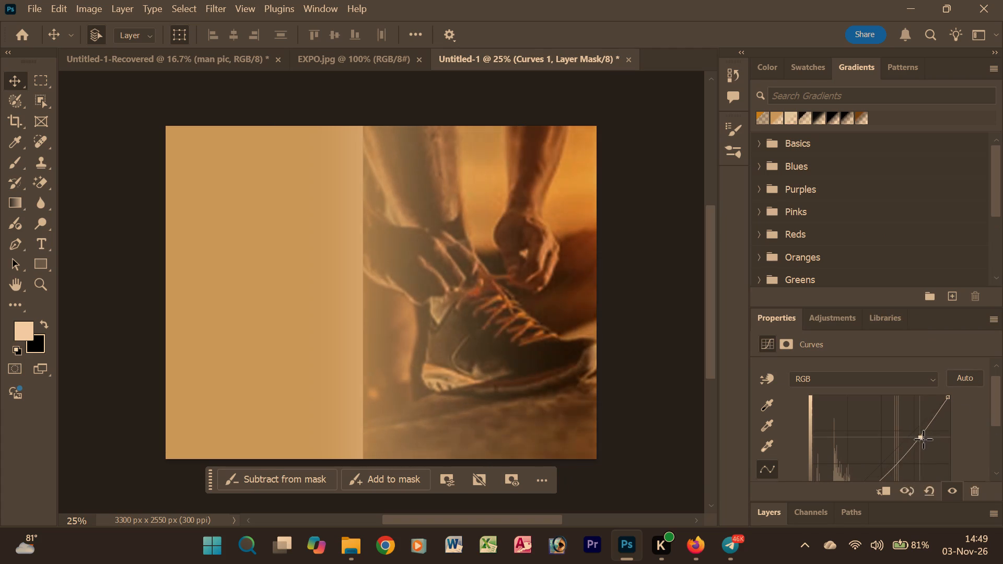
pyautogui.moveTo(923, 439); pyautogui.dragTo(925, 441)
pyautogui.scroll(-2, 914, 465)
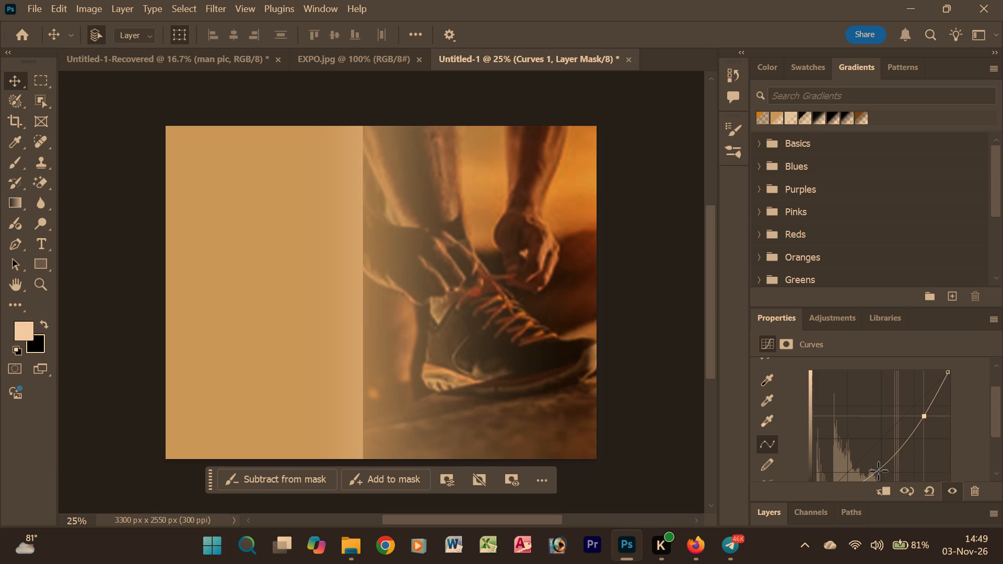
pyautogui.moveTo(878, 470); pyautogui.dragTo(867, 463)
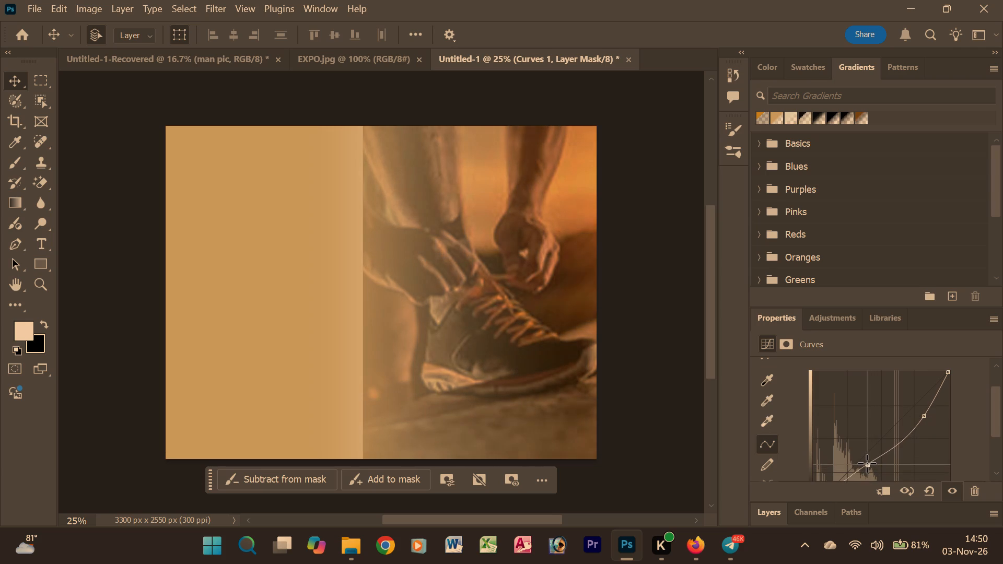
pyautogui.moveTo(867, 463); pyautogui.dragTo(874, 469)
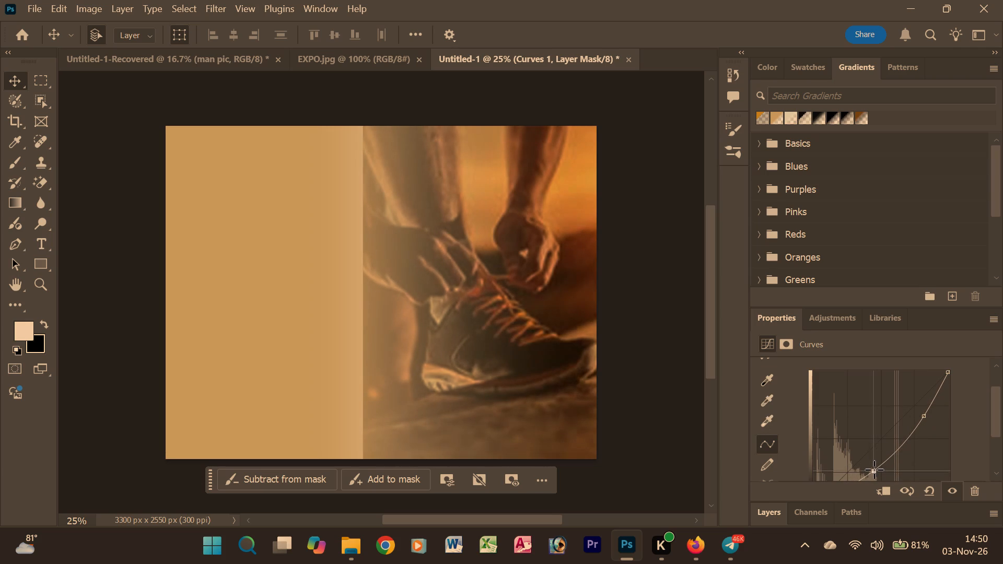
pyautogui.moveTo(874, 469); pyautogui.dragTo(872, 470)
pyautogui.scroll(-4, 923, 419)
pyautogui.scroll(2, 851, 405)
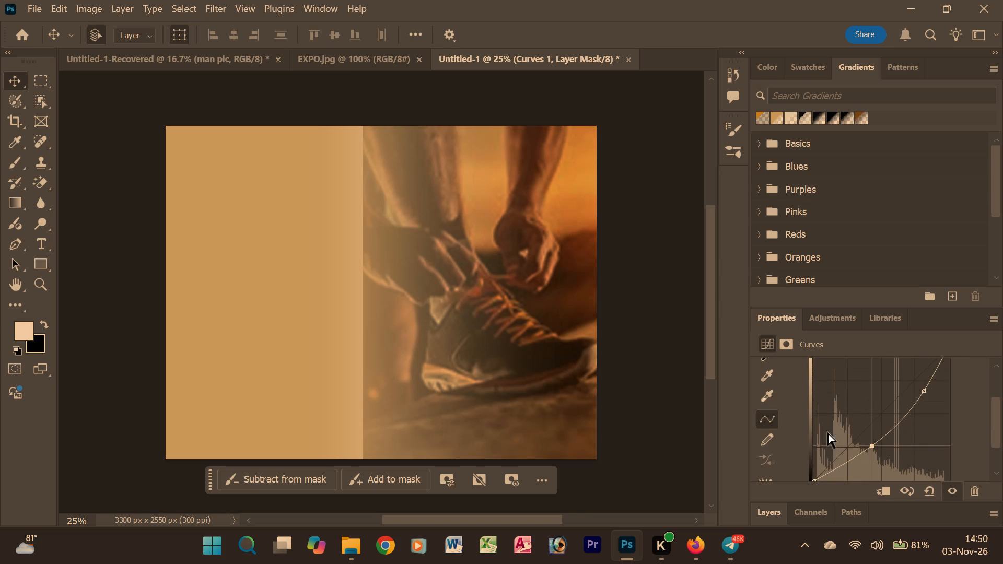
# Clip the Curves 1 adjustment to the mguu photo layer so it affects only that layer.
pyautogui.click(756, 514)
pyautogui.scroll(-1, 805, 482)
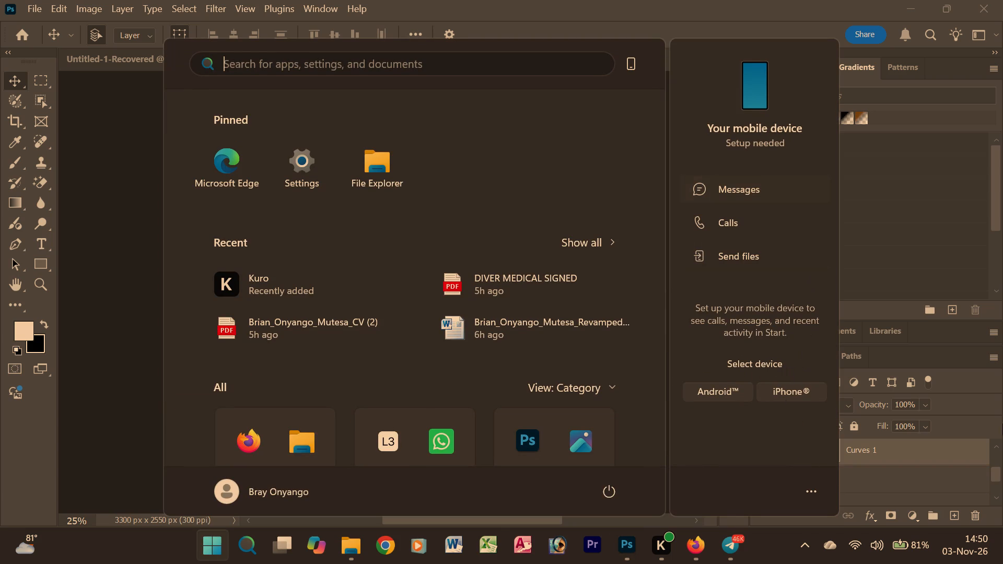
pyautogui.click(626, 549)
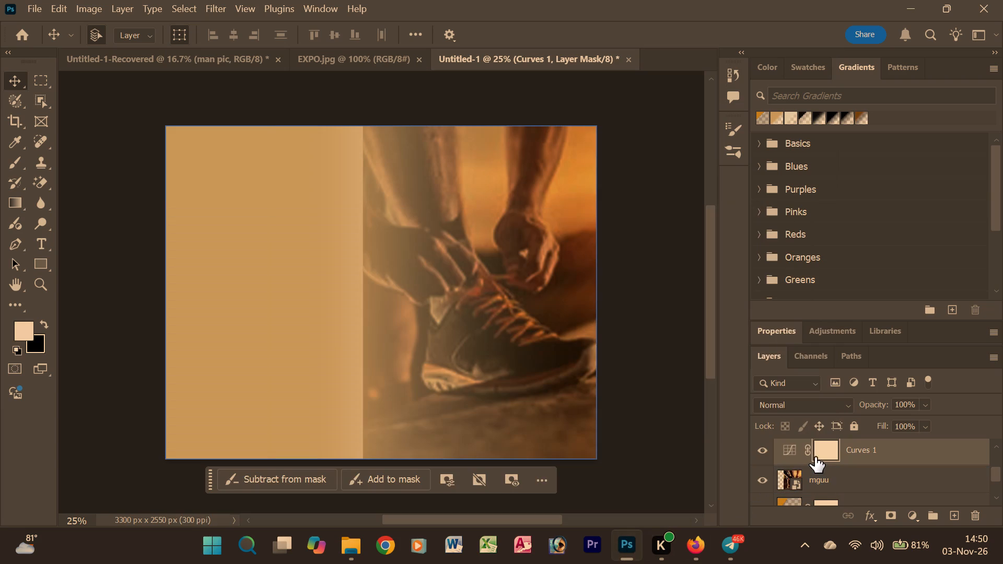
pyautogui.keyDown('alt'); pyautogui.click(791, 466); pyautogui.keyUp('alt')
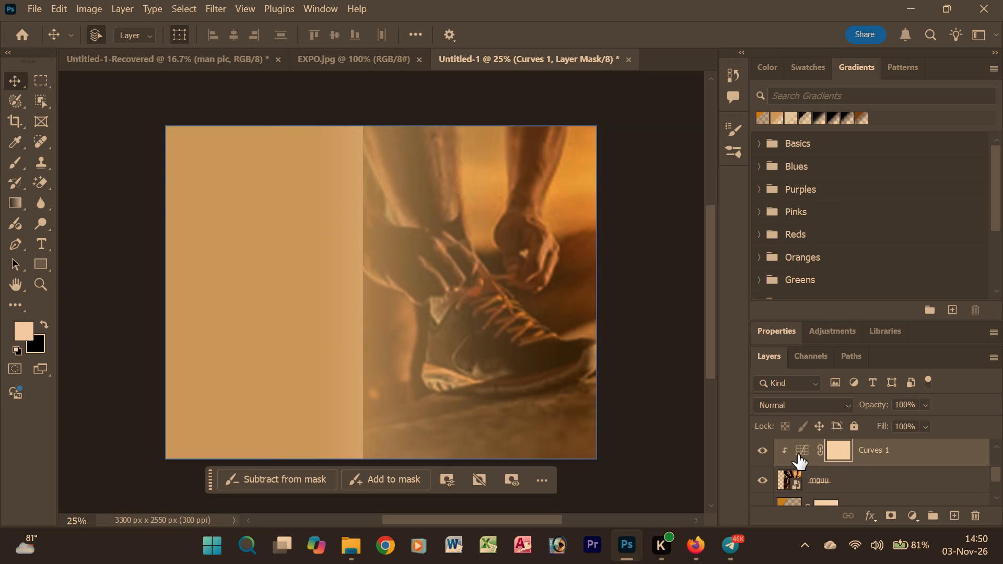
# Refine the Curves 1 adjustment, shifting the upper point toward the midtones and the lower point closer to the diagonal.
pyautogui.doubleClick(798, 450)
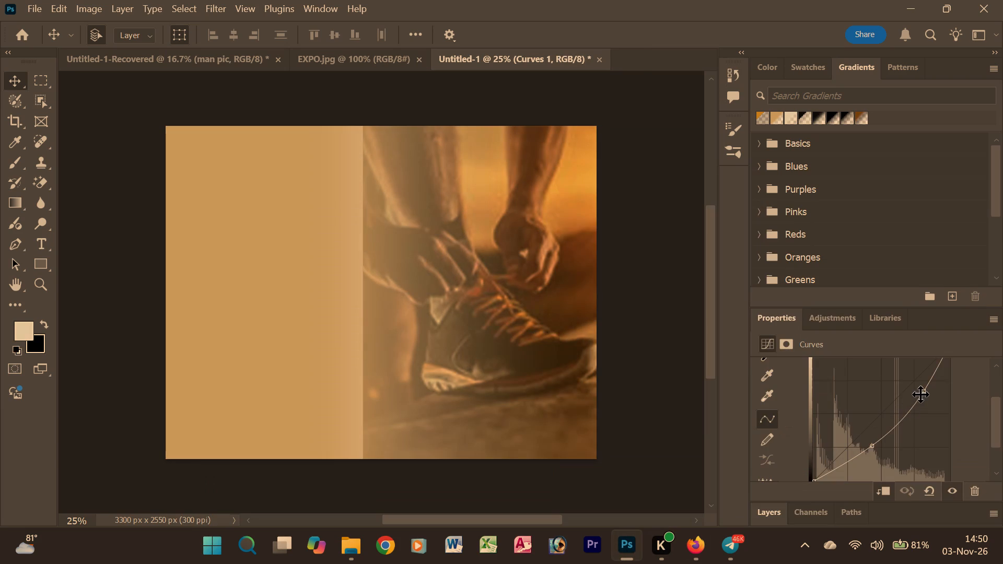
pyautogui.moveTo(923, 391); pyautogui.dragTo(928, 404)
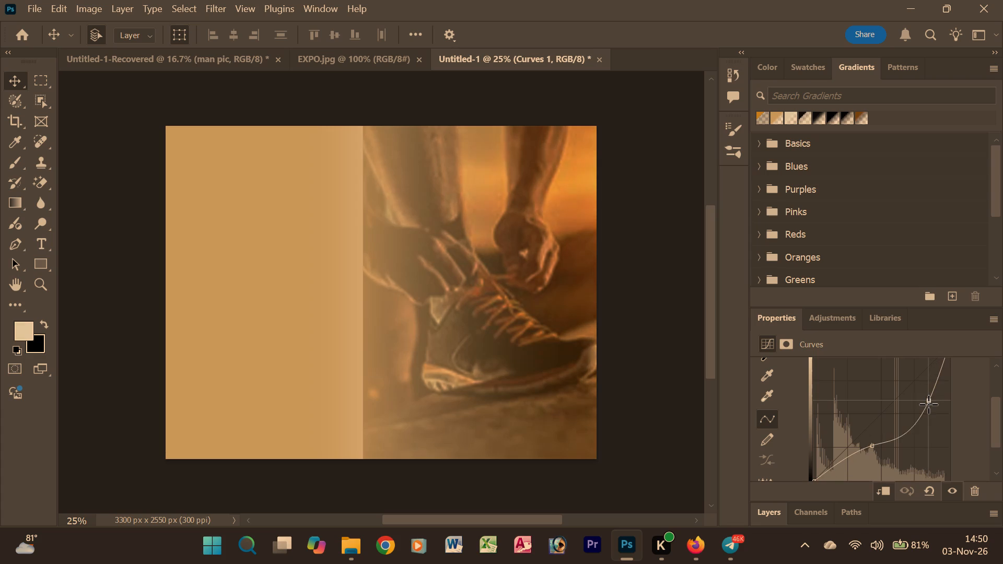
pyautogui.moveTo(928, 404); pyautogui.dragTo(911, 398)
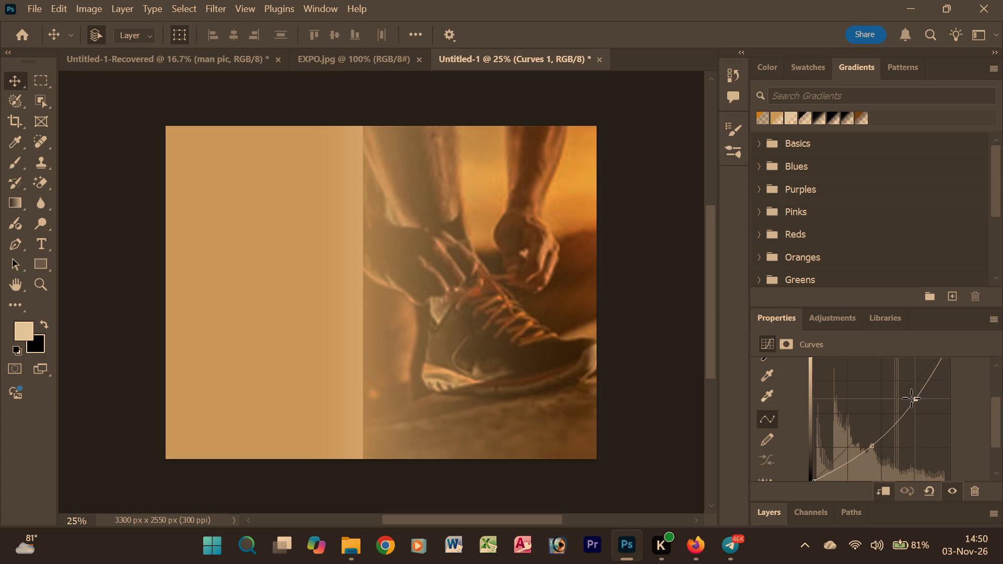
pyautogui.moveTo(911, 398); pyautogui.dragTo(911, 397)
pyautogui.moveTo(873, 446); pyautogui.dragTo(872, 446)
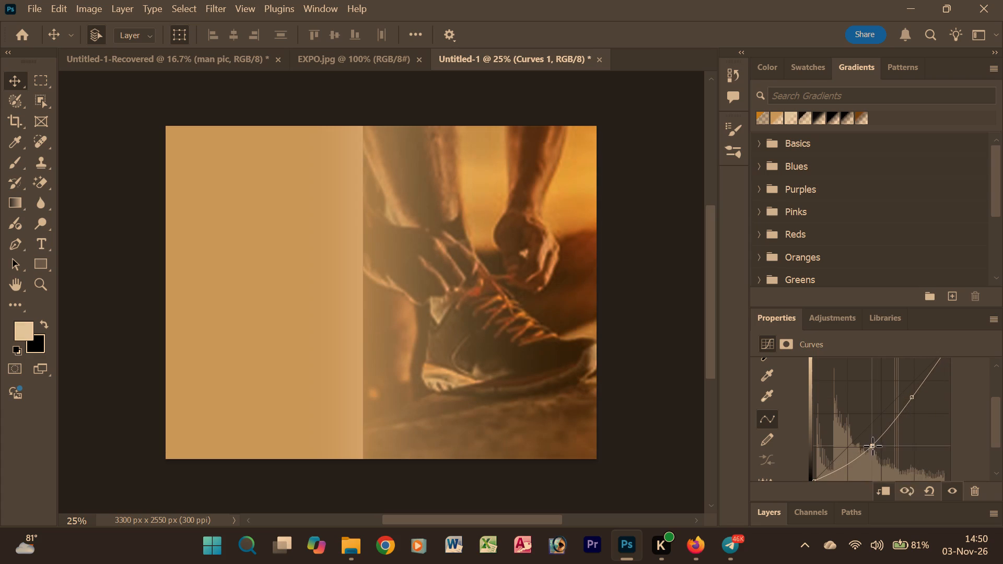
pyautogui.moveTo(872, 446); pyautogui.dragTo(861, 442)
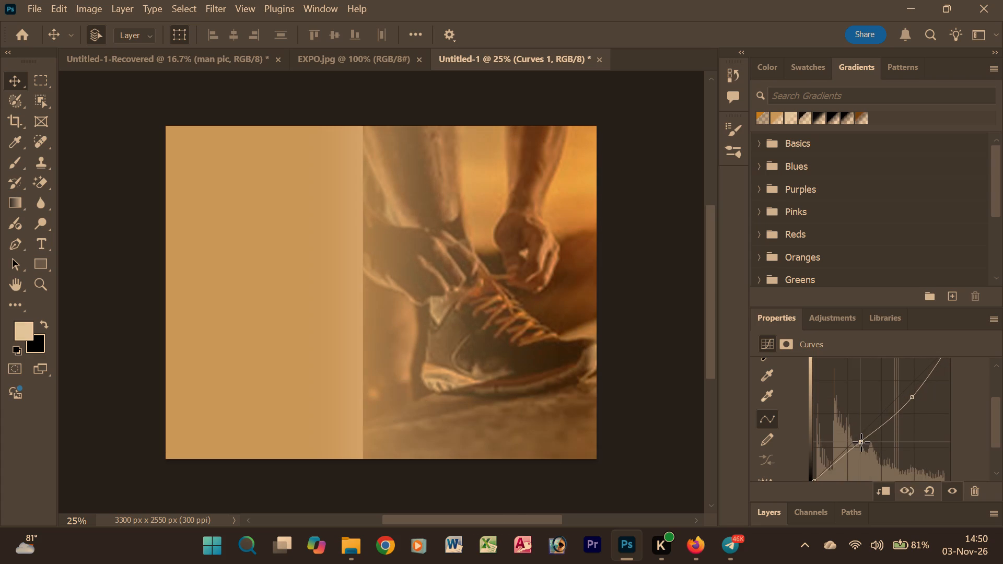
pyautogui.moveTo(861, 442); pyautogui.dragTo(862, 443)
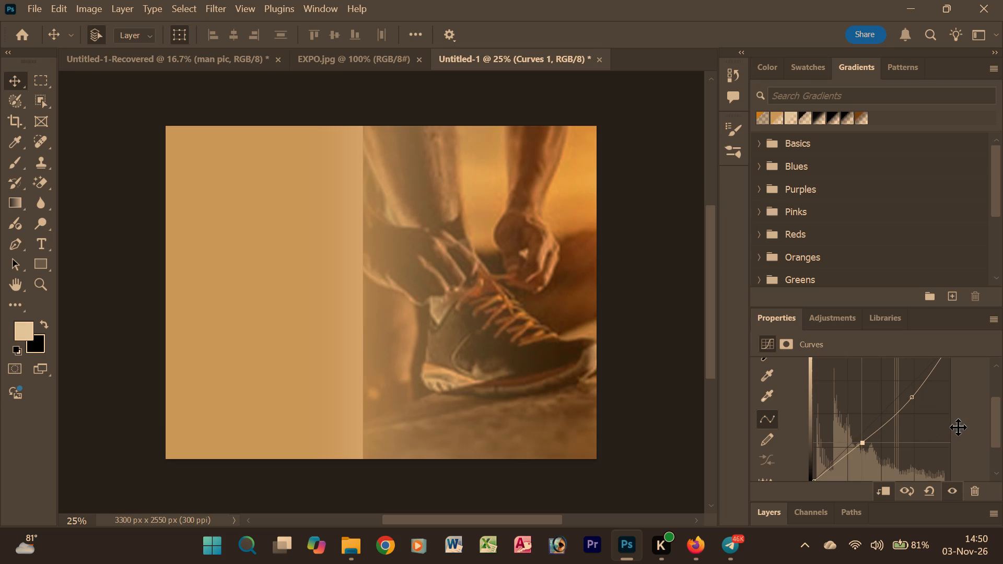
pyautogui.click(778, 507)
pyautogui.scroll(-1, 829, 426)
pyautogui.scroll(2, 829, 458)
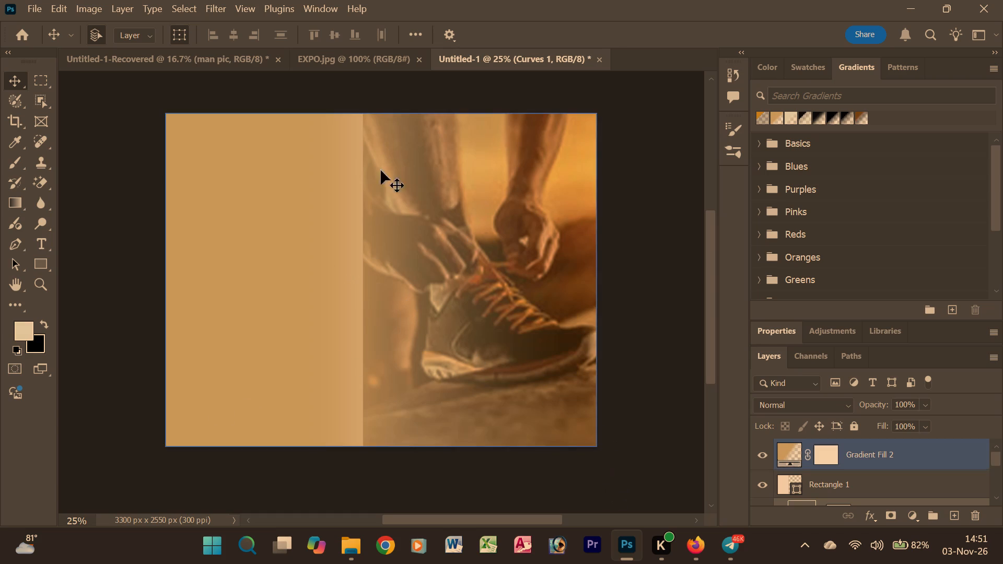
# Check the EXPO.jpg reference flyer for its photo contrast and edge blending, and return to the Untitled-1 poster.
pyautogui.click(349, 53)
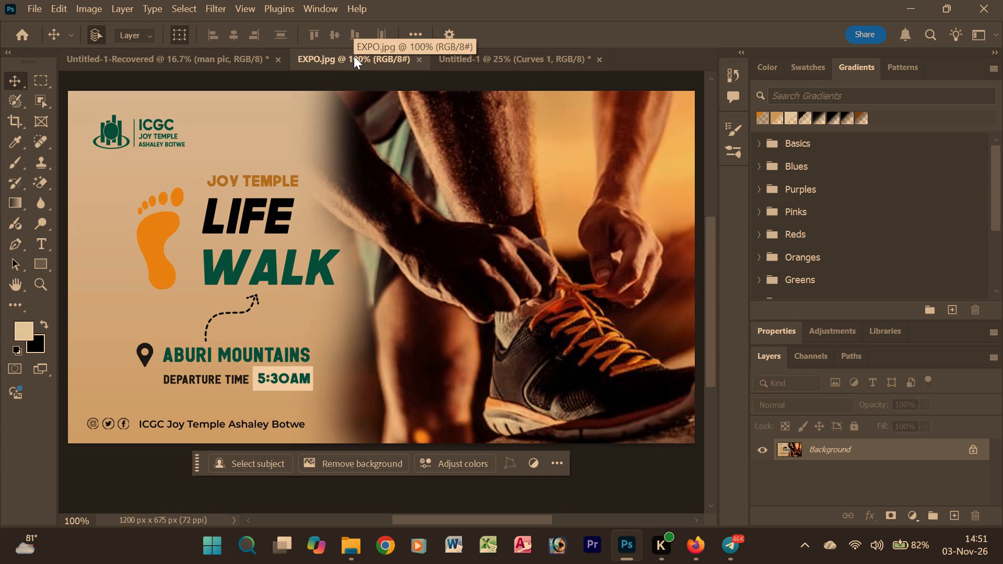
pyautogui.click(444, 55)
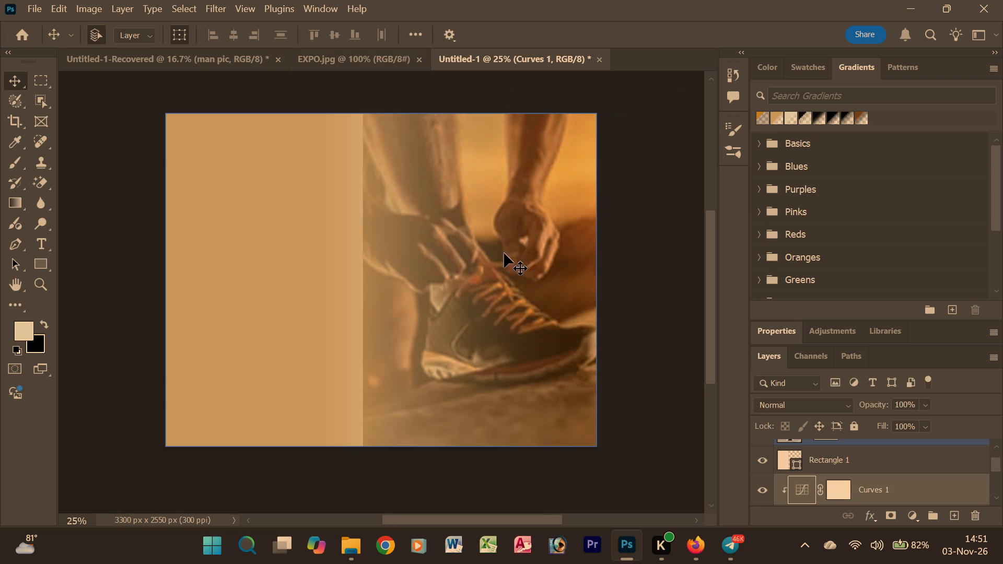
# Raise the opacity of the mguu photo layer to 100%.
pyautogui.click(480, 326)
pyautogui.click(509, 410)
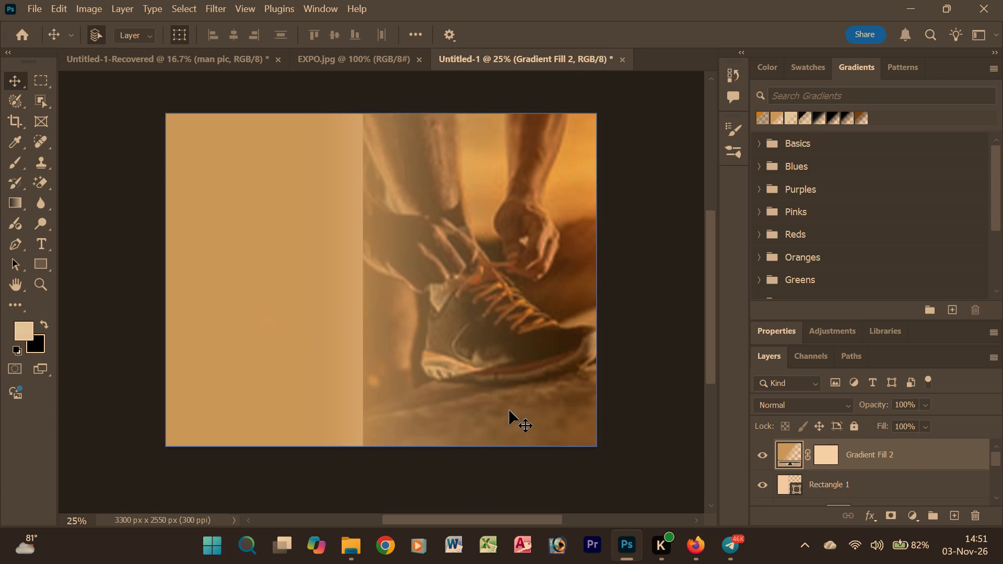
pyautogui.scroll(-2, 821, 469)
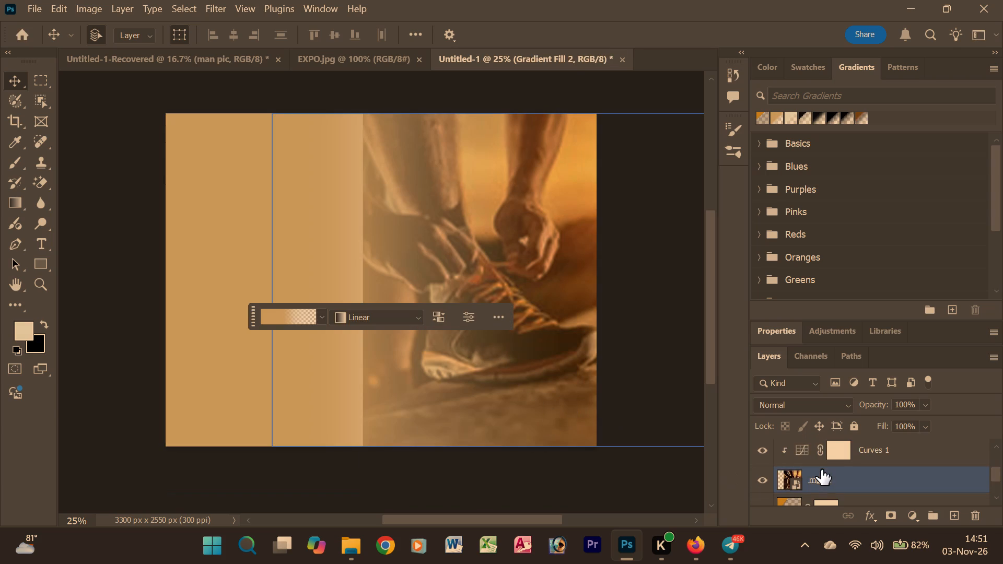
pyautogui.click(822, 473)
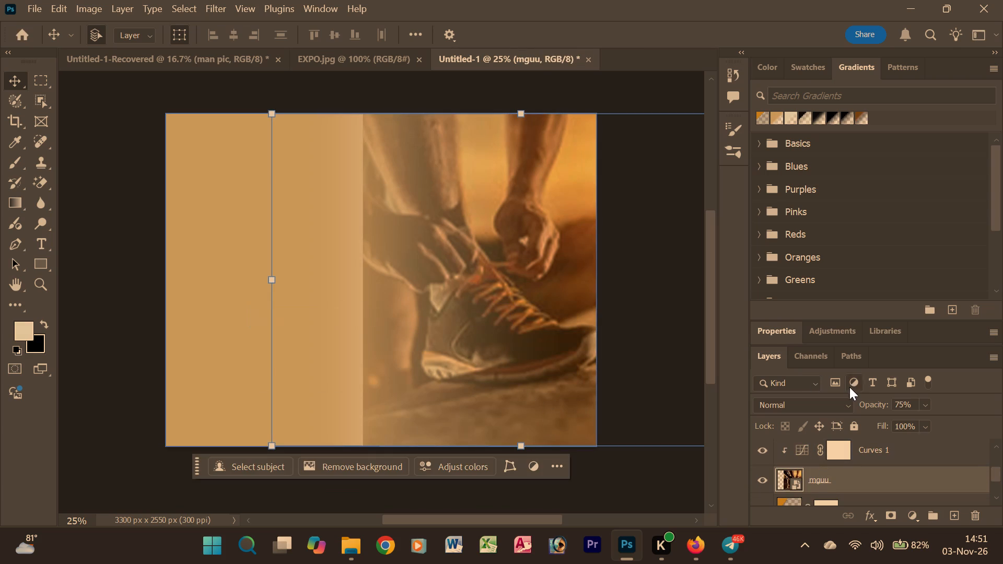
pyautogui.moveTo(860, 405); pyautogui.dragTo(893, 407)
pyautogui.moveTo(893, 407); pyautogui.dragTo(924, 409)
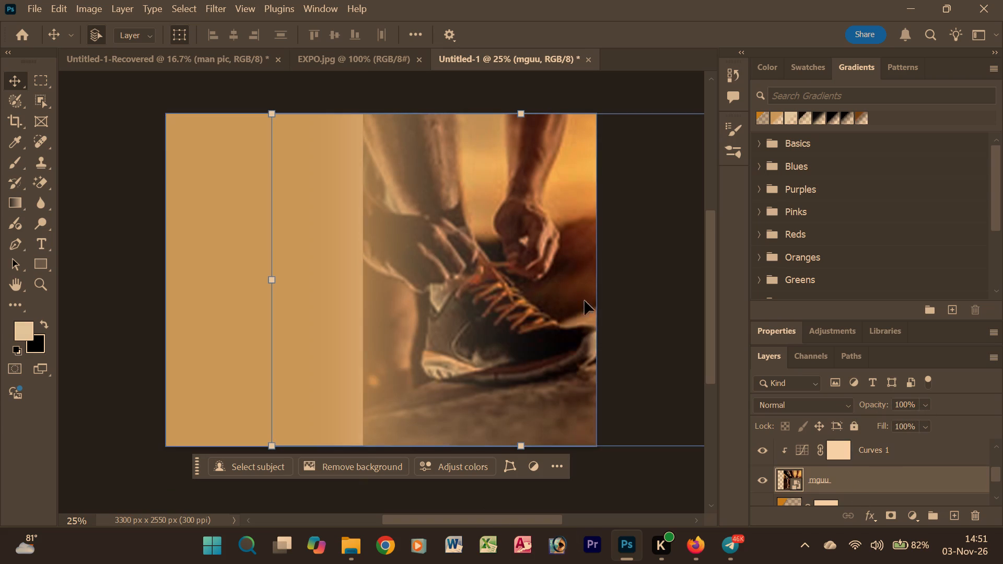
pyautogui.click(494, 328)
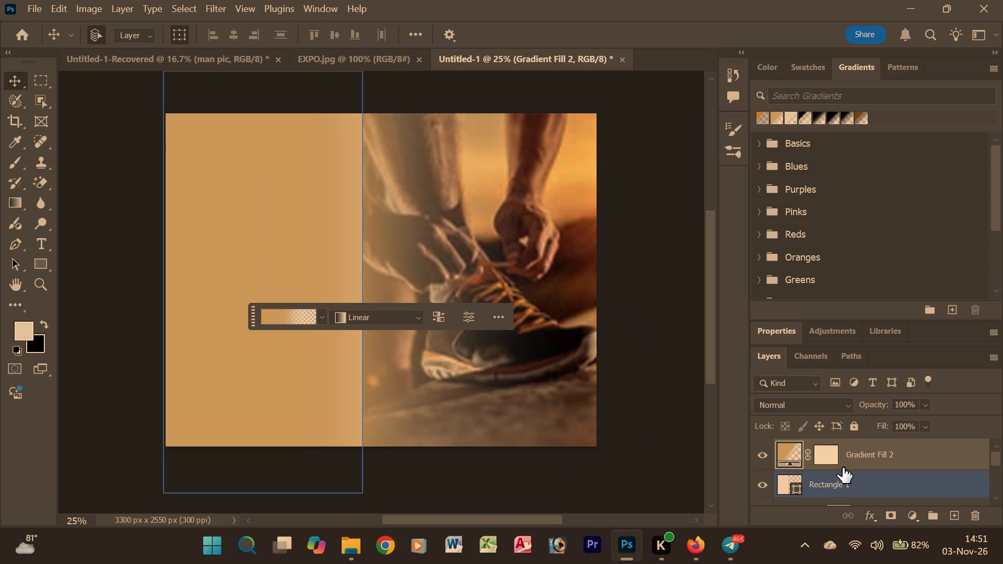
# Reopen the Curves 1 adjustment and lower its white endpoint, pull the upper point down slightly, and nudge the lower point toward the shadows.
pyautogui.click(832, 456)
pyautogui.scroll(-2, 856, 476)
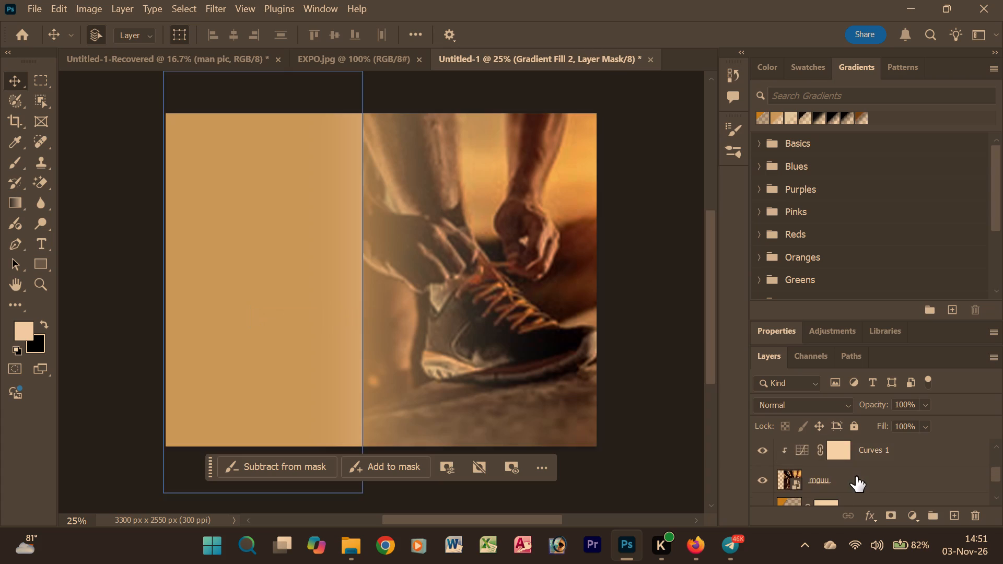
pyautogui.doubleClick(808, 452)
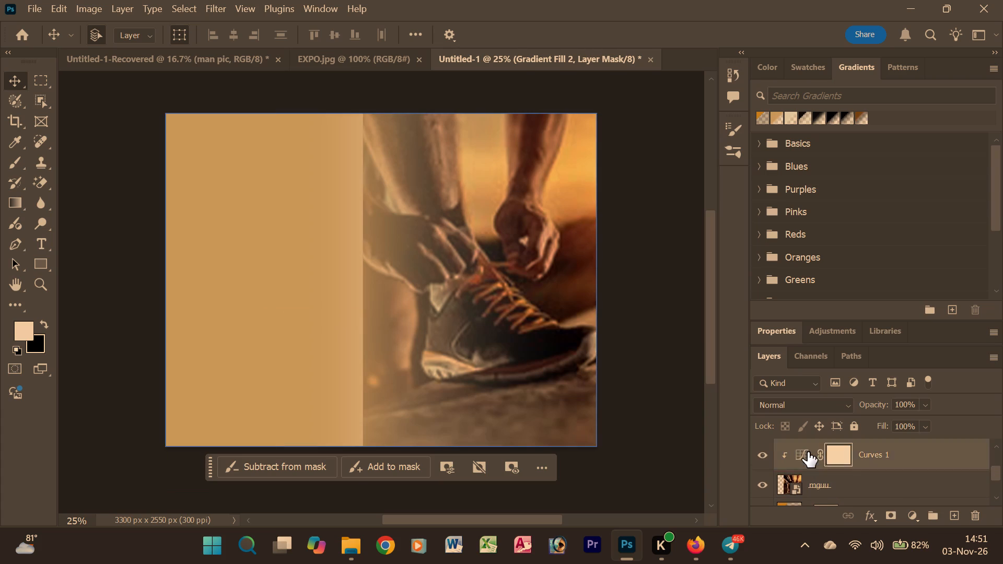
pyautogui.scroll(-3, 915, 462)
pyautogui.scroll(1, 925, 451)
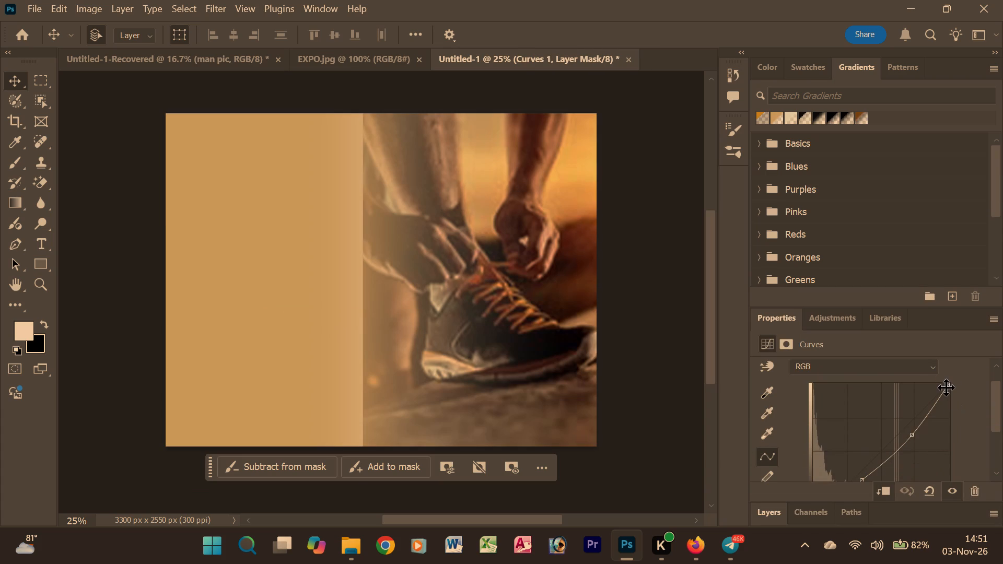
pyautogui.moveTo(949, 383); pyautogui.dragTo(949, 391)
pyautogui.moveTo(949, 391); pyautogui.dragTo(954, 429)
pyautogui.moveTo(914, 436); pyautogui.dragTo(910, 449)
pyautogui.scroll(-5, 930, 461)
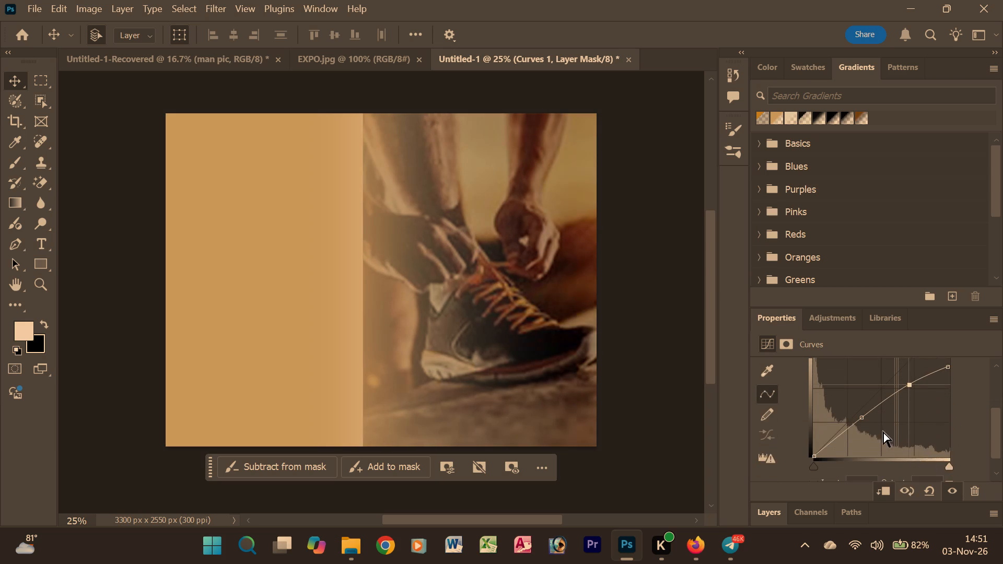
pyautogui.click(860, 416)
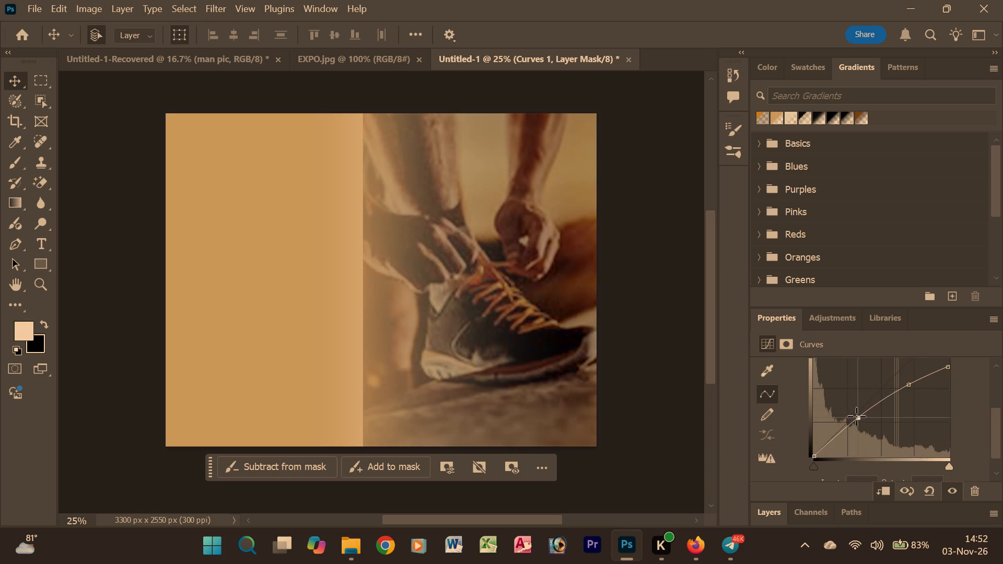
# Reshape Curves 1 into an S-curve: white endpoint near the top, upper point near the diagonal, lower point below it; deselect all layers.
pyautogui.scroll(2, 956, 390)
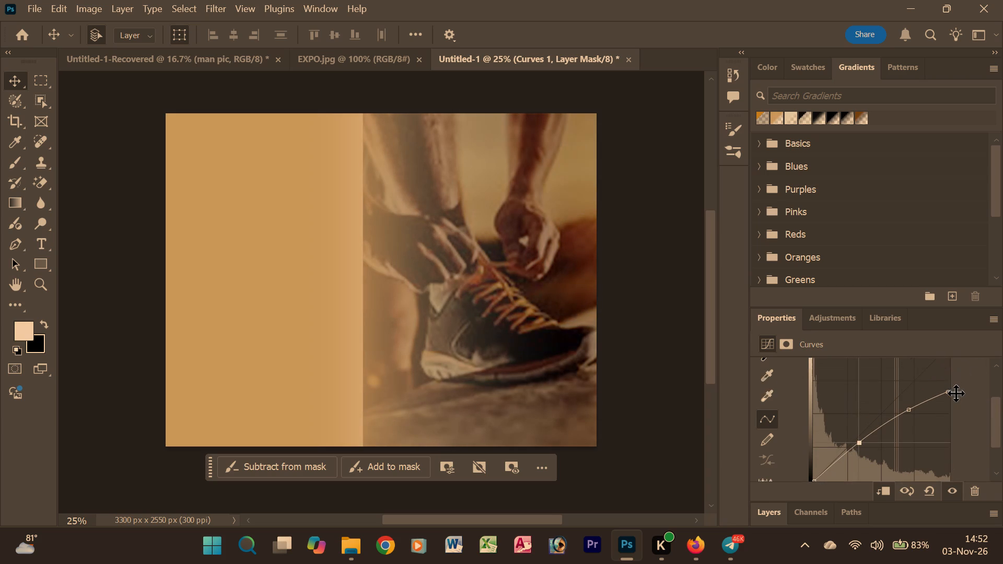
pyautogui.scroll(1, 956, 393)
pyautogui.moveTo(949, 406); pyautogui.dragTo(949, 381)
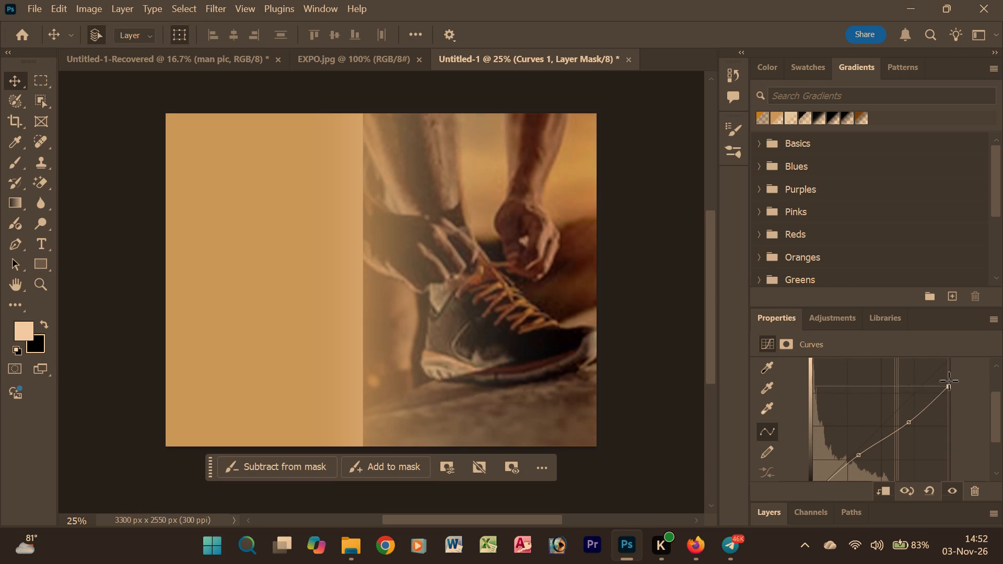
pyautogui.moveTo(949, 381); pyautogui.dragTo(947, 375)
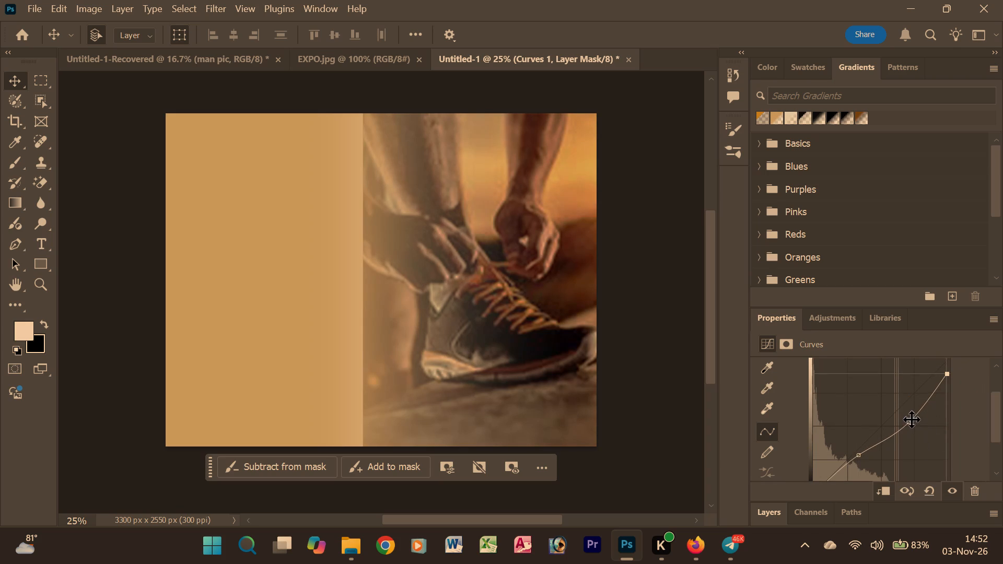
pyautogui.moveTo(912, 419); pyautogui.dragTo(899, 412)
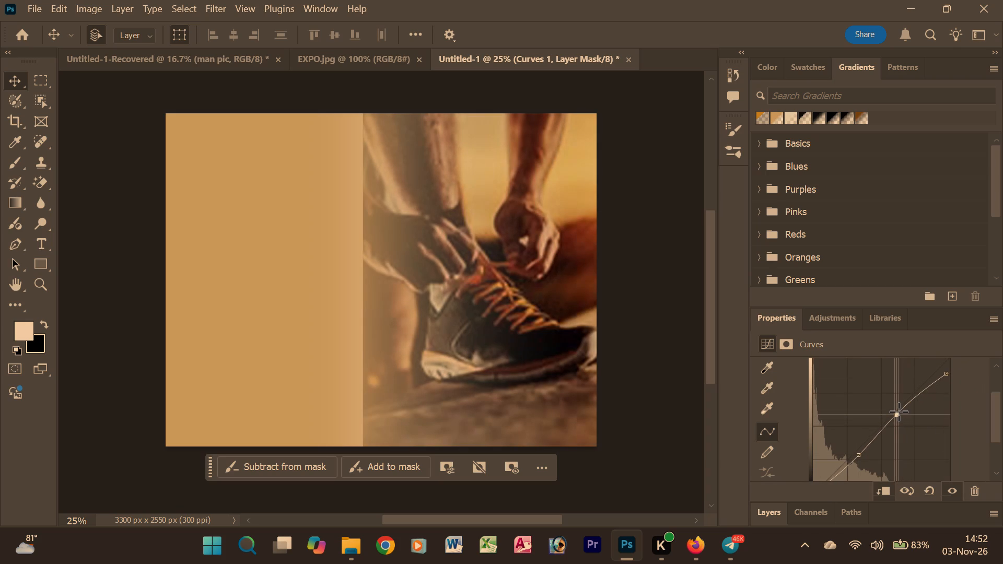
pyautogui.moveTo(899, 412); pyautogui.dragTo(901, 414)
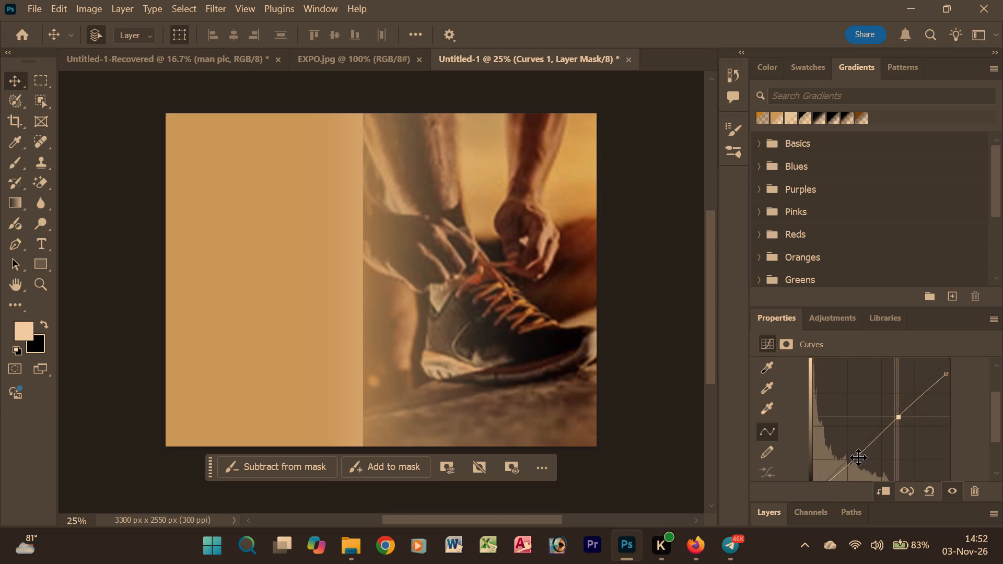
pyautogui.moveTo(860, 454); pyautogui.dragTo(863, 461)
pyautogui.moveTo(863, 461); pyautogui.dragTo(865, 464)
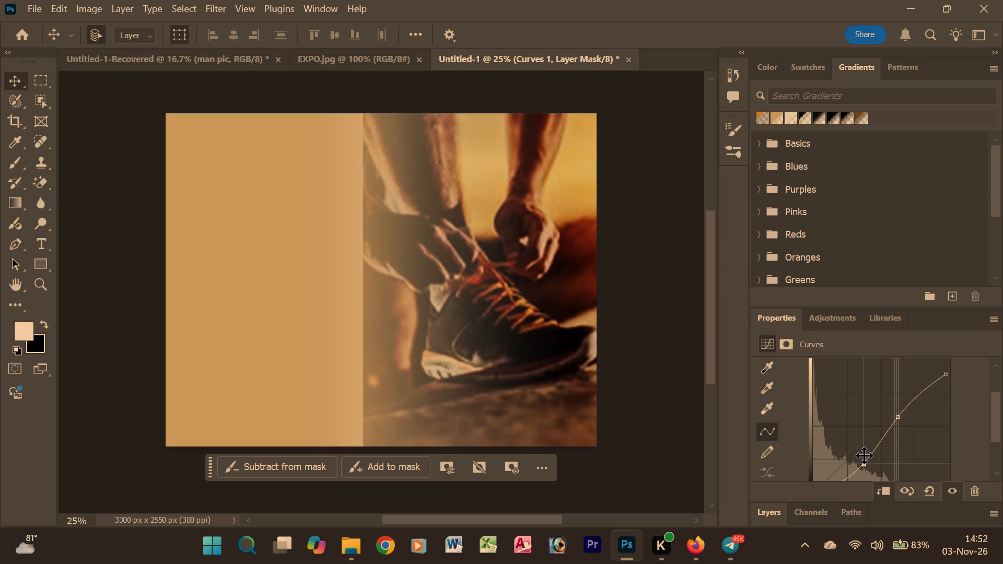
pyautogui.click(763, 518)
pyautogui.click(647, 315)
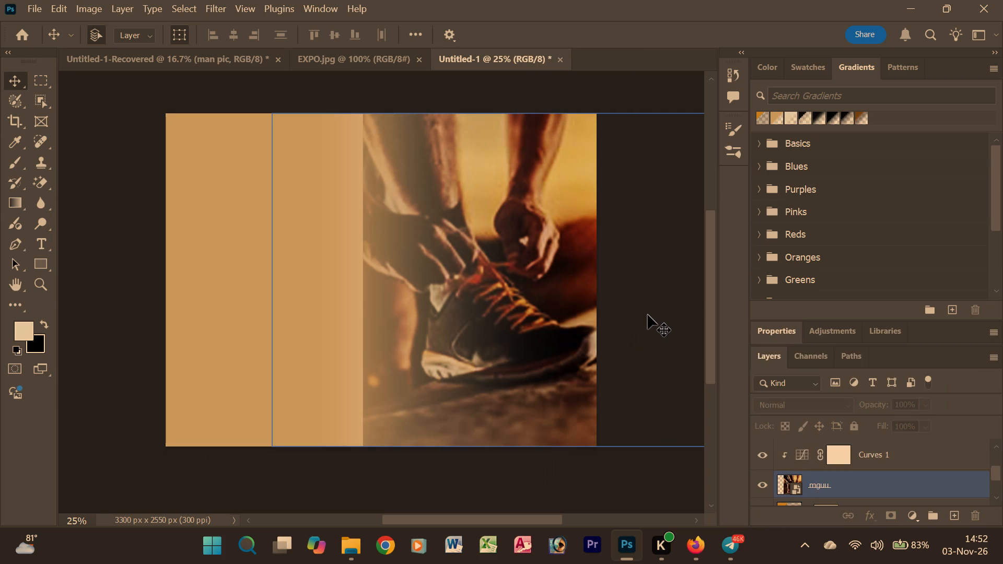
# Delete the Gradient Fill 1 layer, removing its layer mask first and keeping its gradient settings unedited, and leave no layer selected.
pyautogui.scroll(-1, 648, 315)
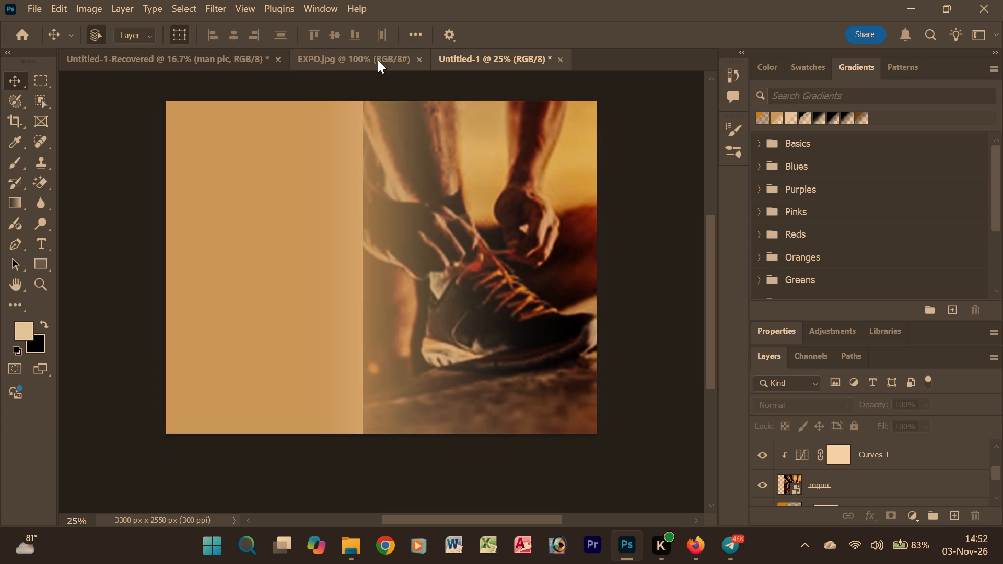
pyautogui.scroll(-1, 821, 456)
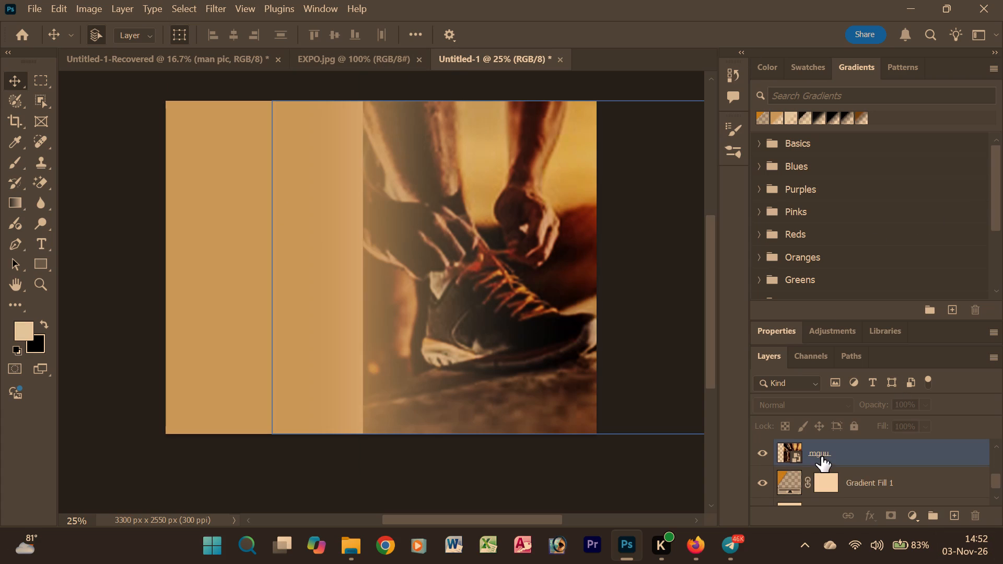
pyautogui.doubleClick(792, 477)
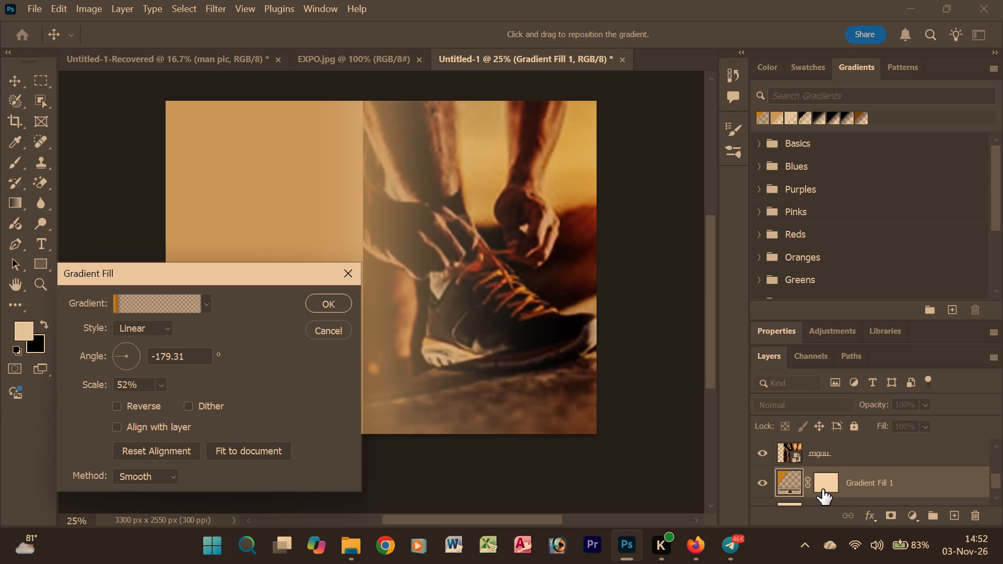
pyautogui.moveTo(829, 486); pyautogui.dragTo(860, 495)
pyautogui.moveTo(860, 495); pyautogui.dragTo(941, 512)
pyautogui.click(341, 301)
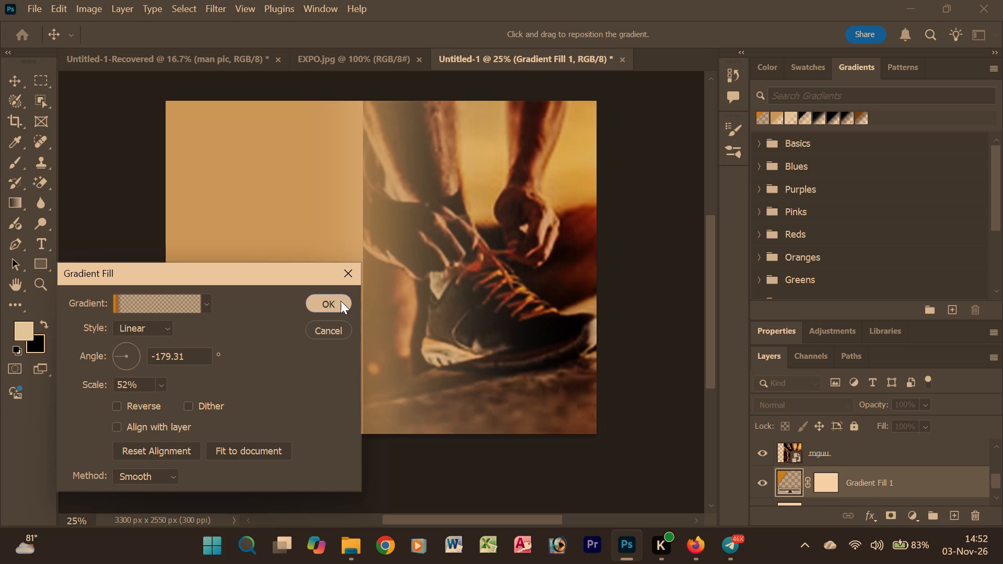
pyautogui.moveTo(827, 483); pyautogui.dragTo(949, 516)
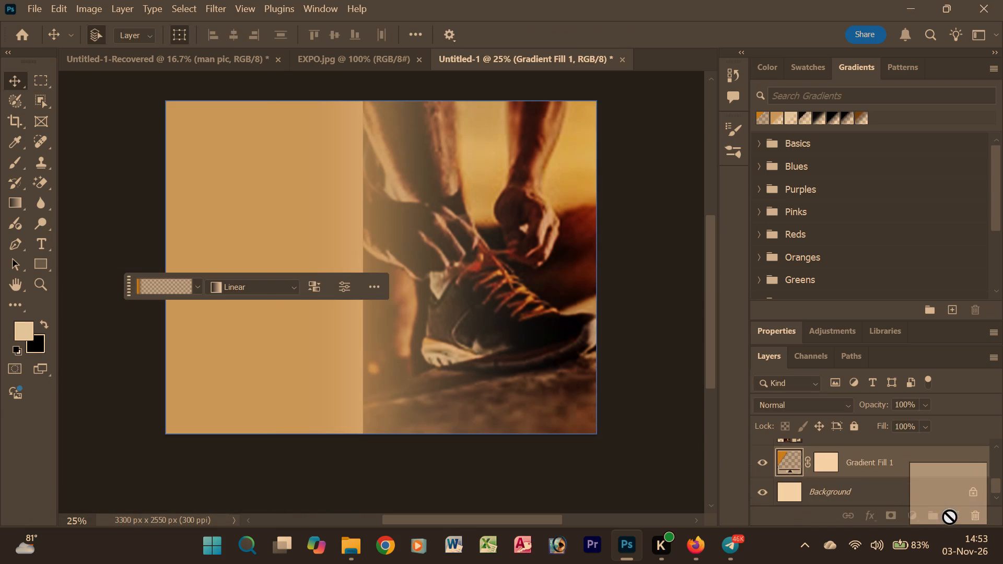
pyautogui.moveTo(949, 516); pyautogui.dragTo(977, 519)
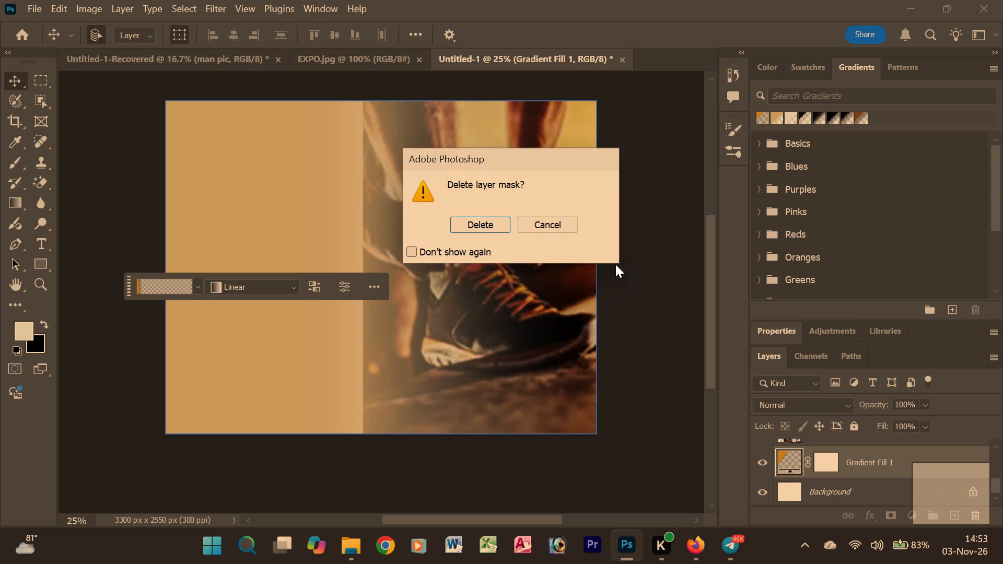
pyautogui.click(477, 223)
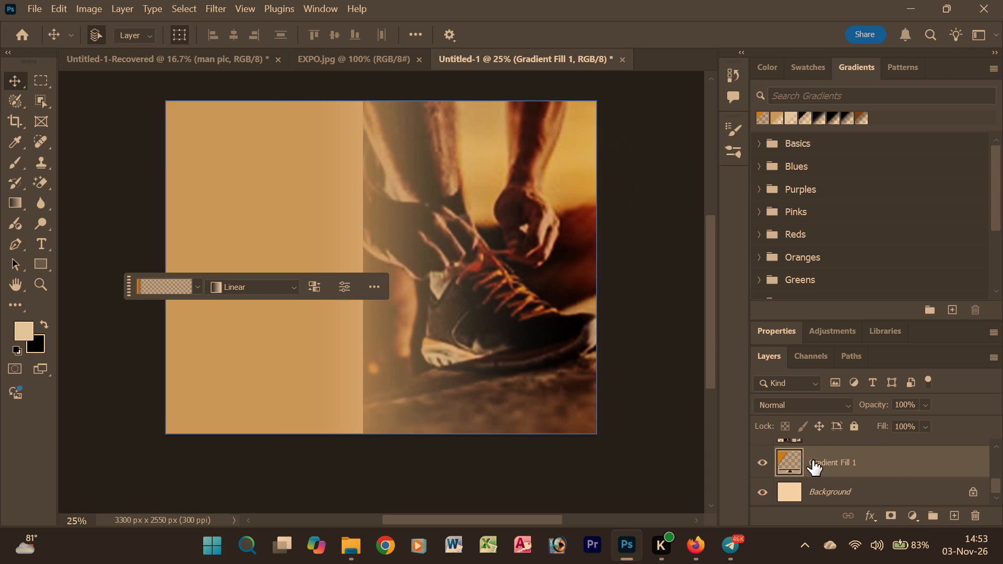
pyautogui.moveTo(801, 460); pyautogui.dragTo(982, 521)
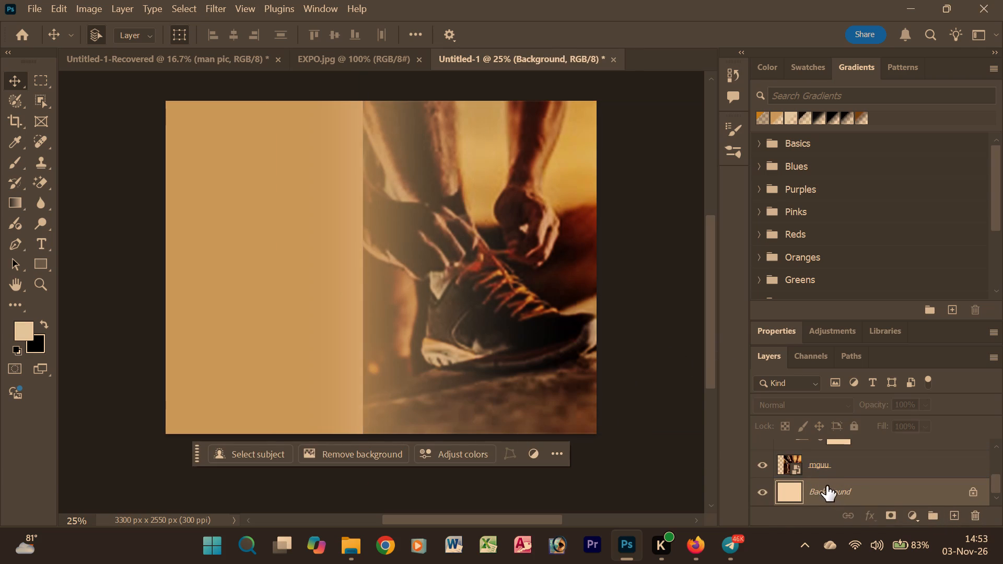
pyautogui.scroll(4, 820, 470)
pyautogui.scroll(1, 880, 488)
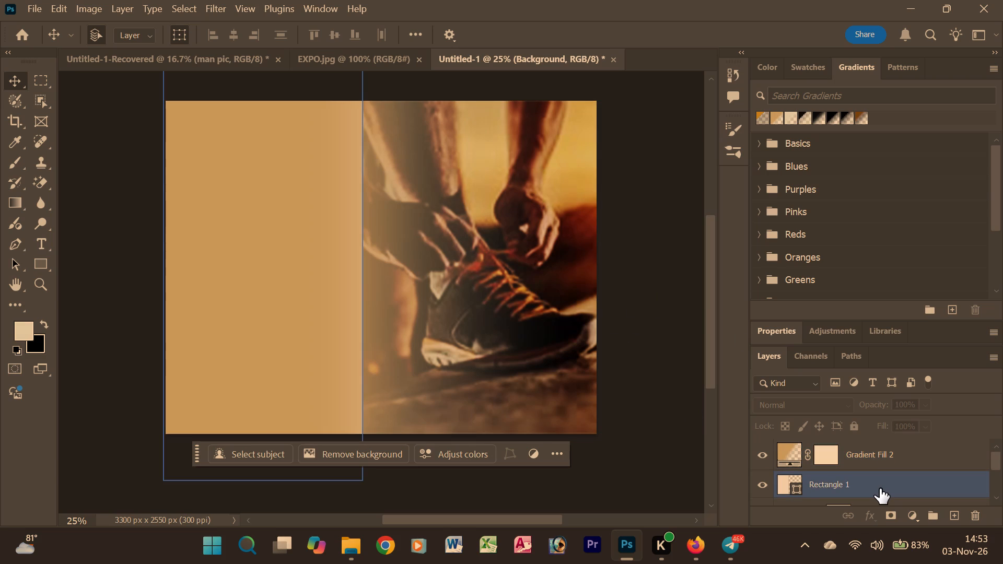
pyautogui.scroll(2, 880, 488)
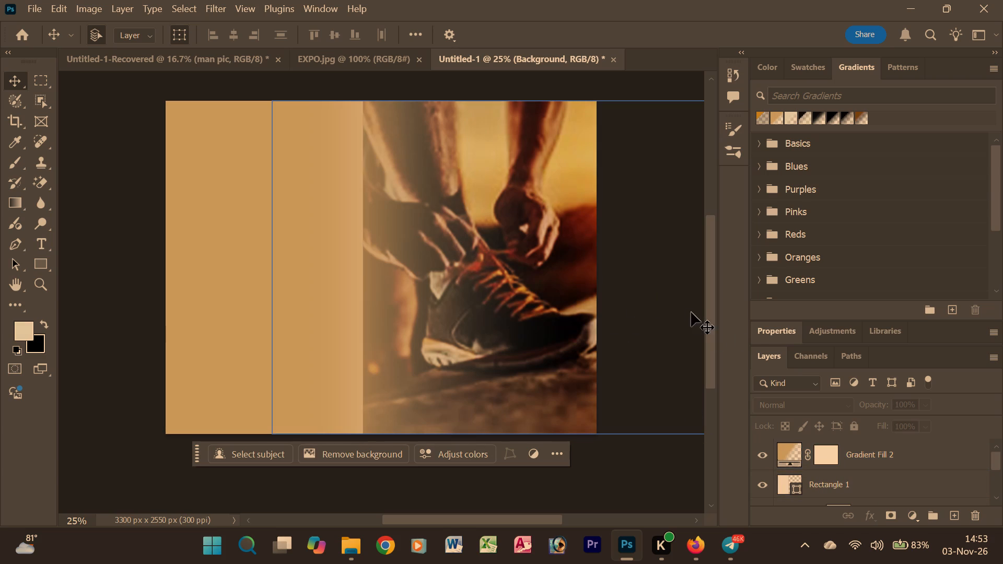
pyautogui.click(677, 308)
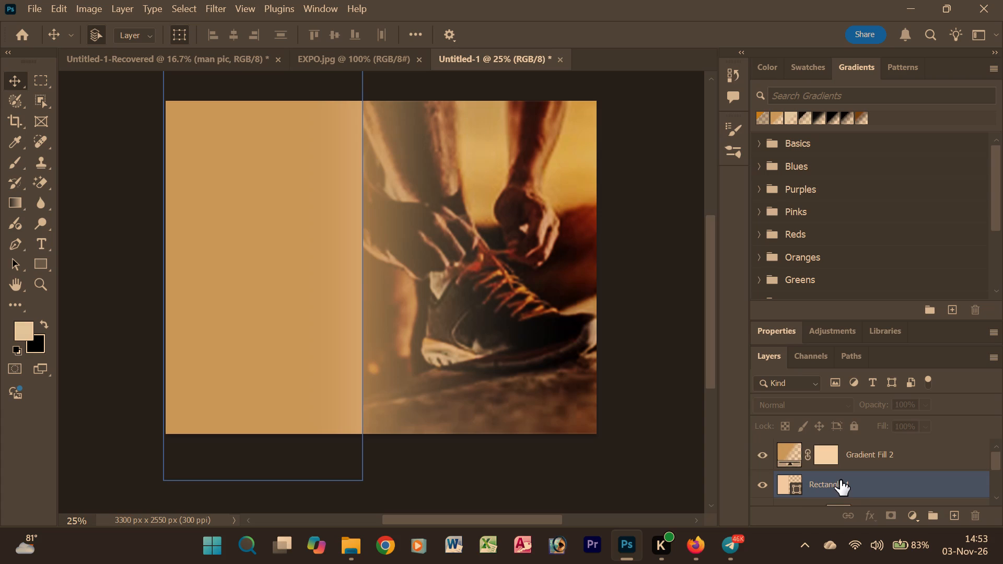
# Move the mguu photo layer up the stack to sit above Rectangle 1 and directly beneath Gradient Fill 2.
pyautogui.scroll(-2, 840, 480)
pyautogui.scroll(3, 840, 480)
pyautogui.scroll(-2, 840, 480)
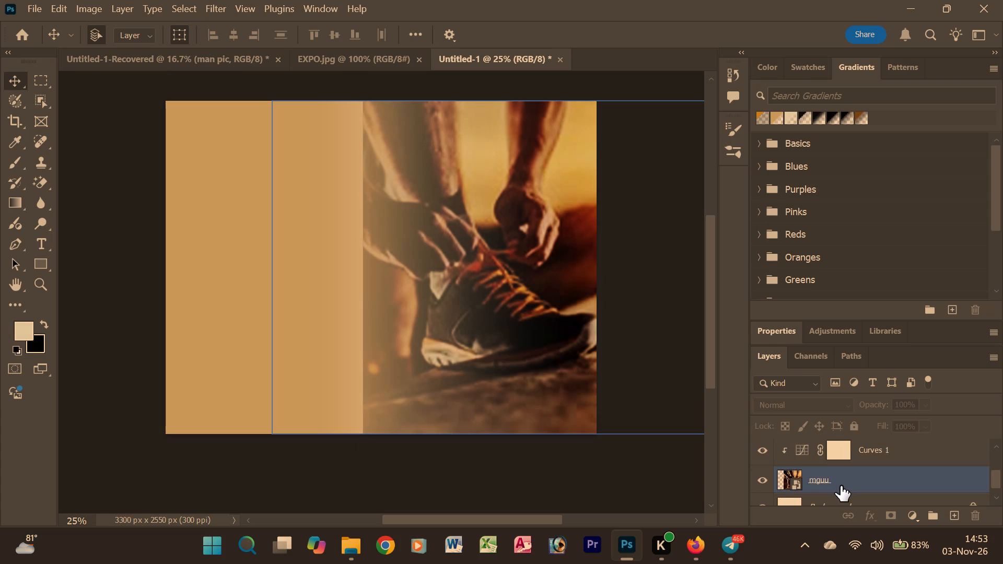
pyautogui.moveTo(841, 486); pyautogui.dragTo(837, 428)
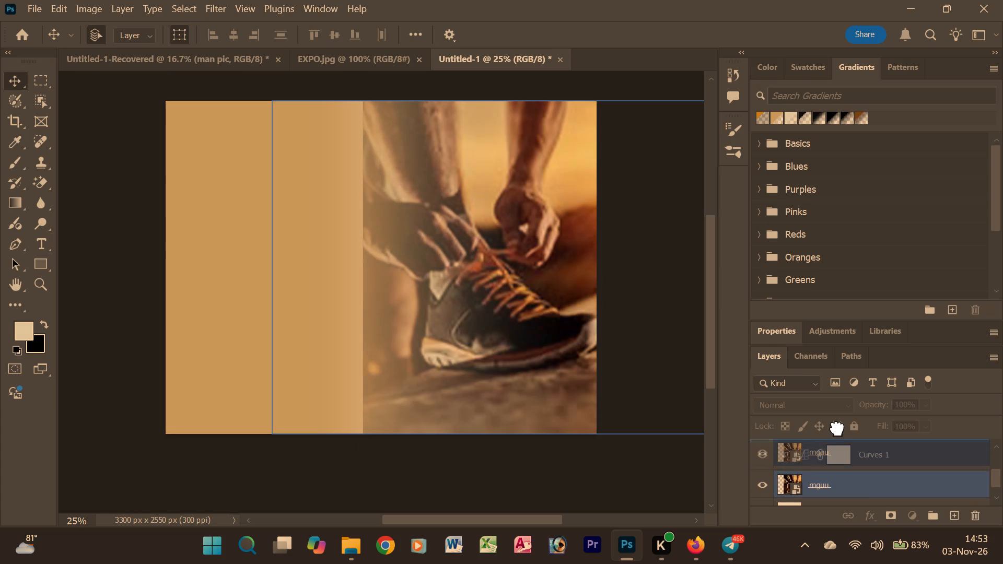
pyautogui.moveTo(837, 428); pyautogui.dragTo(849, 457)
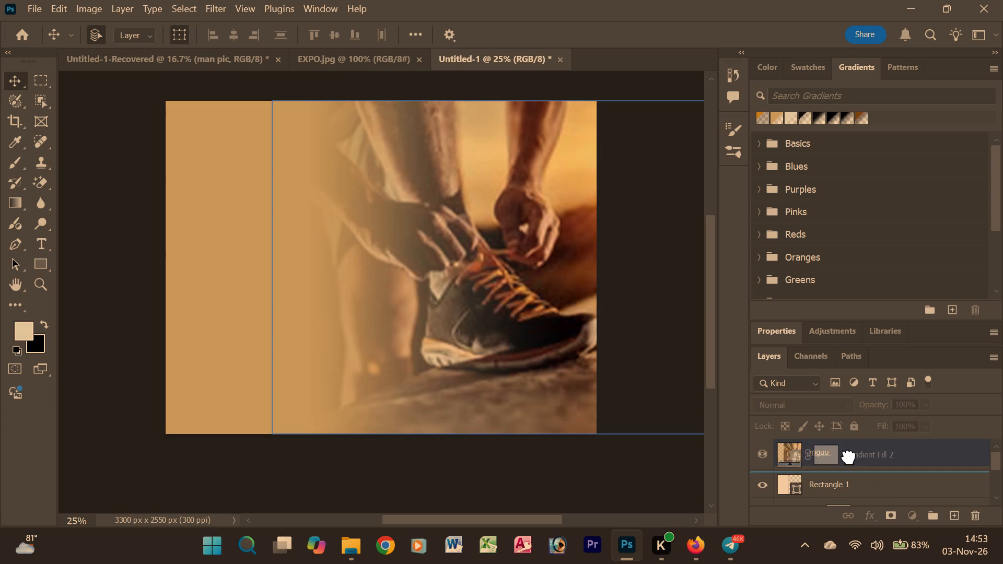
pyautogui.moveTo(849, 457); pyautogui.dragTo(849, 454)
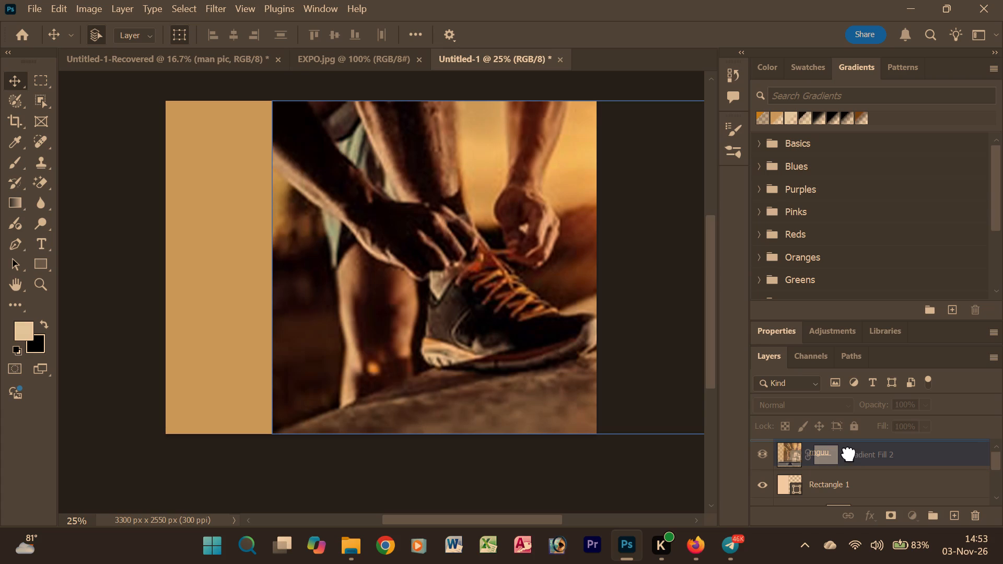
pyautogui.moveTo(849, 454); pyautogui.dragTo(853, 460)
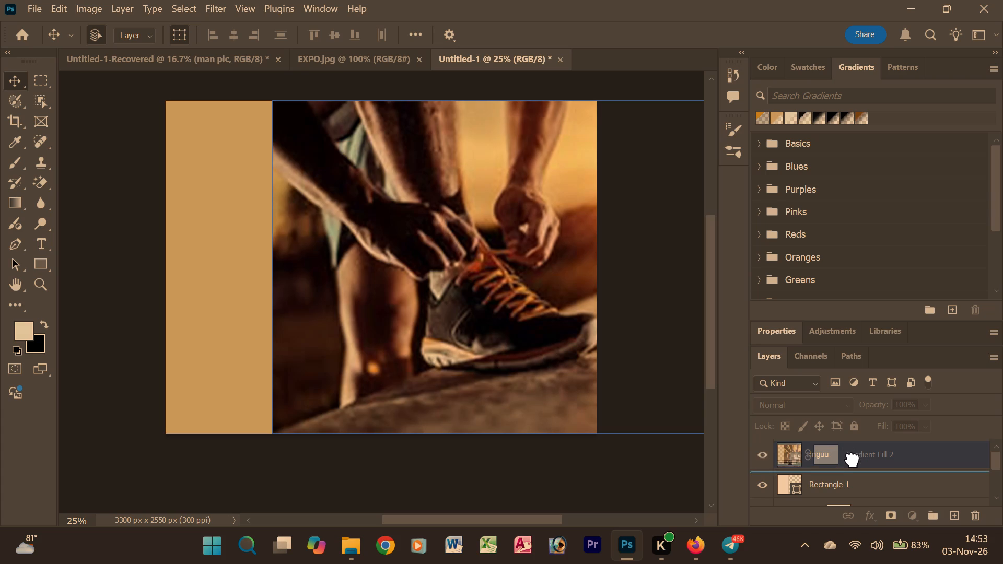
pyautogui.moveTo(853, 460); pyautogui.dragTo(854, 466)
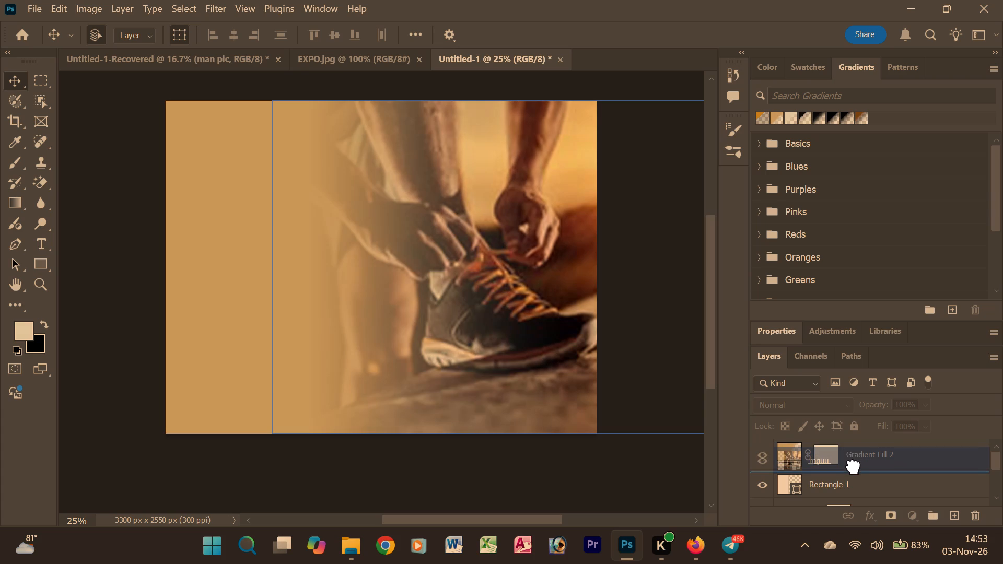
pyautogui.moveTo(854, 466); pyautogui.dragTo(855, 463)
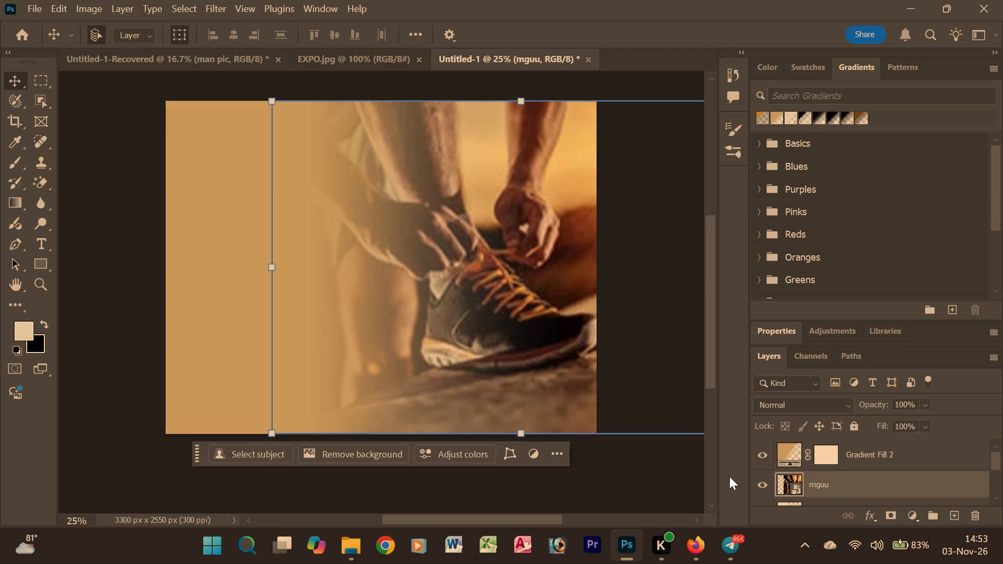
# Reopen the Gradient Fill 2 gradient for editing and move its light colour stop to location 57.
pyautogui.scroll(-2, 729, 474)
pyautogui.scroll(-2, 779, 480)
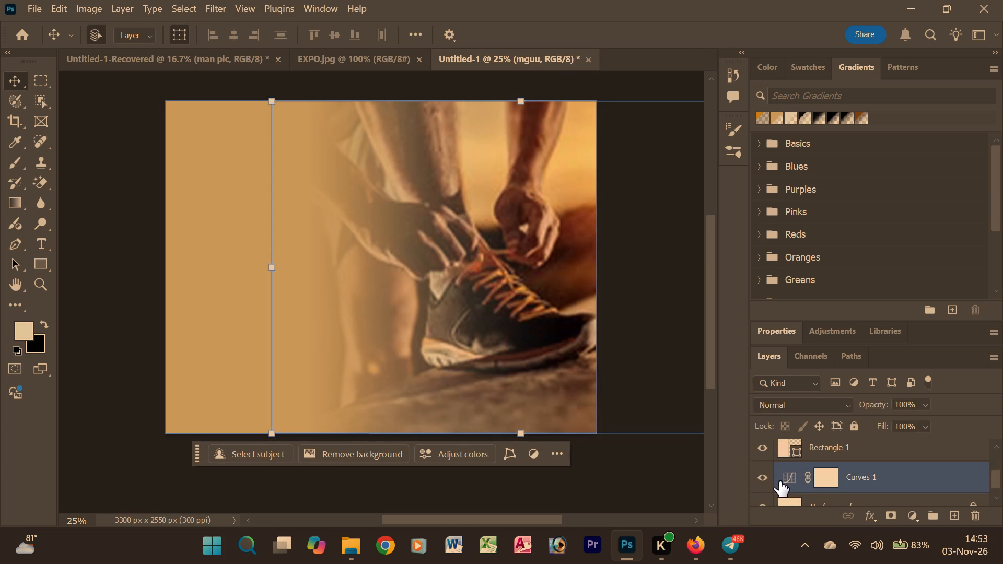
pyautogui.scroll(2, 779, 481)
pyautogui.click(655, 497)
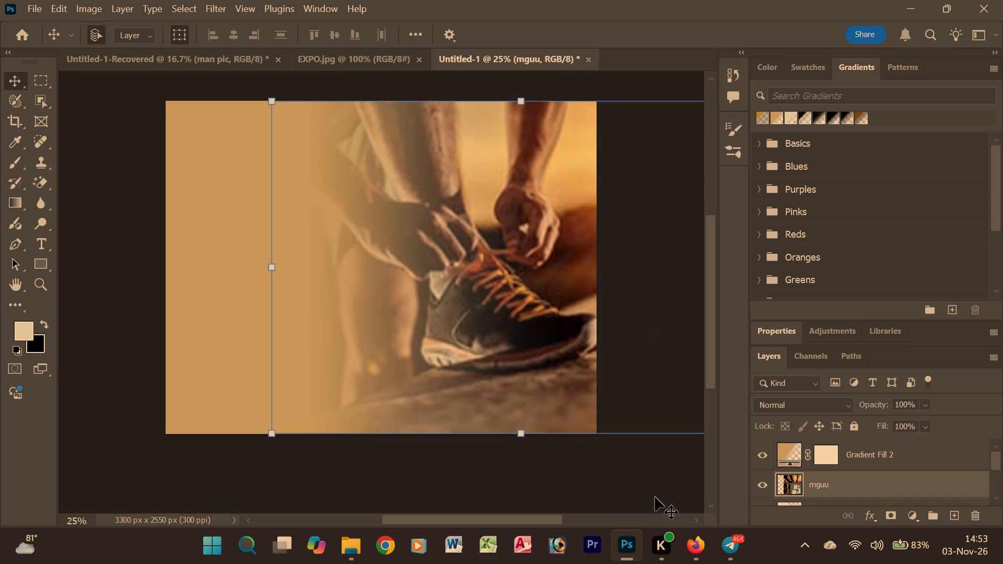
pyautogui.scroll(2, 822, 480)
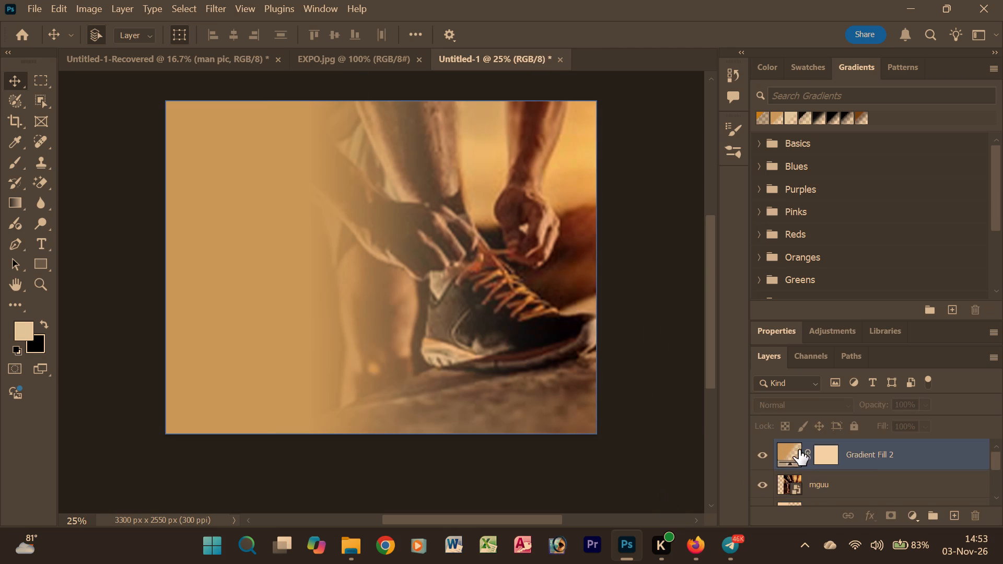
pyautogui.doubleClick(788, 451)
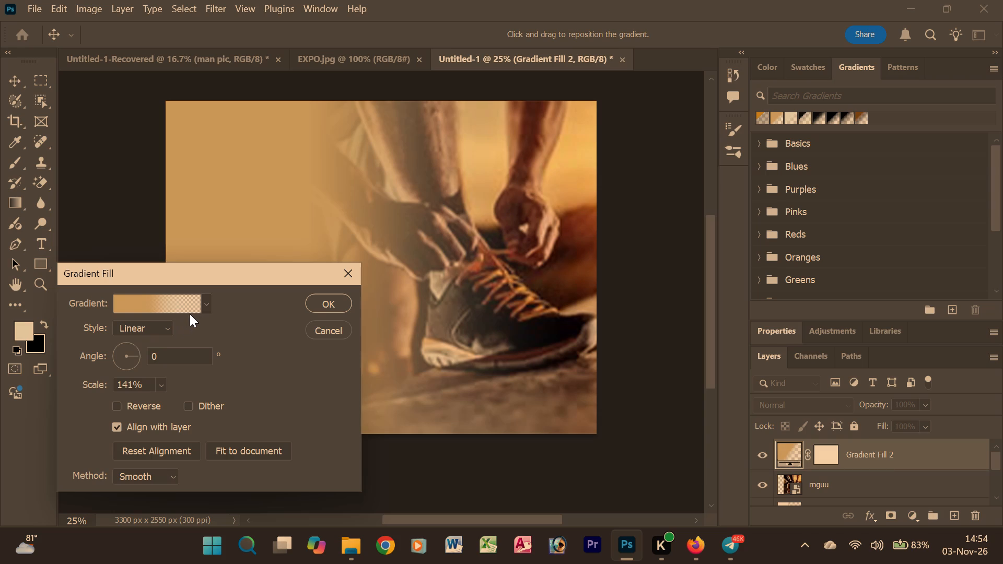
pyautogui.doubleClick(132, 304)
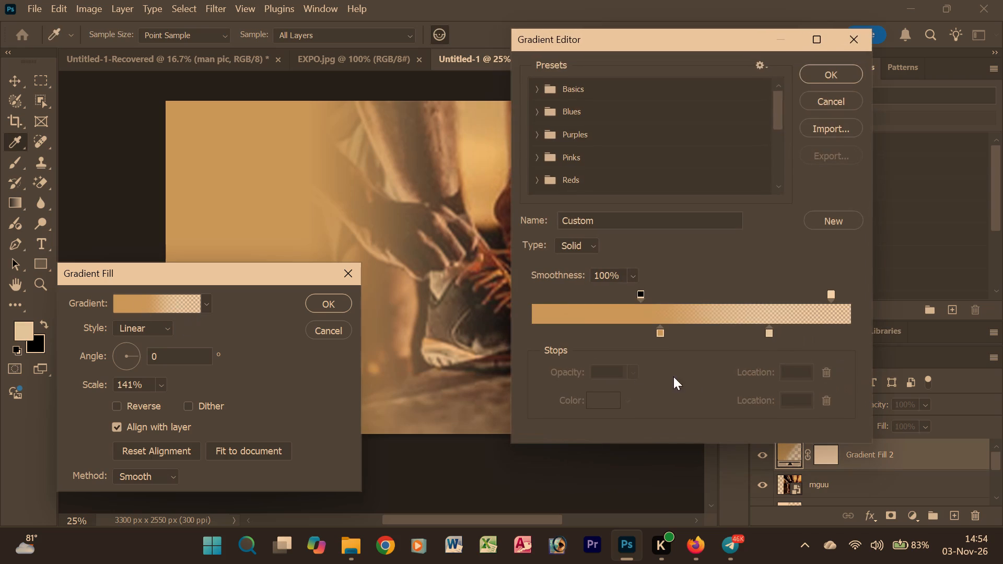
pyautogui.moveTo(766, 332); pyautogui.dragTo(763, 332)
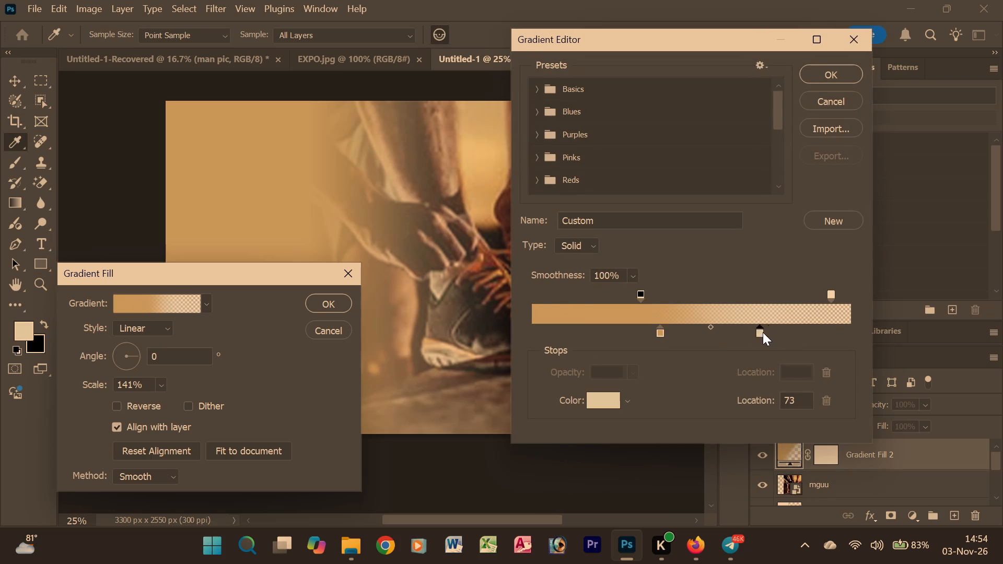
pyautogui.moveTo(763, 332); pyautogui.dragTo(715, 335)
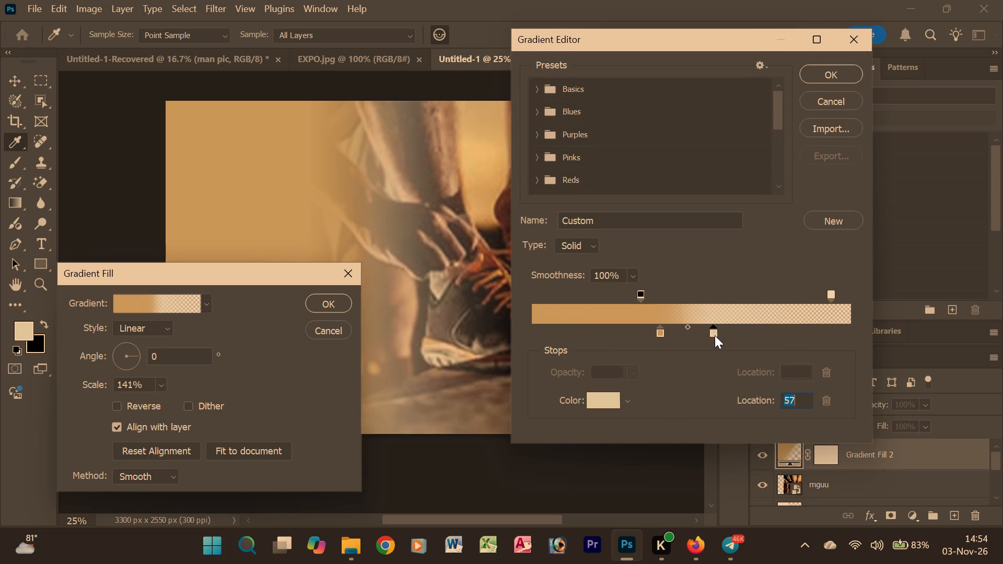
# Recolour the gradient stop at location 57 to near-black #131413, apply the gradient, and deselect all layers.
pyautogui.doubleClick(715, 335)
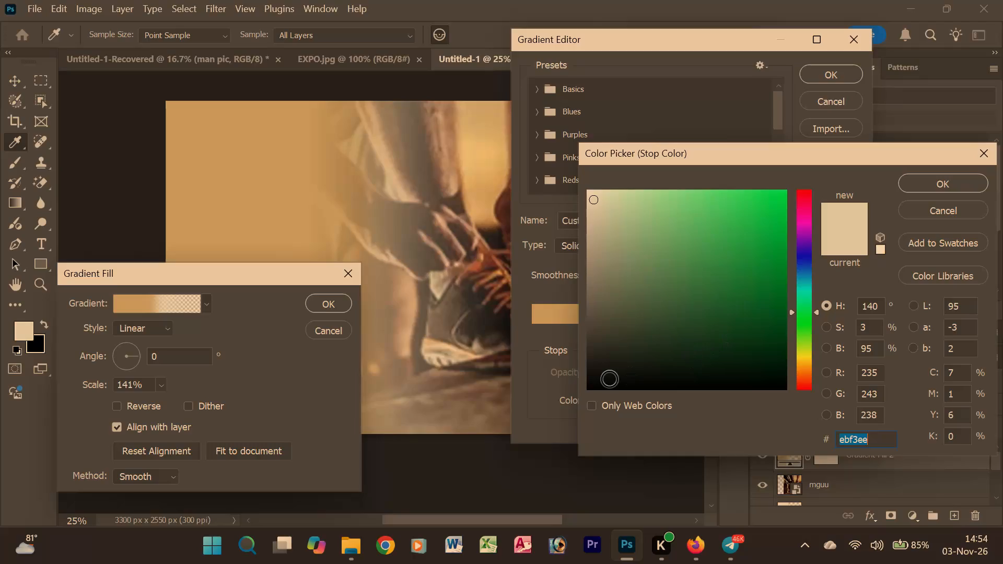
pyautogui.click(598, 373)
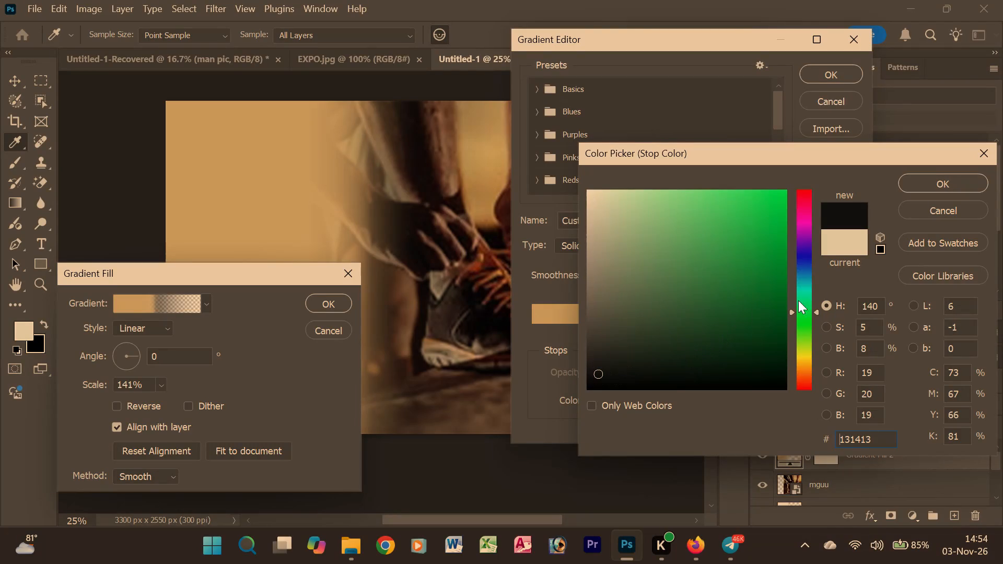
pyautogui.click(938, 180)
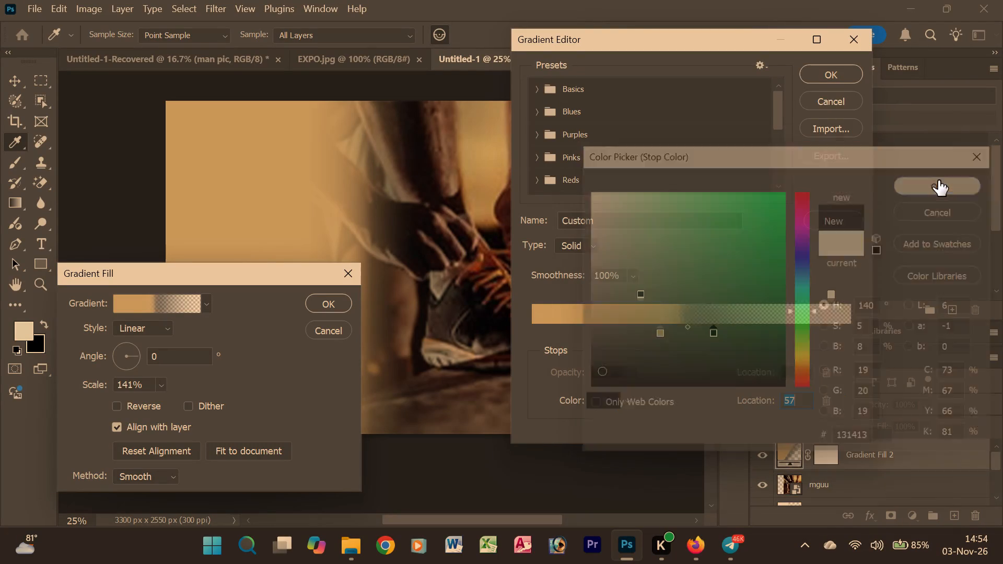
pyautogui.click(820, 73)
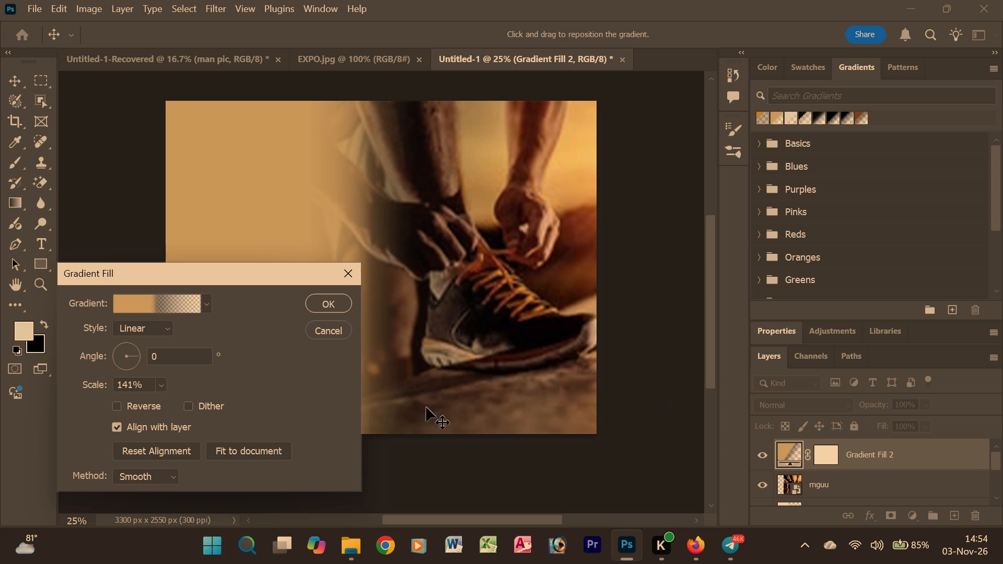
pyautogui.click(331, 303)
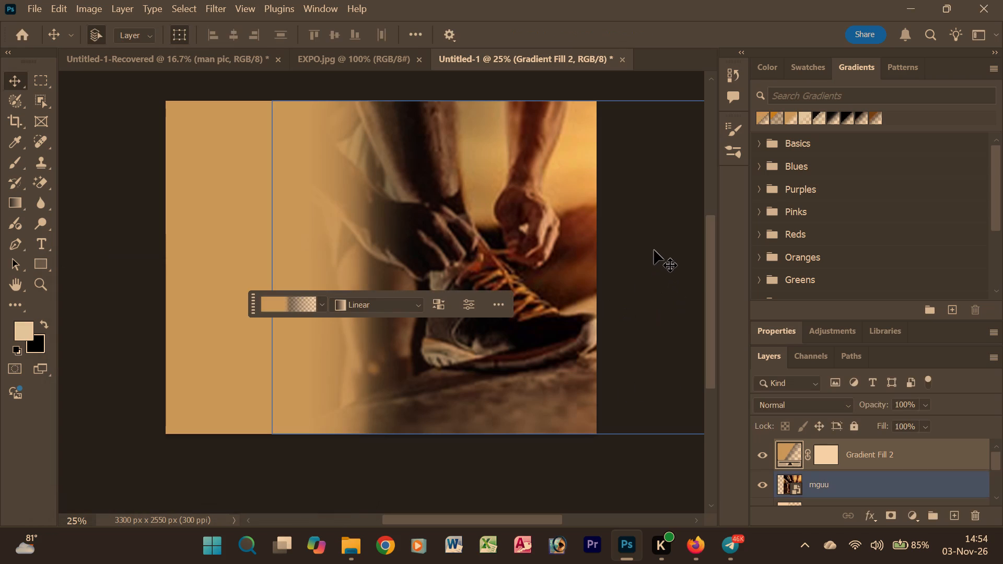
pyautogui.click(114, 333)
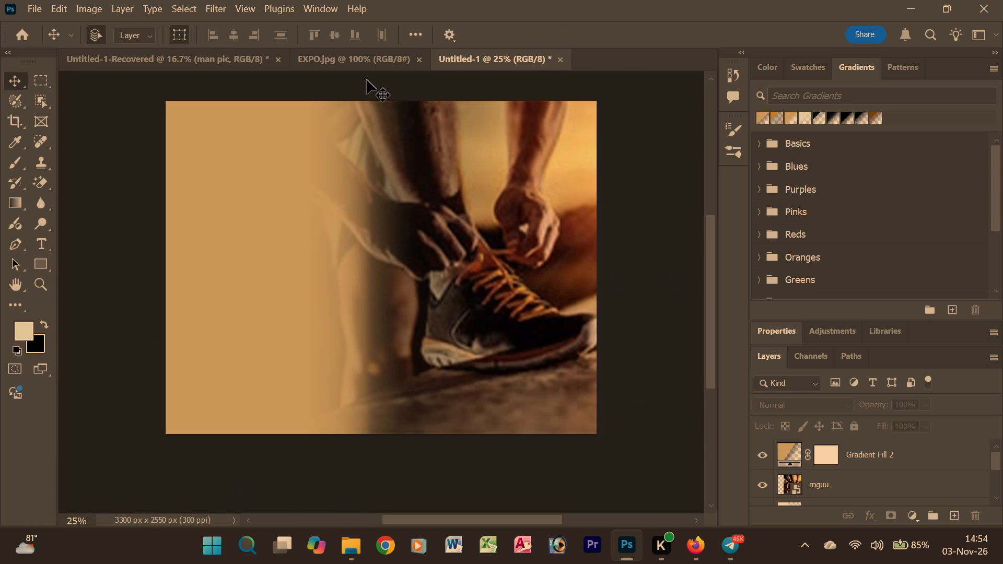
# Compare the blend with the EXPO.jpg reference flyer and return to the Untitled-1 document.
pyautogui.click(354, 57)
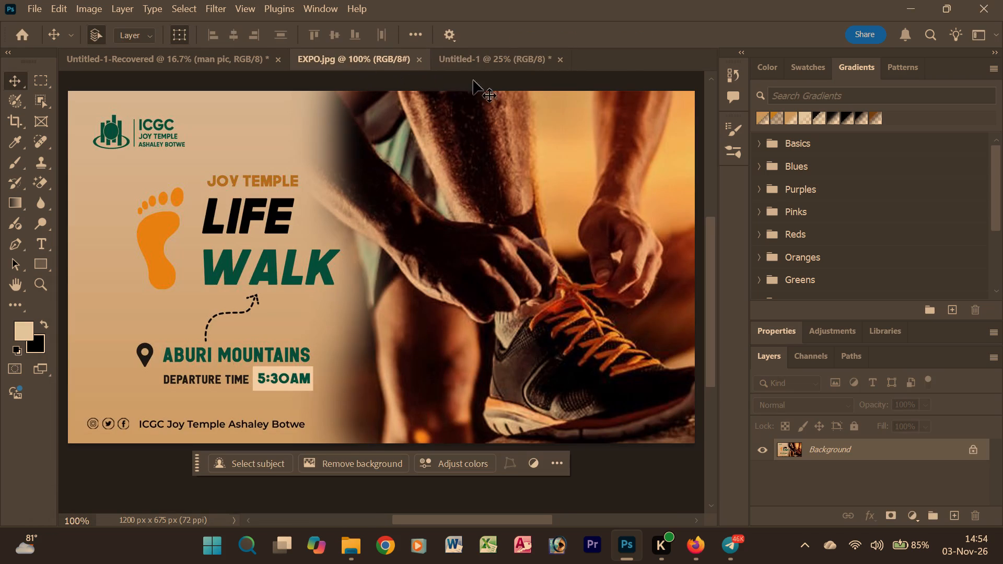
pyautogui.click(501, 58)
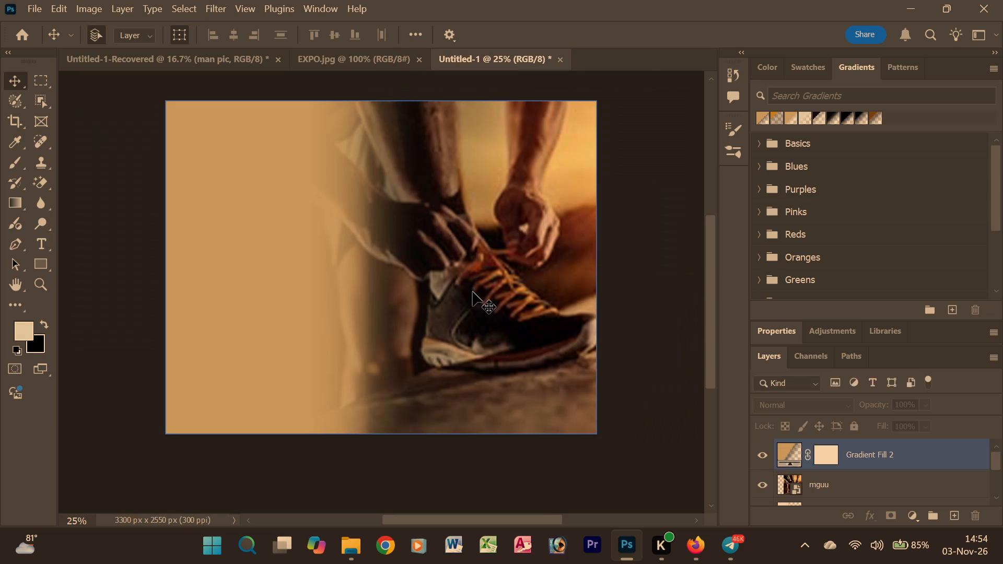
# Move the Curves 1 adjustment up between Gradient Fill 2 and mguu, and clip it to the mguu photo layer.
pyautogui.click(473, 292)
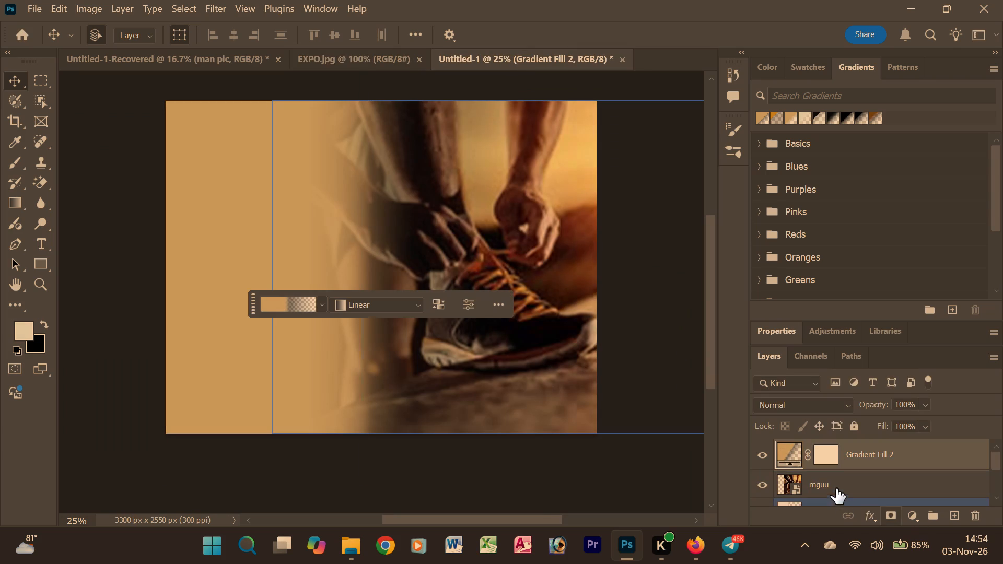
pyautogui.scroll(-1, 837, 485)
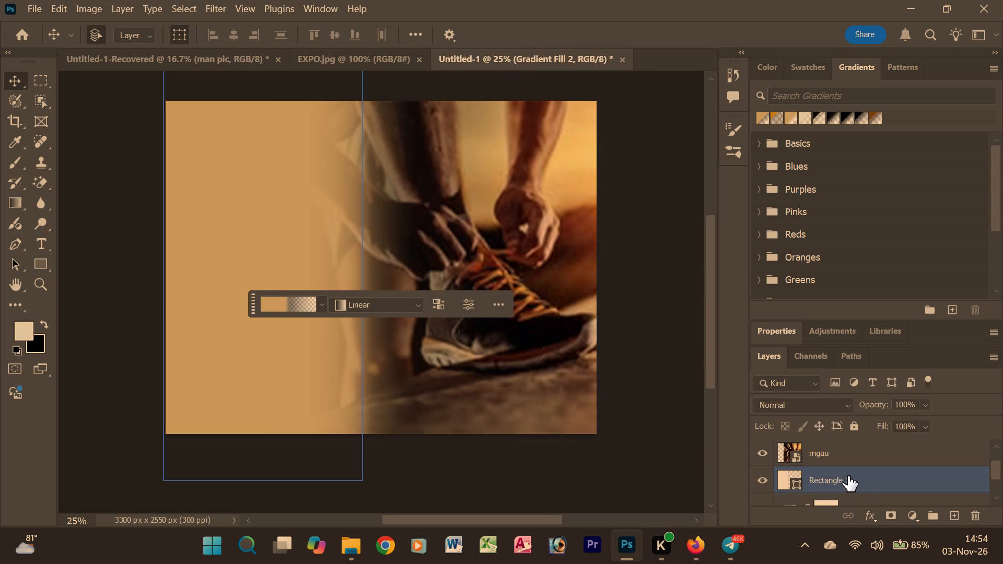
pyautogui.scroll(-1, 848, 476)
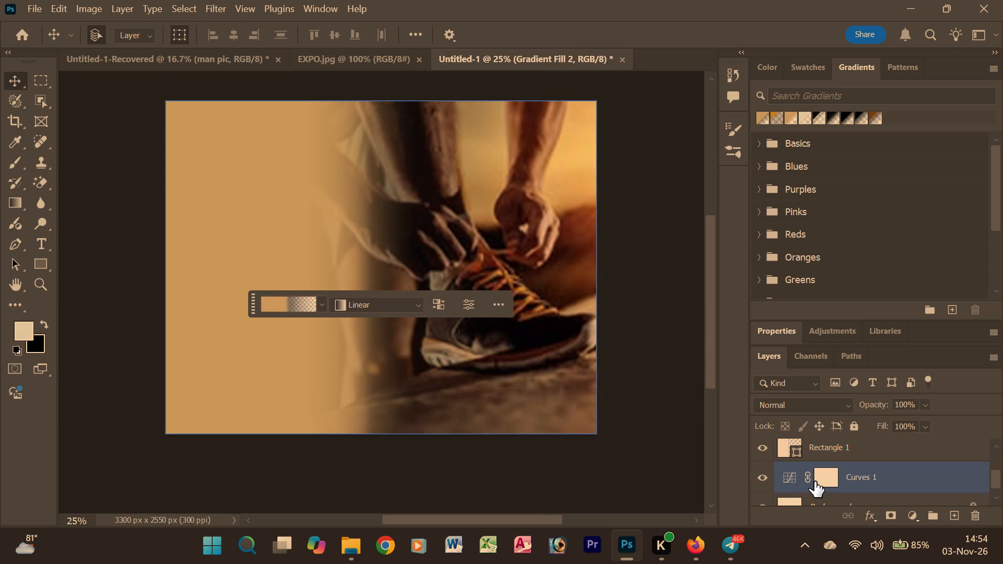
pyautogui.moveTo(845, 482); pyautogui.dragTo(839, 447)
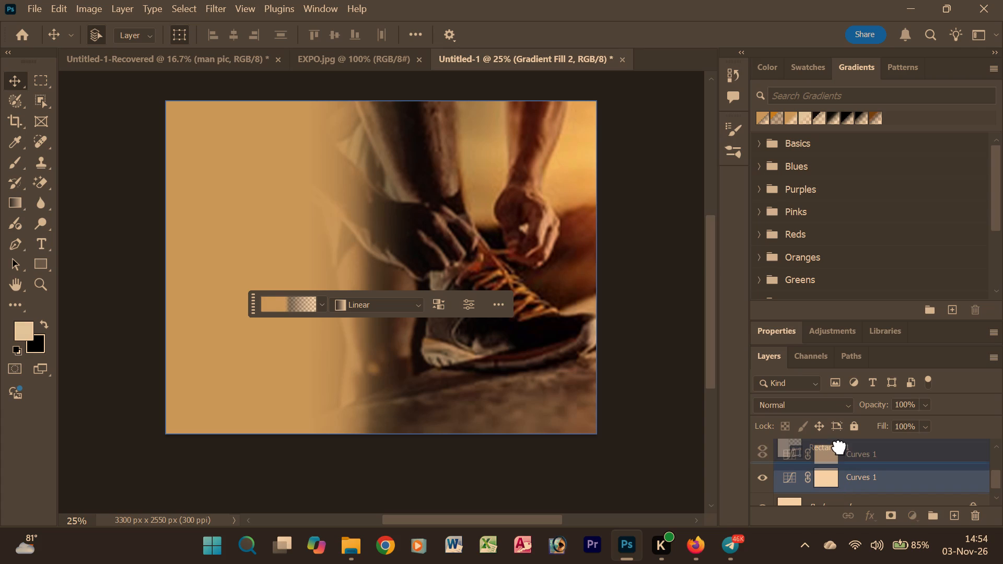
pyautogui.moveTo(839, 447); pyautogui.dragTo(838, 451)
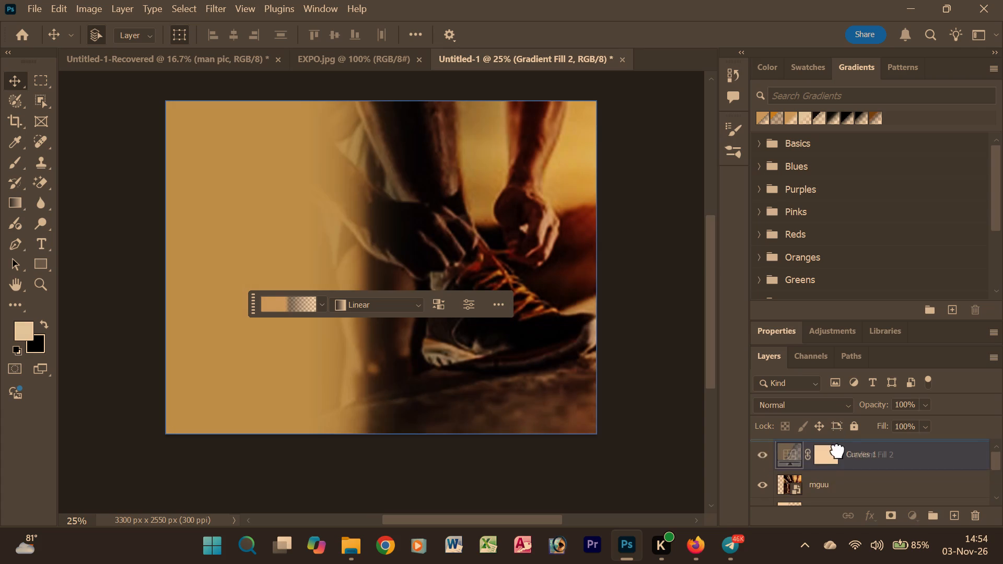
pyautogui.moveTo(838, 451); pyautogui.dragTo(841, 467)
pyautogui.scroll(-1, 852, 472)
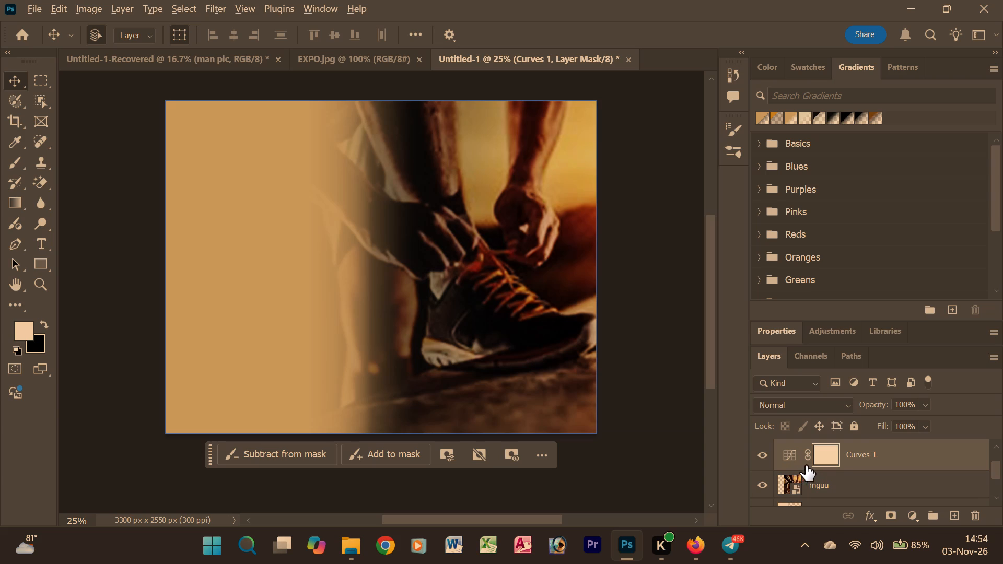
pyautogui.keyDown('alt'); pyautogui.click(803, 473); pyautogui.keyUp('alt')
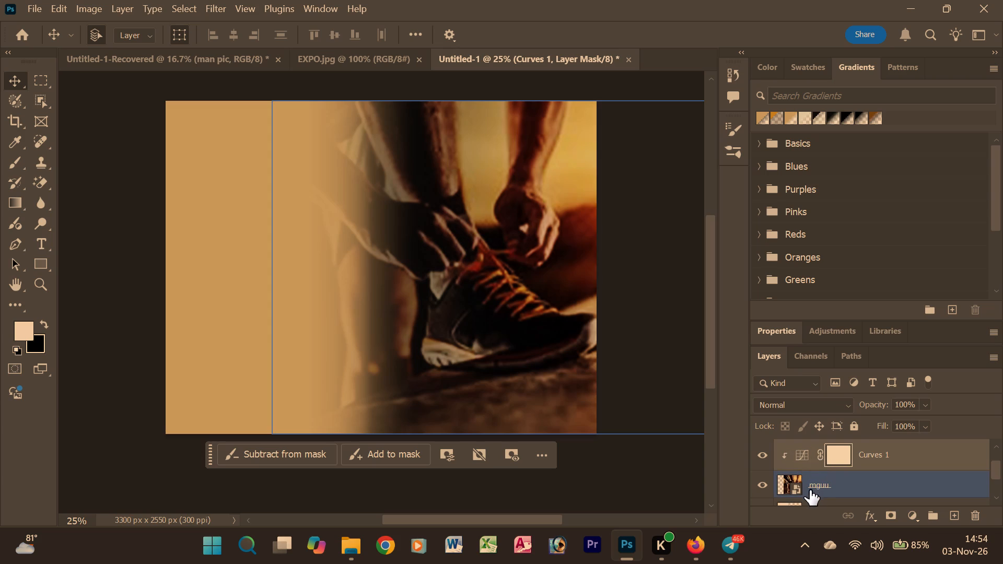
# Reopen Curves 1, bring its lower point up close to the diagonal, and set the upper point slightly above the diagonal.
pyautogui.click(803, 457)
pyautogui.click(803, 457)
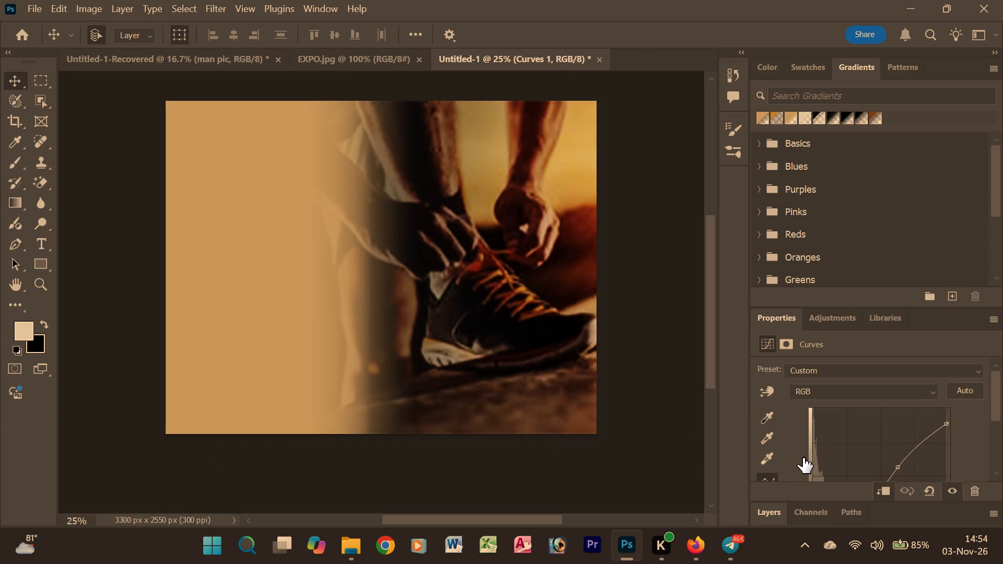
pyautogui.scroll(-4, 898, 463)
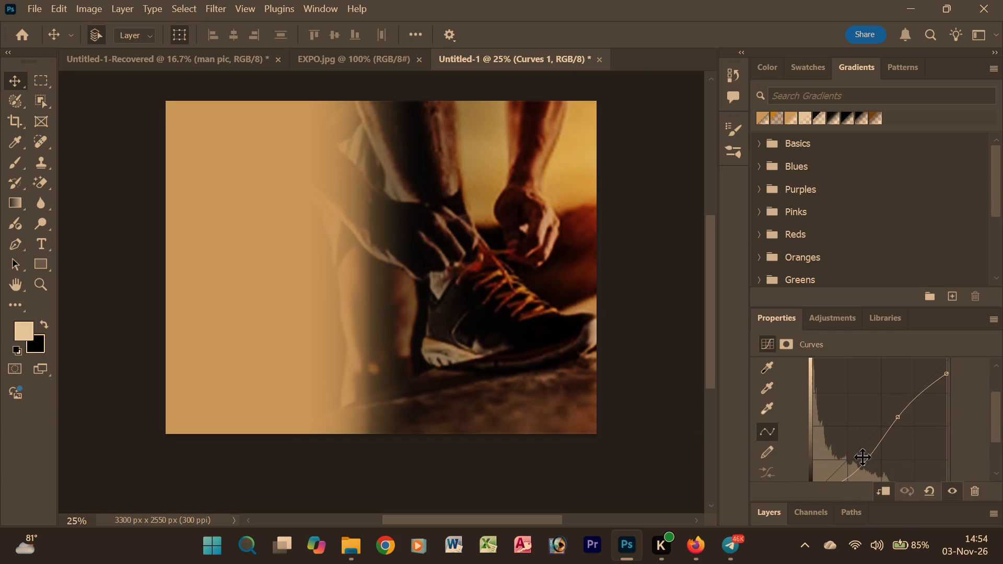
pyautogui.moveTo(862, 466); pyautogui.dragTo(852, 463)
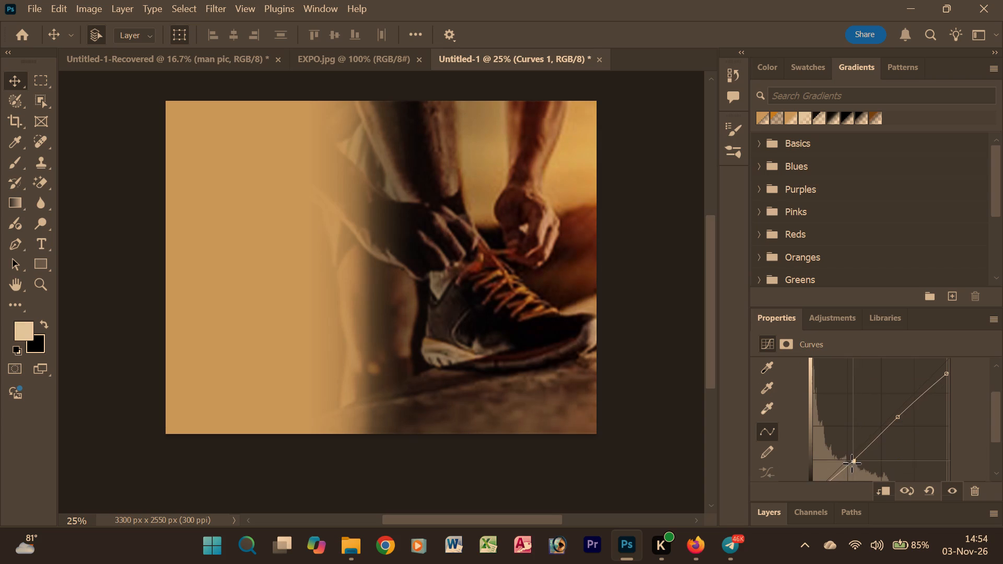
pyautogui.moveTo(852, 463); pyautogui.dragTo(854, 464)
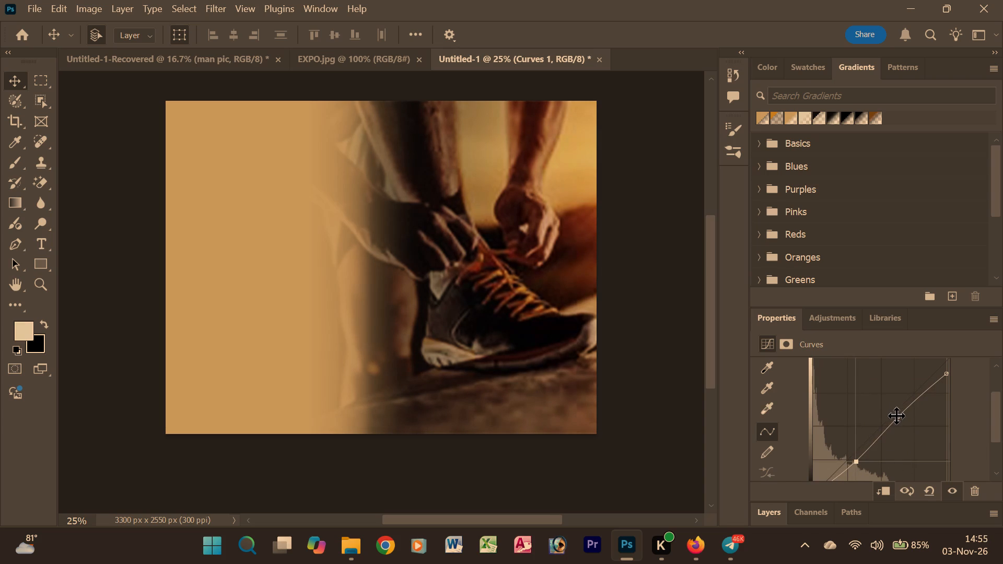
pyautogui.moveTo(899, 417); pyautogui.dragTo(890, 413)
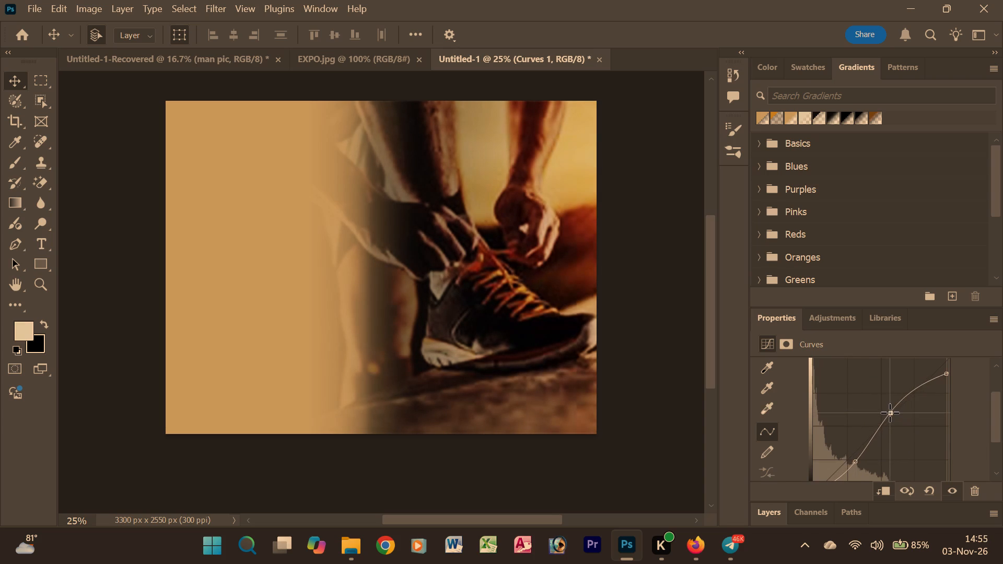
pyautogui.moveTo(890, 413); pyautogui.dragTo(910, 422)
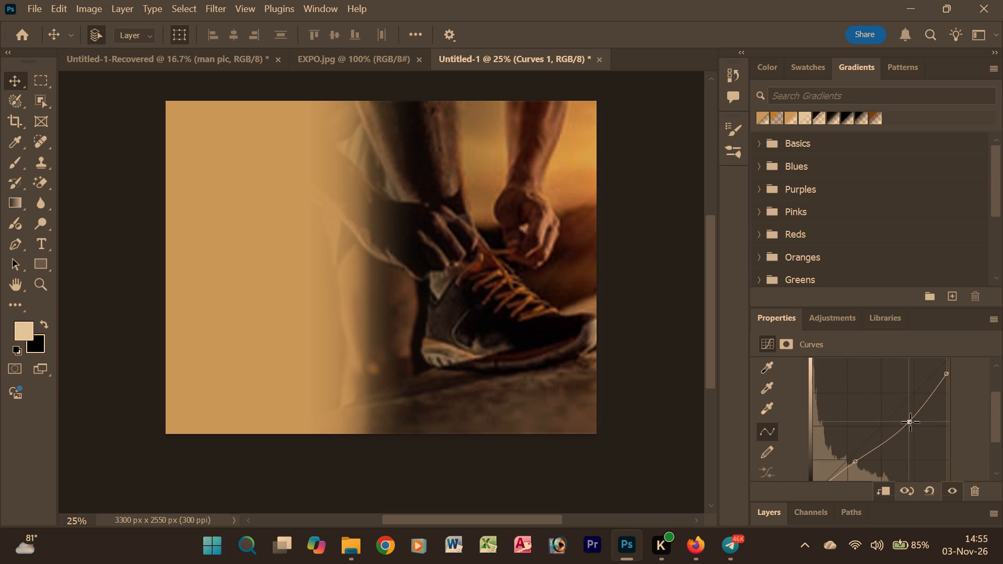
pyautogui.moveTo(910, 422); pyautogui.dragTo(884, 407)
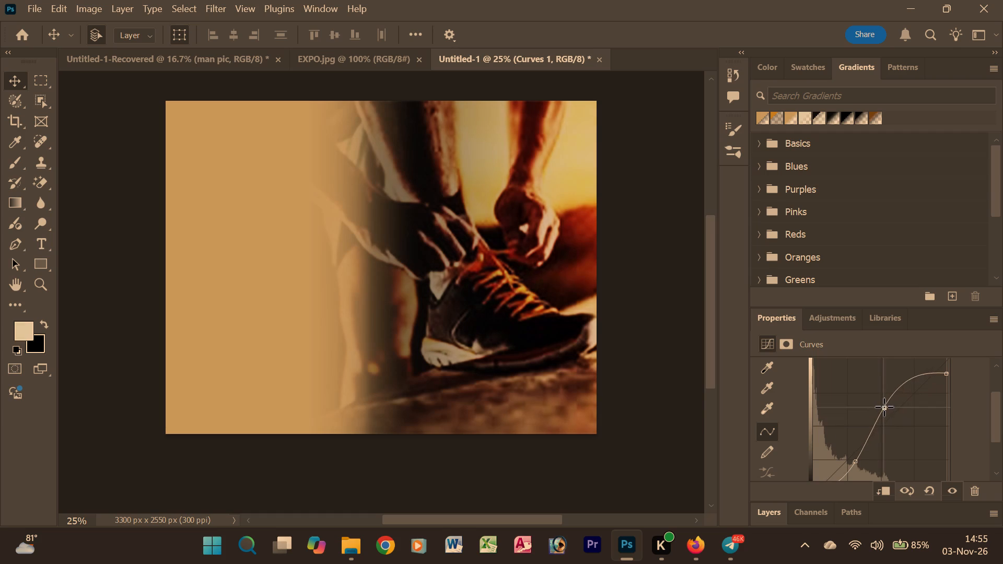
pyautogui.moveTo(884, 407); pyautogui.dragTo(894, 413)
# Lower the lower Curves 1 point slightly and move the upper point farther along the curve toward the highlights.
pyautogui.scroll(-2, 894, 413)
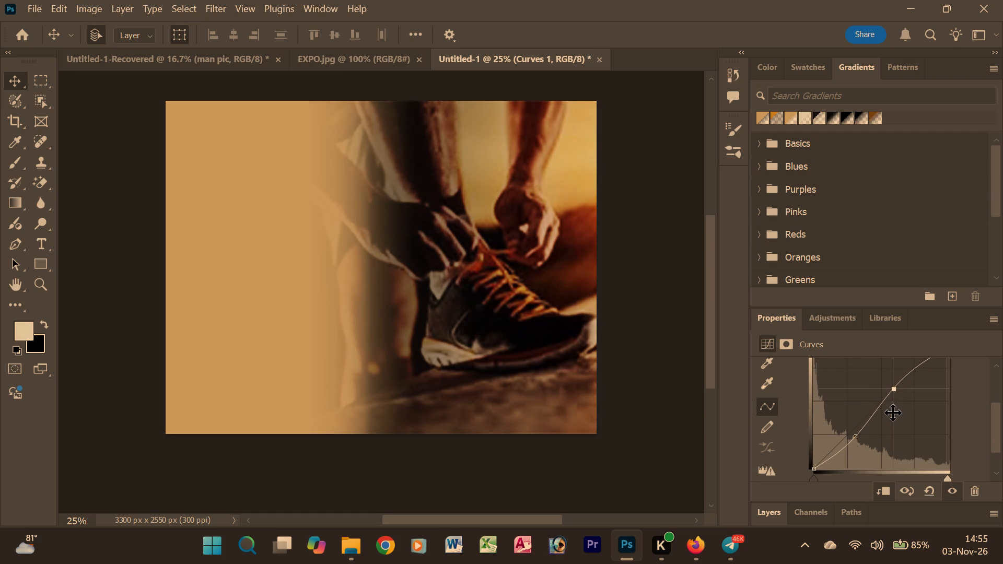
pyautogui.click(859, 438)
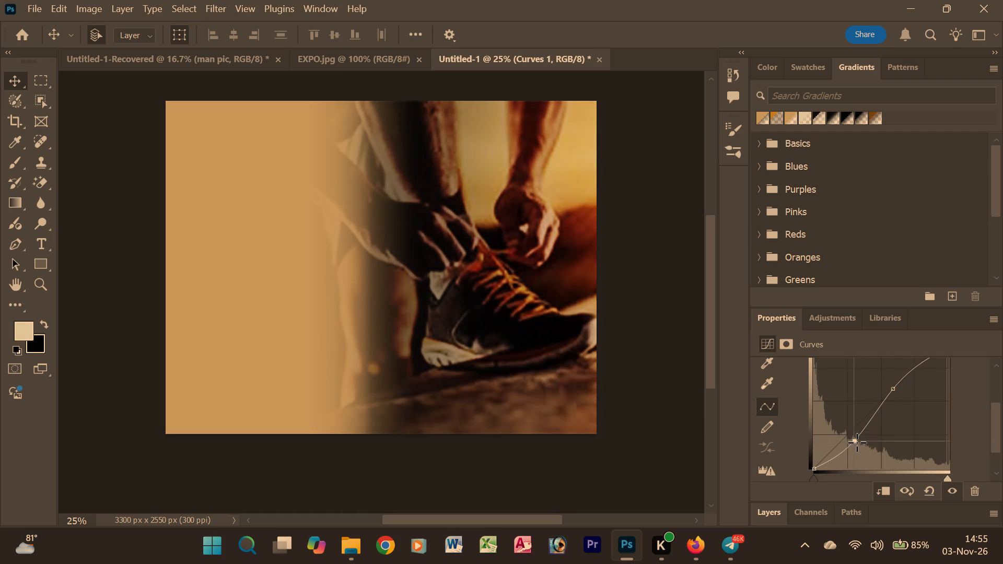
pyautogui.scroll(4, 906, 421)
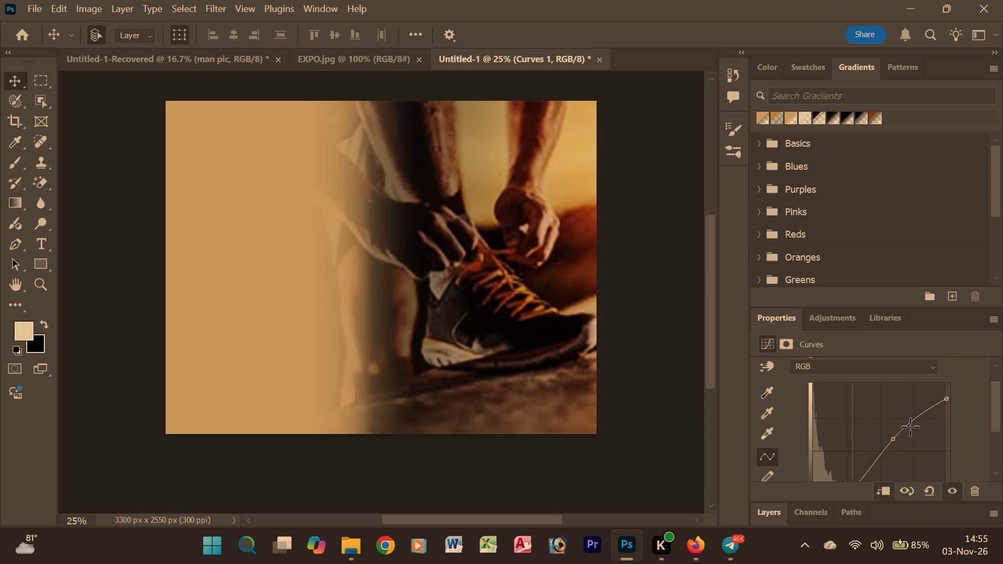
pyautogui.moveTo(895, 441); pyautogui.dragTo(897, 437)
pyautogui.moveTo(897, 437); pyautogui.dragTo(899, 417)
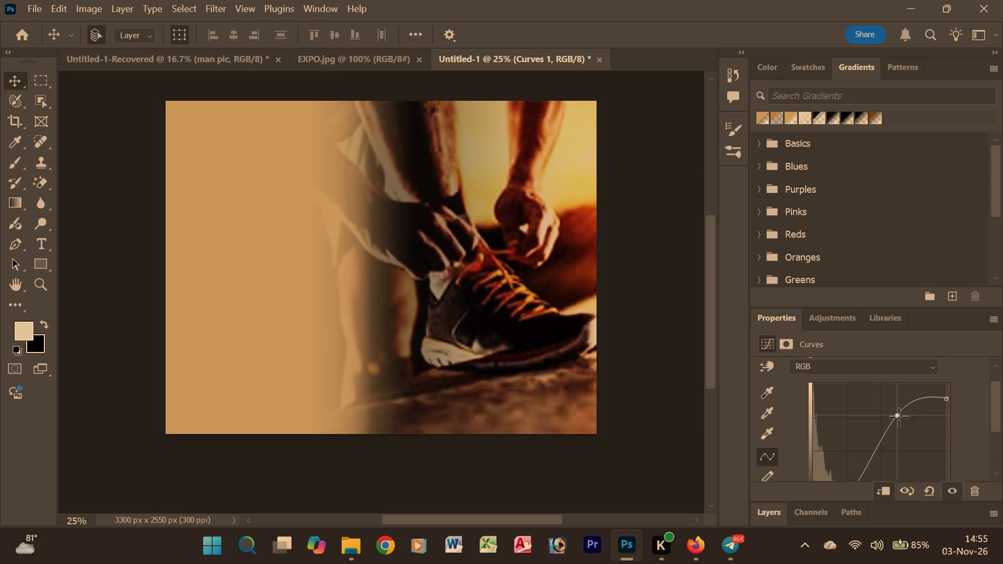
pyautogui.moveTo(899, 417); pyautogui.dragTo(911, 425)
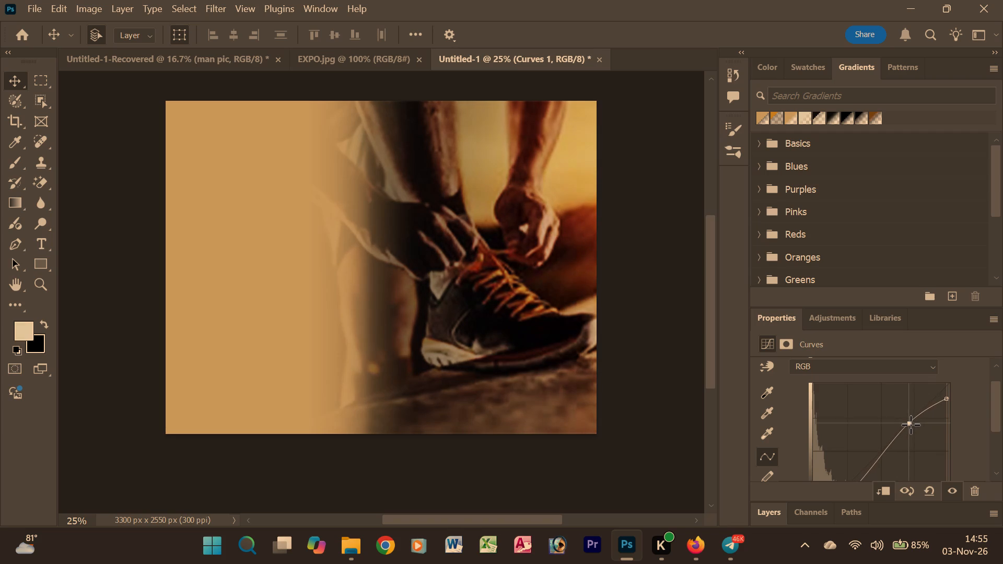
pyautogui.moveTo(911, 425); pyautogui.dragTo(909, 430)
# Raise the Curves 1 white endpoint to the top of the graph and set the upper point to input 182, output 219.
pyautogui.scroll(2, 928, 417)
pyautogui.moveTo(947, 426); pyautogui.dragTo(947, 412)
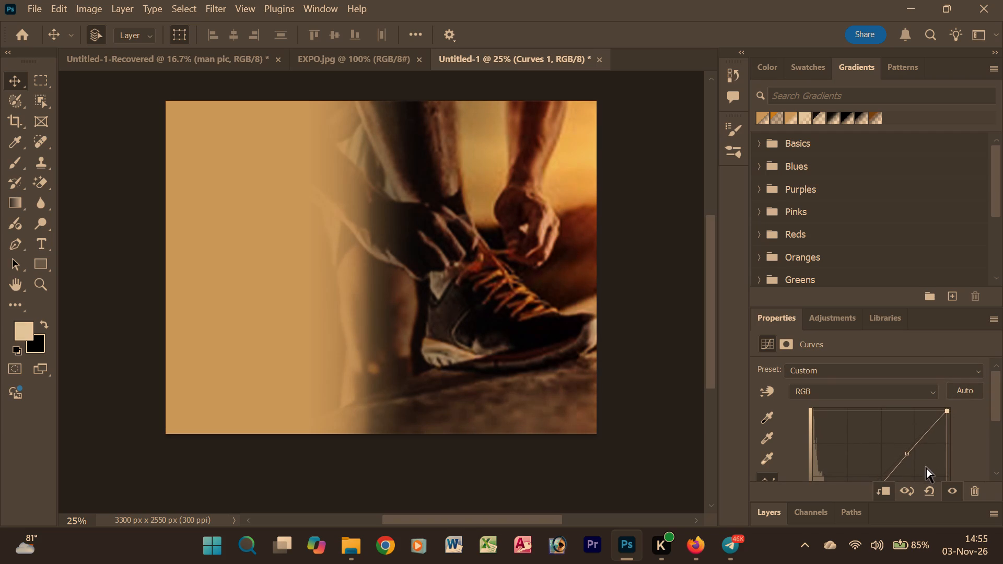
pyautogui.moveTo(908, 456); pyautogui.dragTo(918, 436)
pyautogui.moveTo(918, 436); pyautogui.dragTo(912, 432)
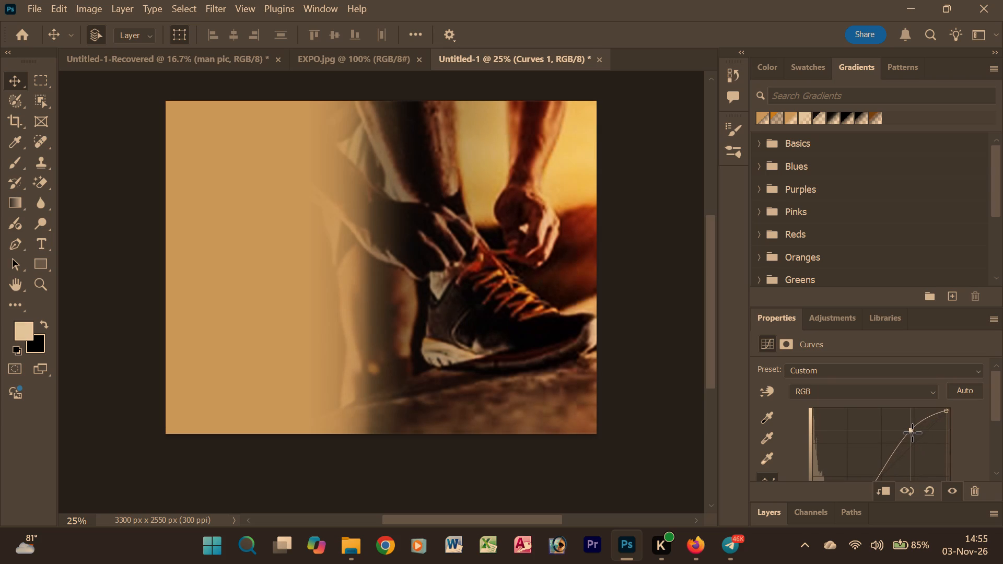
pyautogui.moveTo(912, 432); pyautogui.dragTo(911, 431)
pyautogui.scroll(-3, 919, 433)
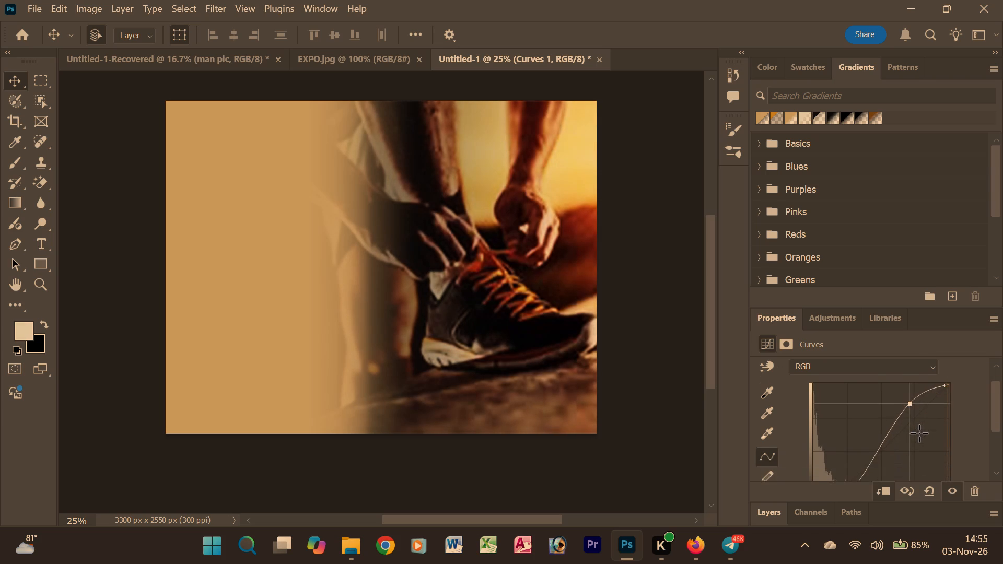
pyautogui.scroll(-4, 919, 433)
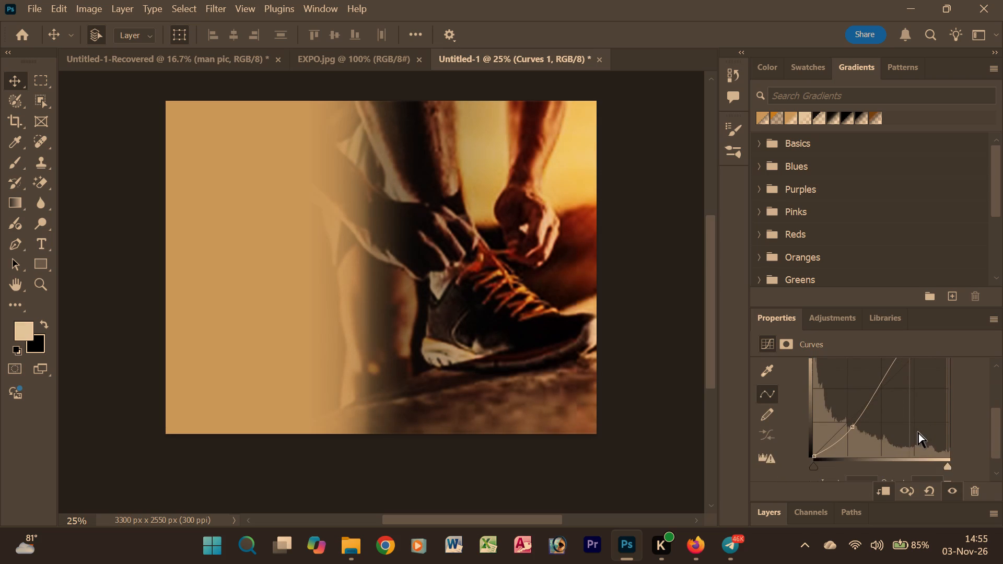
pyautogui.scroll(-4, 918, 432)
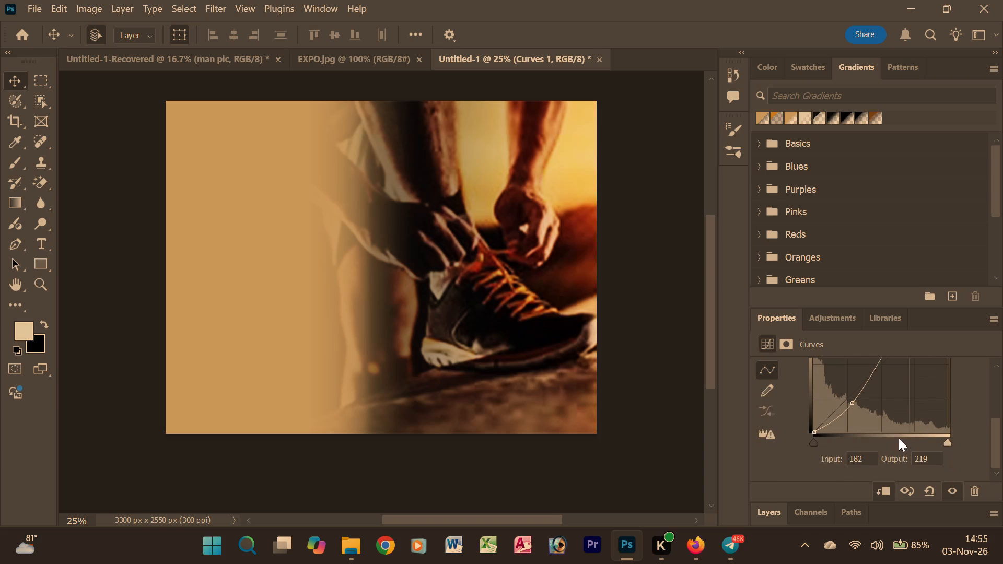
pyautogui.scroll(-1, 821, 418)
# Return from the Curves settings to the layer stack and deselect all layers.
pyautogui.click(773, 509)
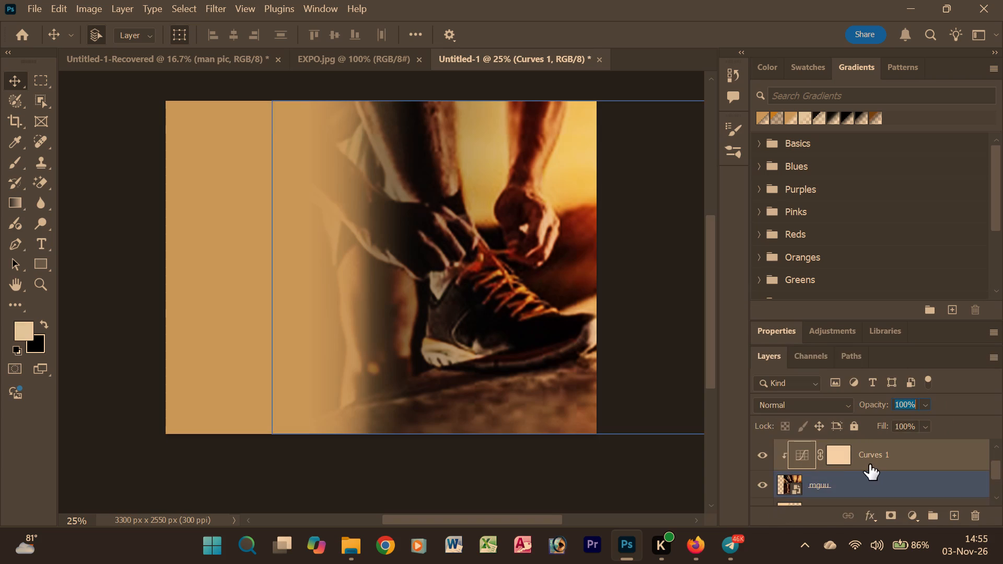
pyautogui.click(955, 409)
pyautogui.scroll(-2, 870, 488)
pyautogui.scroll(2, 869, 488)
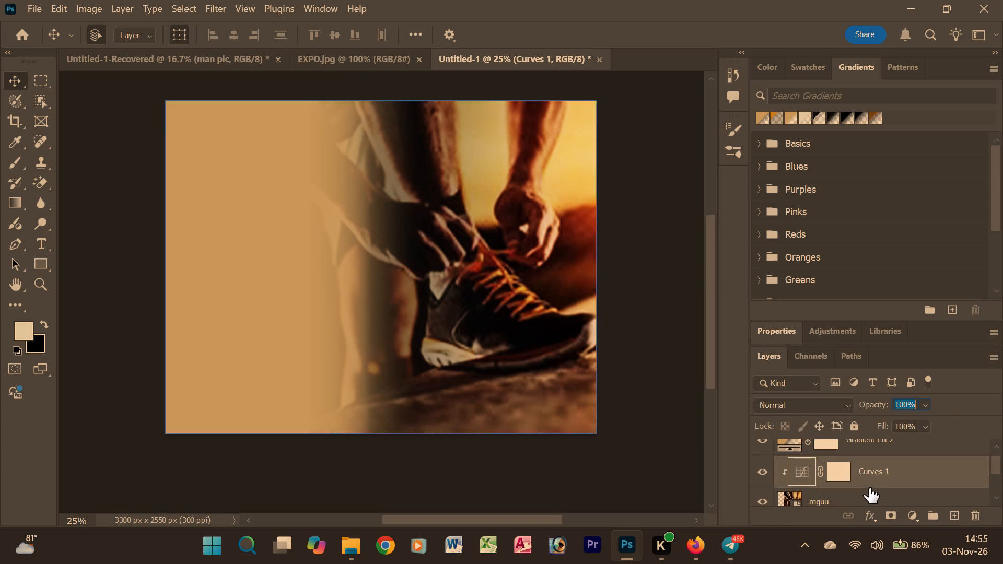
pyautogui.scroll(2, 869, 488)
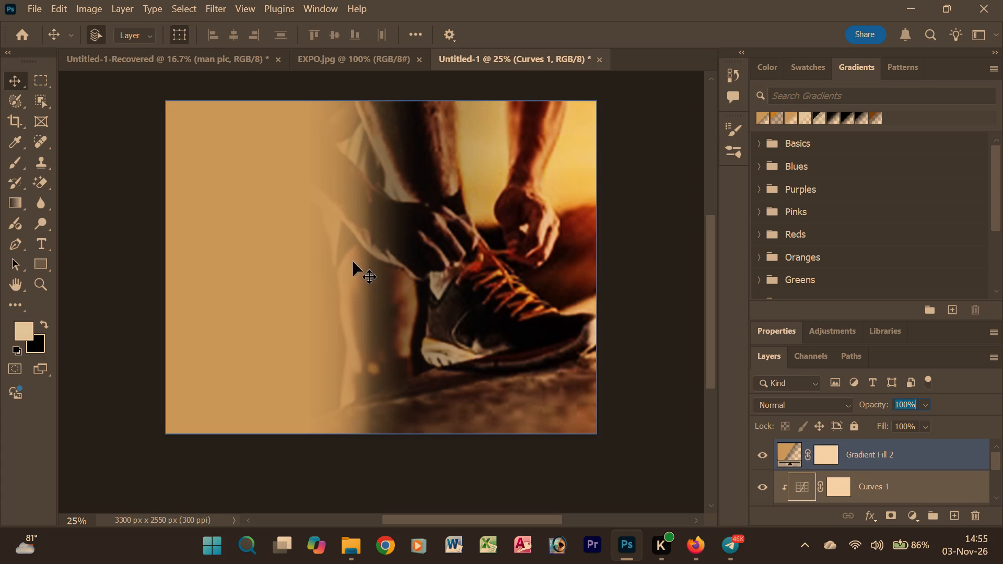
pyautogui.click(278, 252)
pyautogui.click(664, 303)
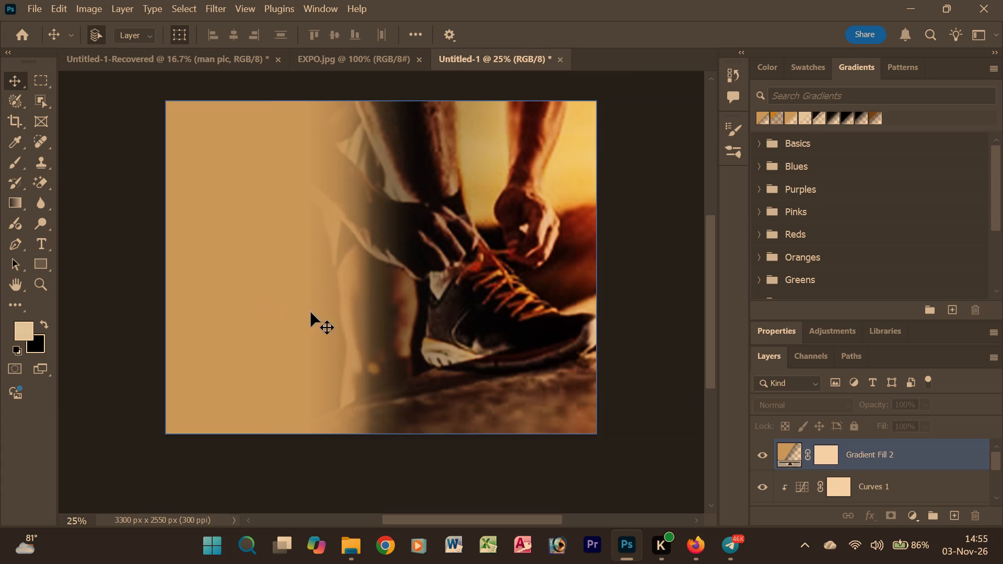
# Compare the adjusted photo with the EXPO.jpg reference flyer and return to the Untitled-1 document.
pyautogui.click(339, 64)
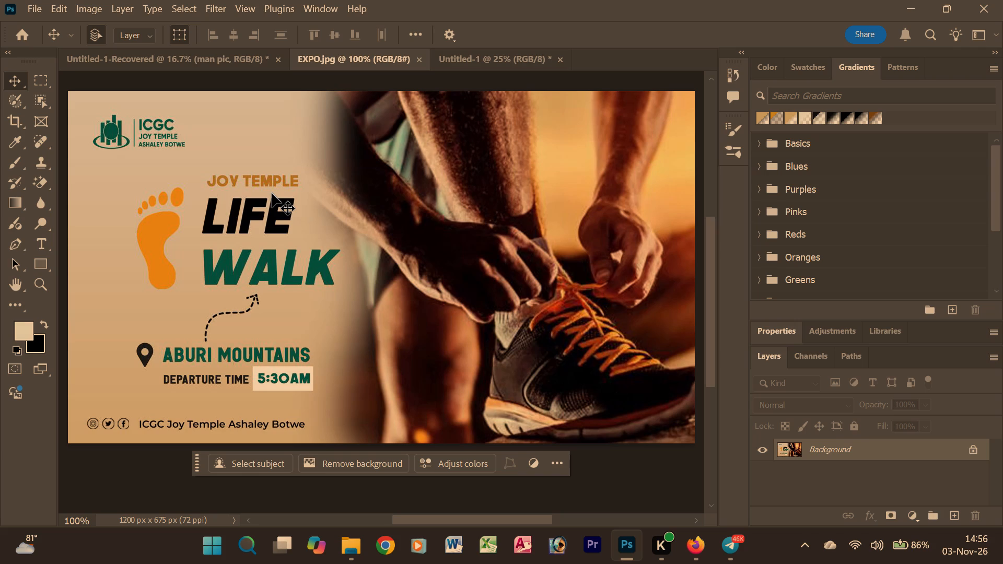
pyautogui.click(470, 54)
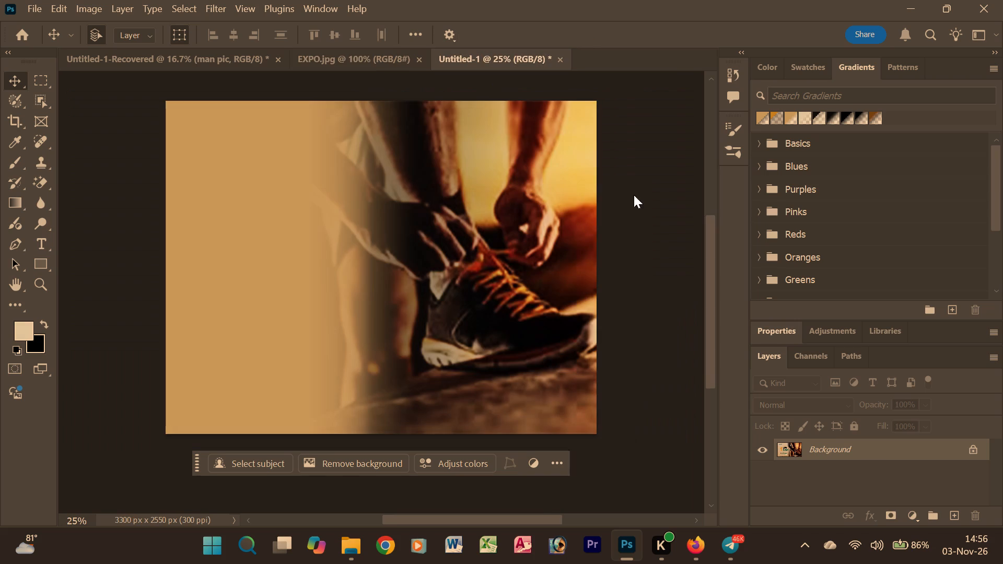
# Switch to Firefox and search Pinterest for "orange foot print".
pyautogui.click(689, 556)
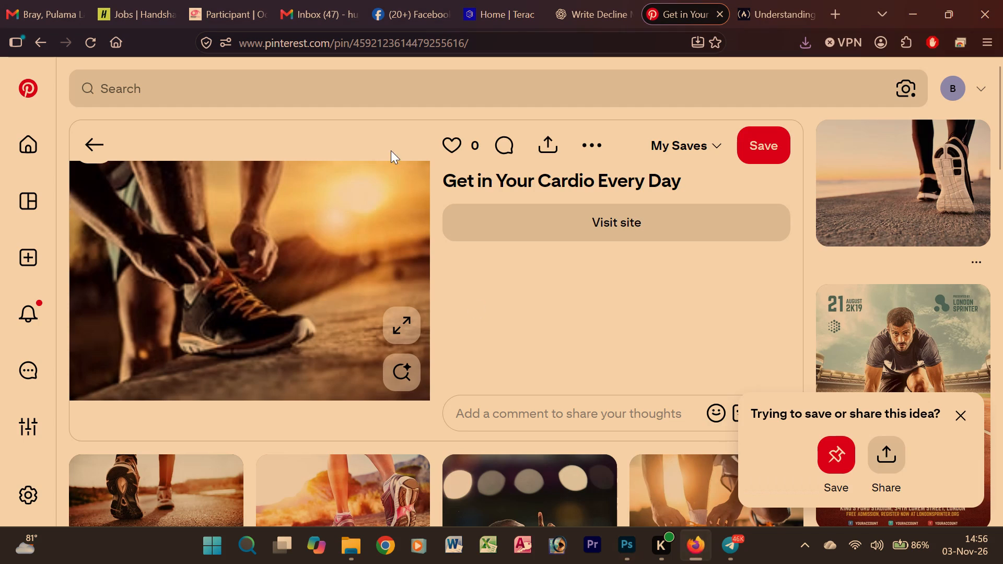
pyautogui.click(254, 83)
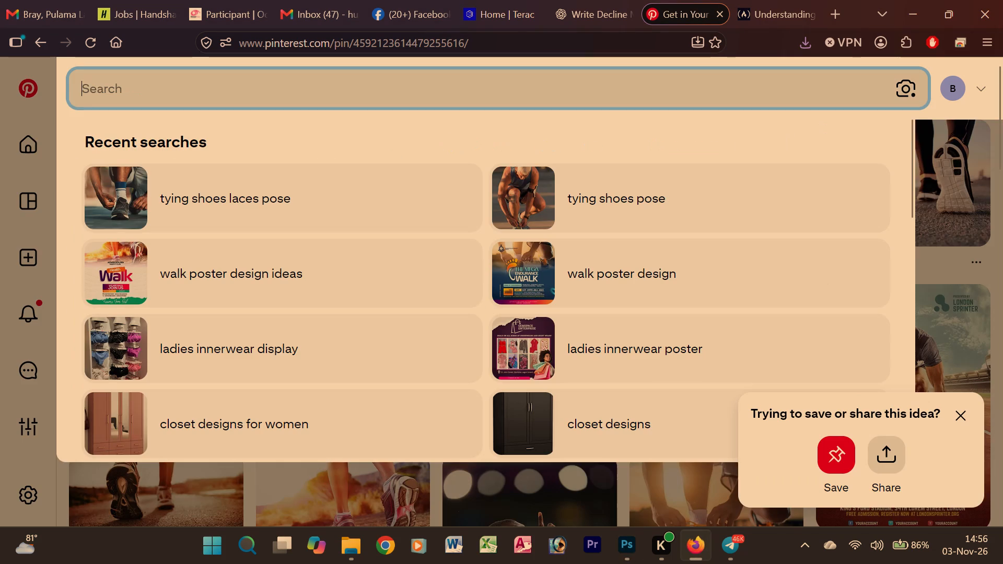
pyautogui.write('orange')
pyautogui.press('space')
pyautogui.press('f')
pyautogui.write('oot')
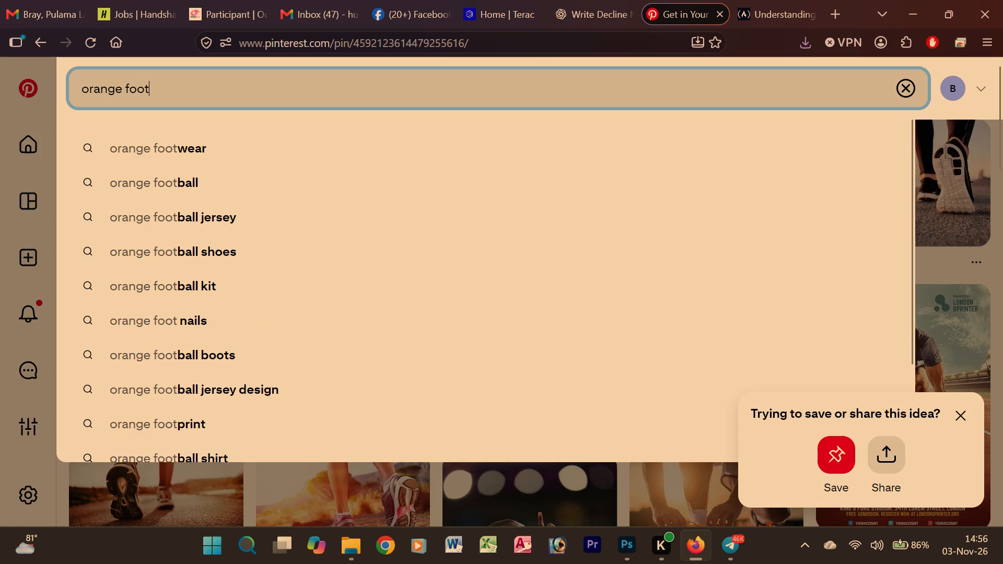
pyautogui.press('space')
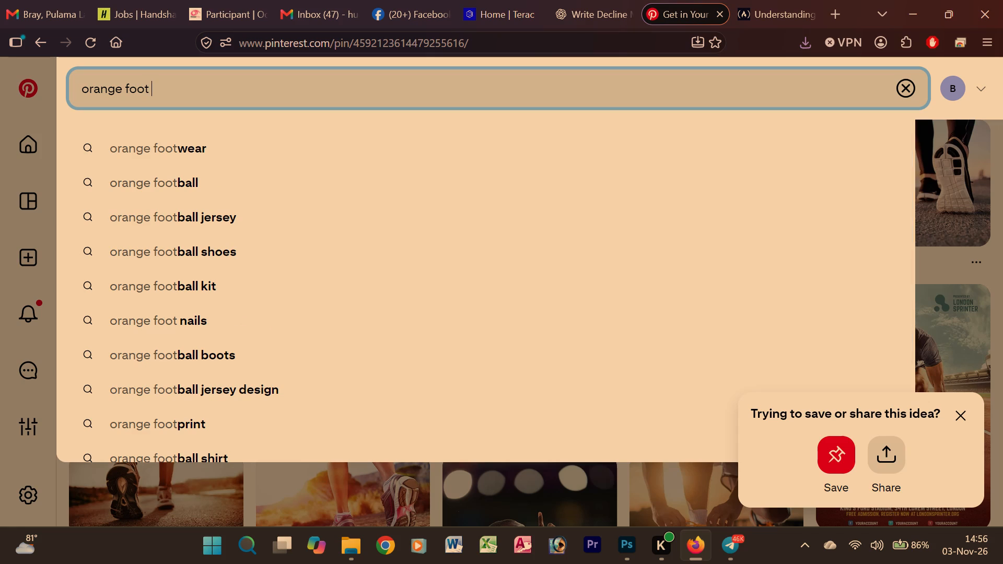
pyautogui.write('print')
pyautogui.press('Return')
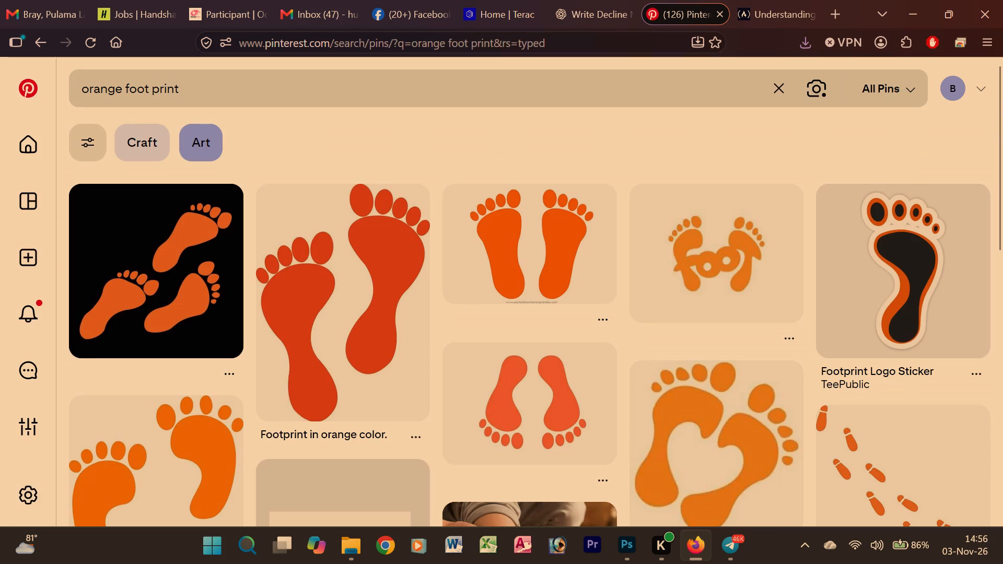
# Browse the footprint results and related pins, and open the pin showing a single solid red footprint.
pyautogui.scroll(-2, 294, 119)
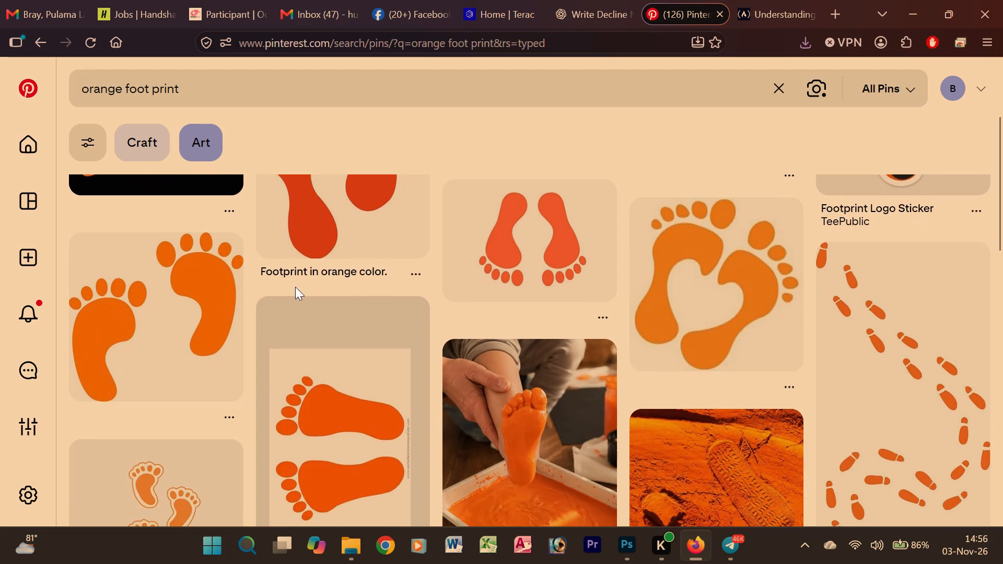
pyautogui.scroll(-5, 297, 293)
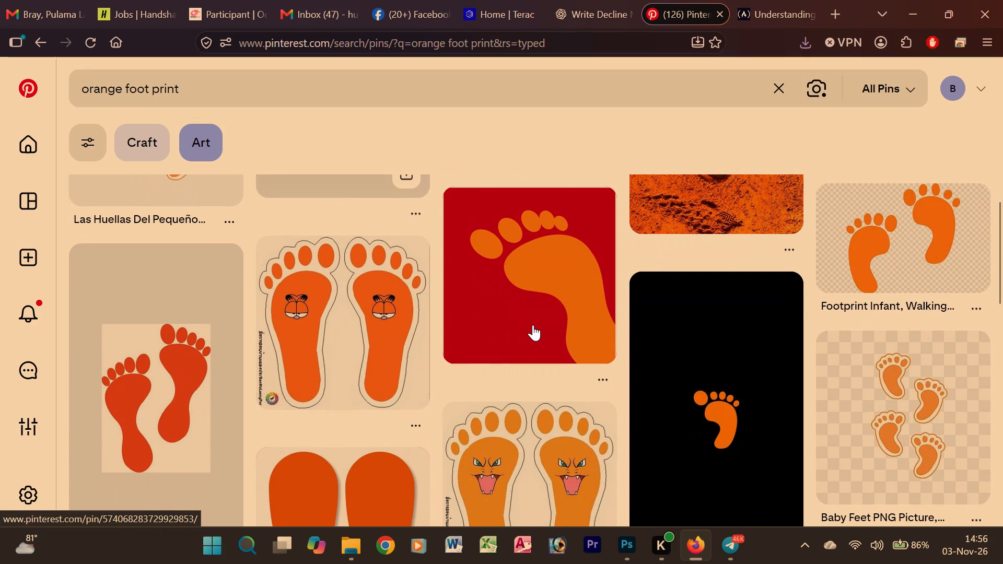
pyautogui.click(523, 289)
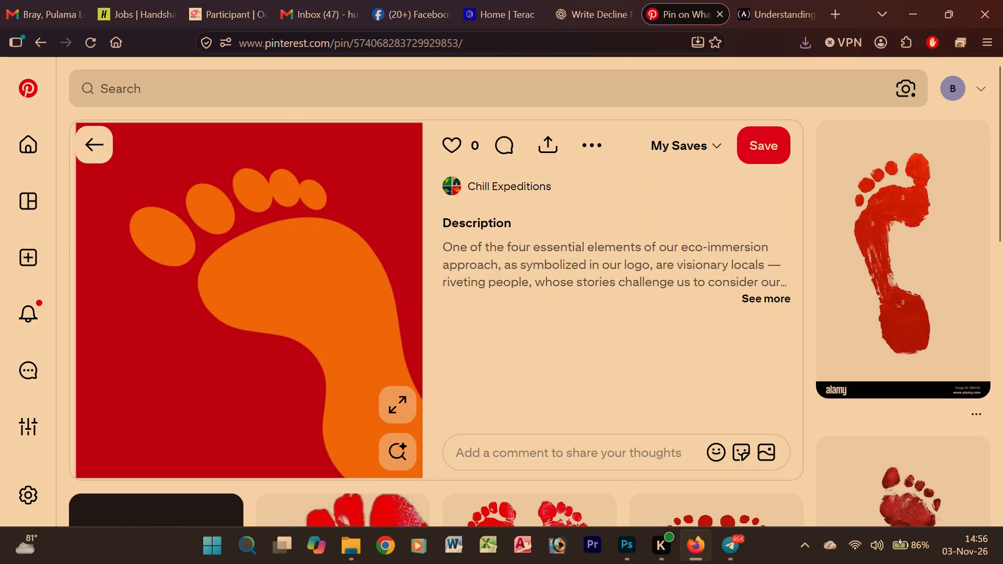
pyautogui.scroll(-6, 541, 300)
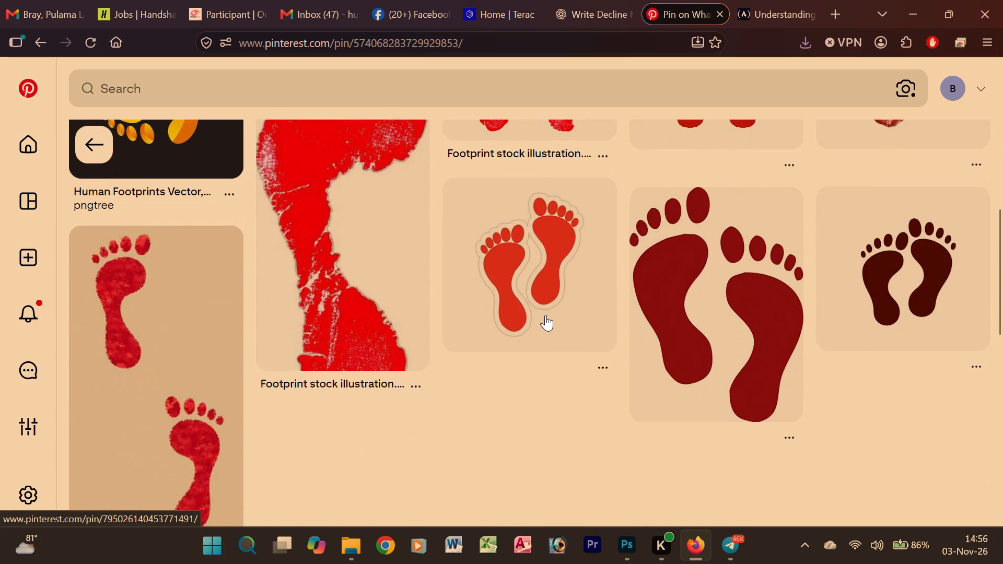
pyautogui.scroll(-3, 545, 315)
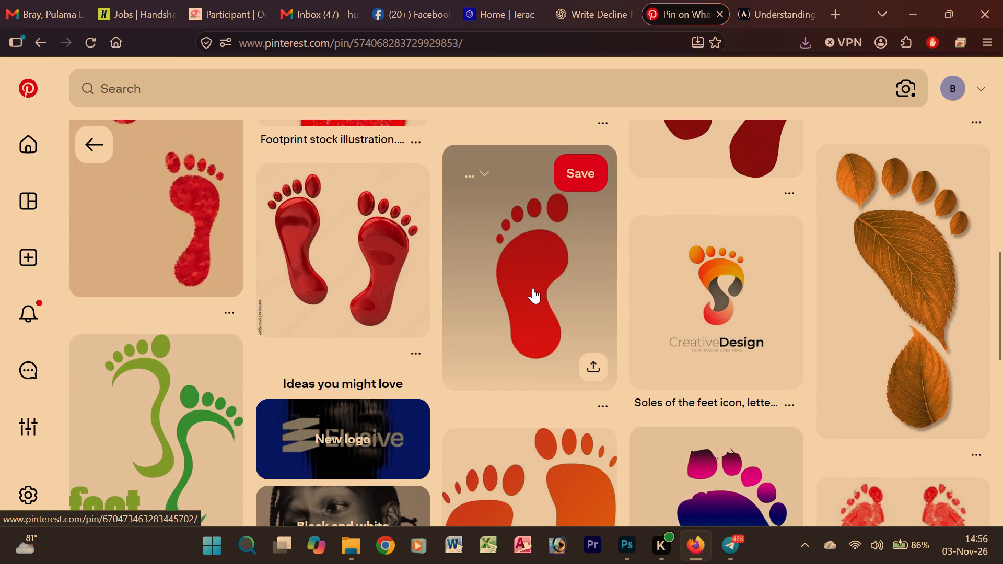
pyautogui.click(533, 288)
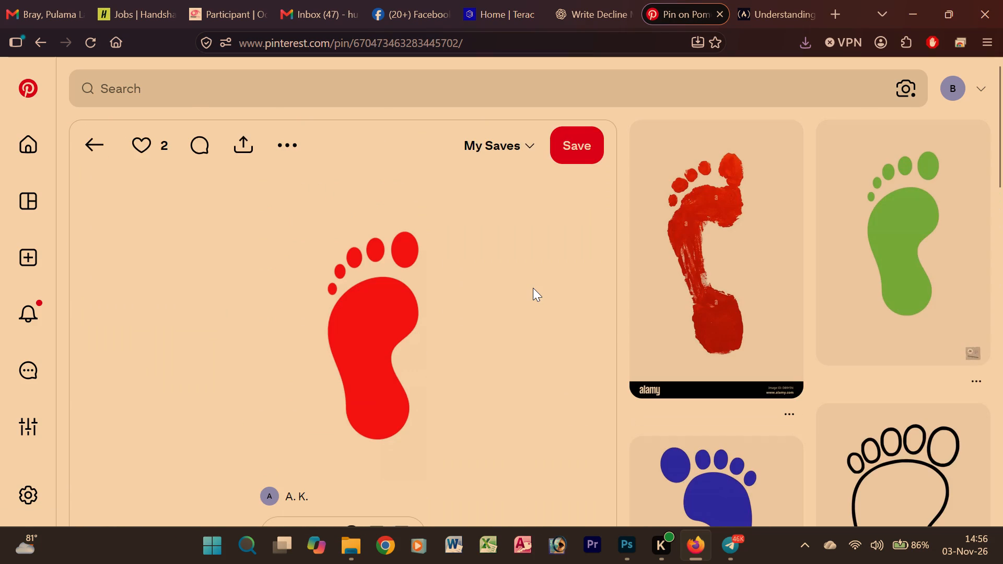
# Save the solid red footprint image from the pin into the shimoni walk folder as foot2.
pyautogui.scroll(-3, 533, 288)
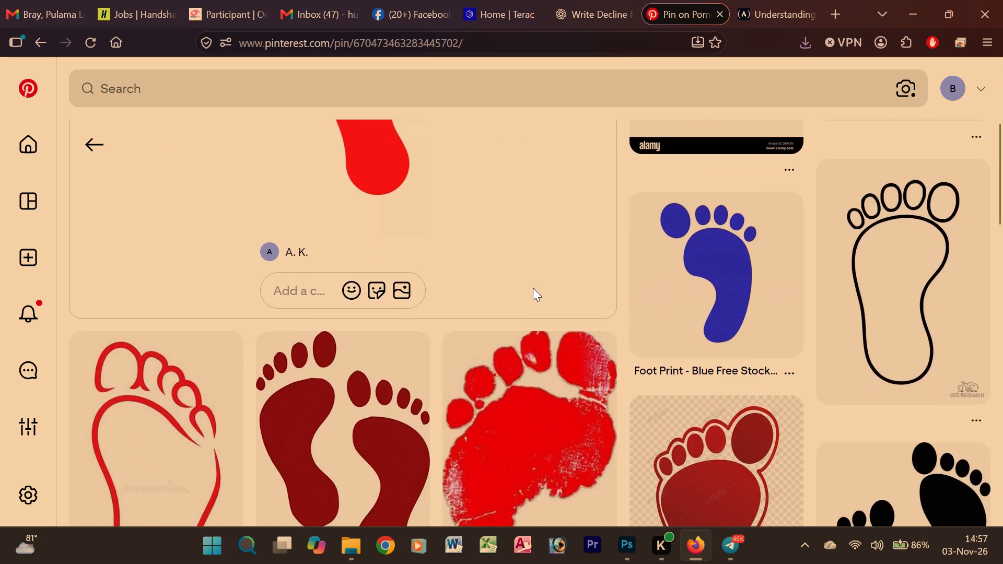
pyautogui.scroll(4, 533, 288)
pyautogui.rightClick(407, 320)
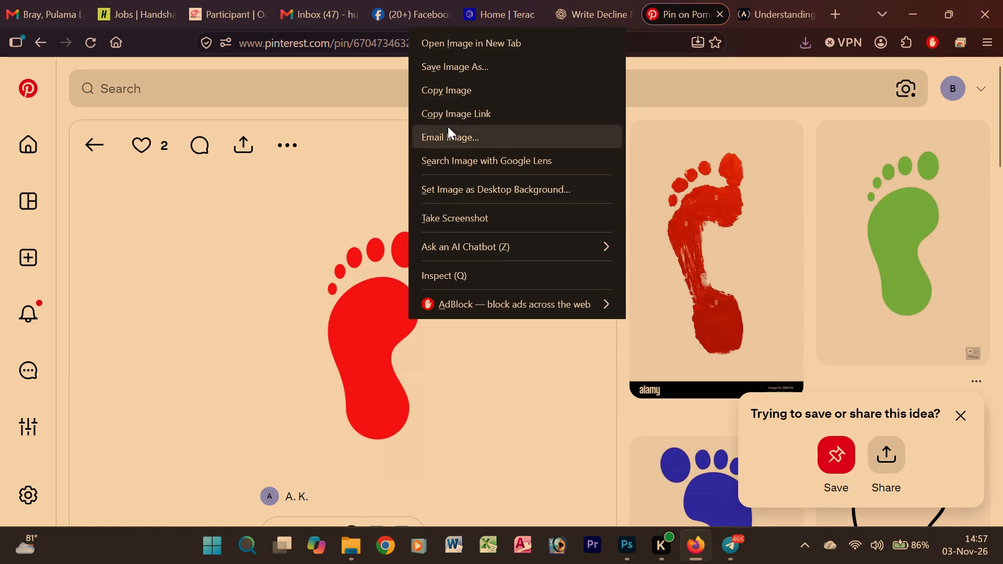
pyautogui.click(468, 72)
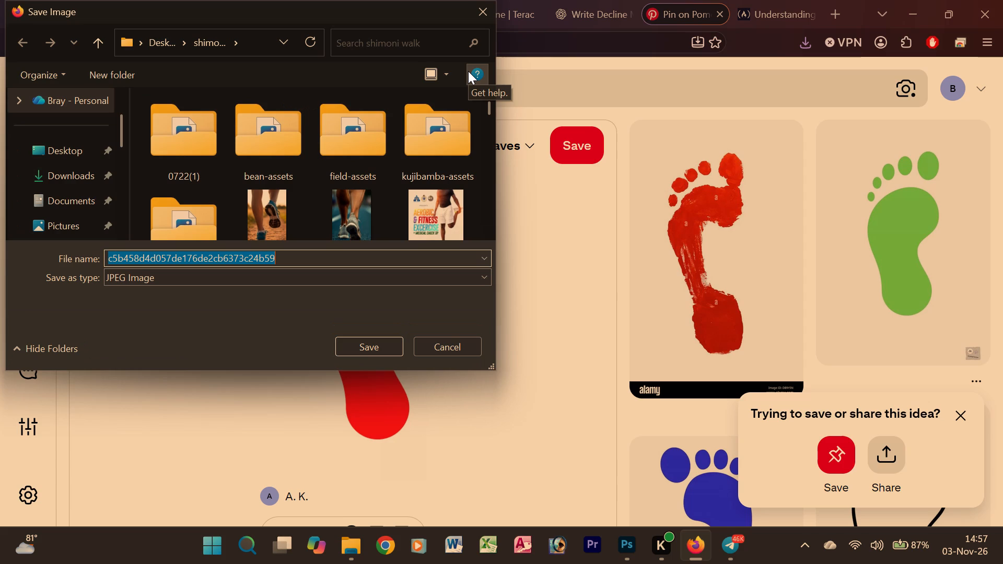
pyautogui.write('foo')
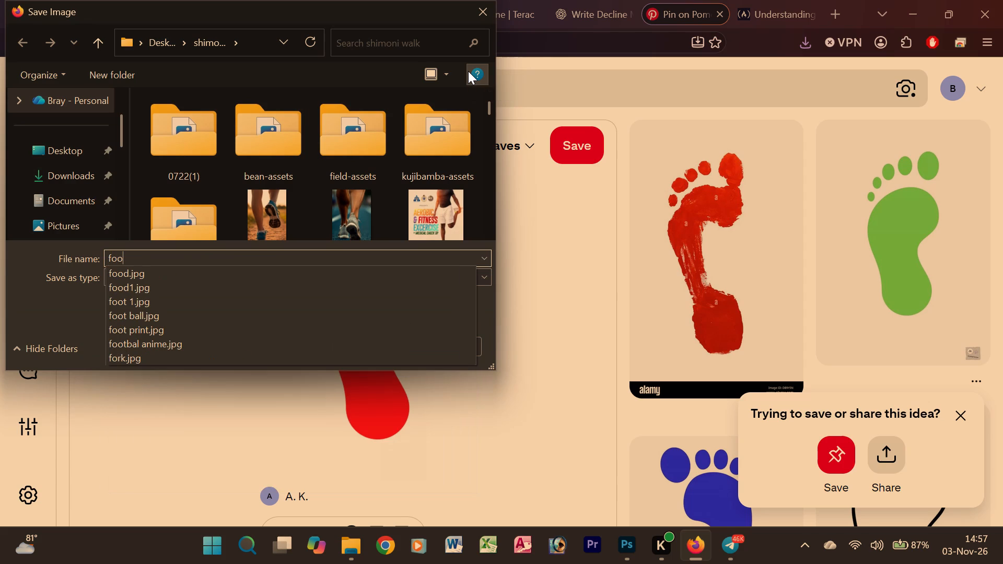
pyautogui.press('t')
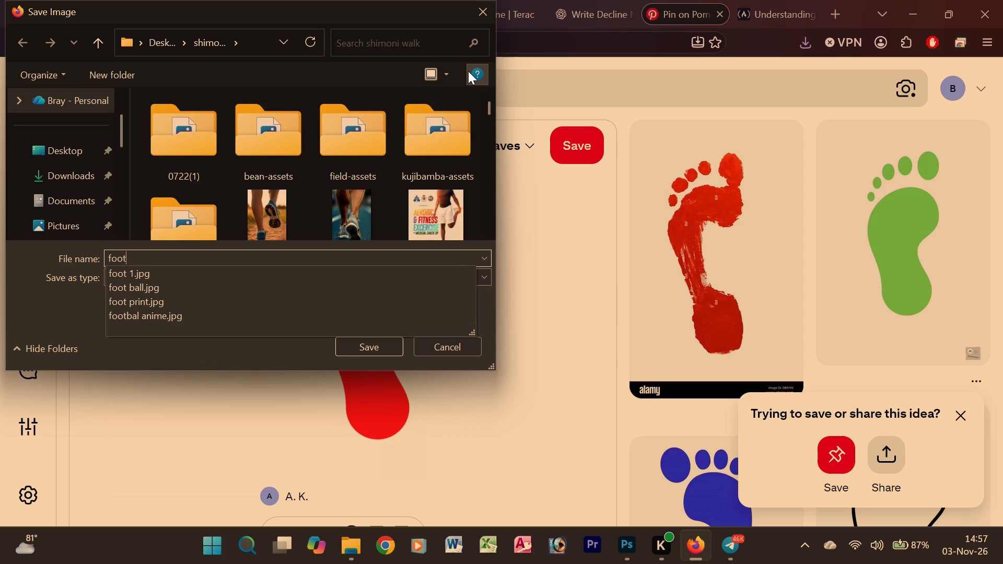
pyautogui.press('2')
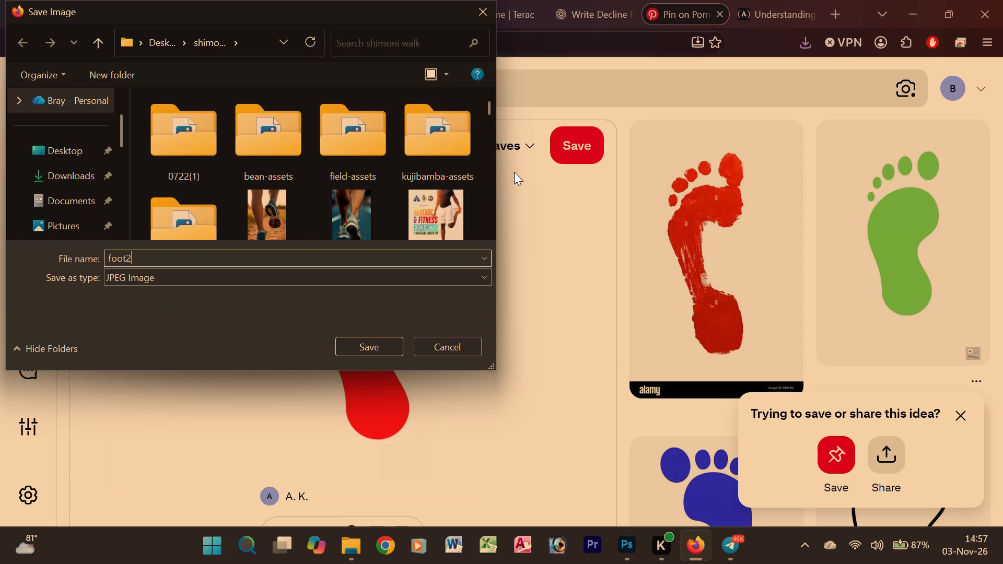
pyautogui.click(356, 348)
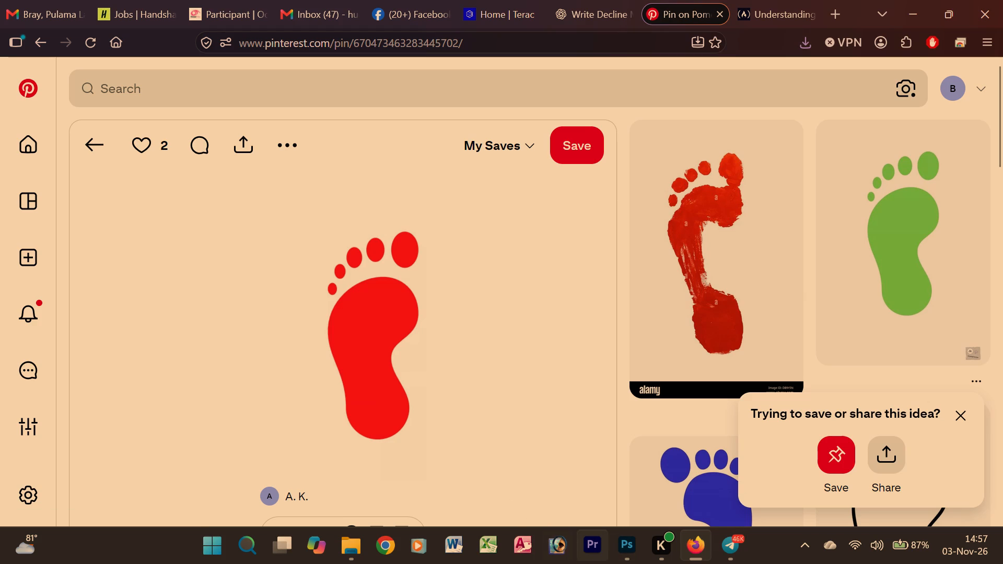
# Find foot2 in the shimoni walk folder and place it in the Untitled-1 document in Photoshop, at its default size.
pyautogui.click(628, 554)
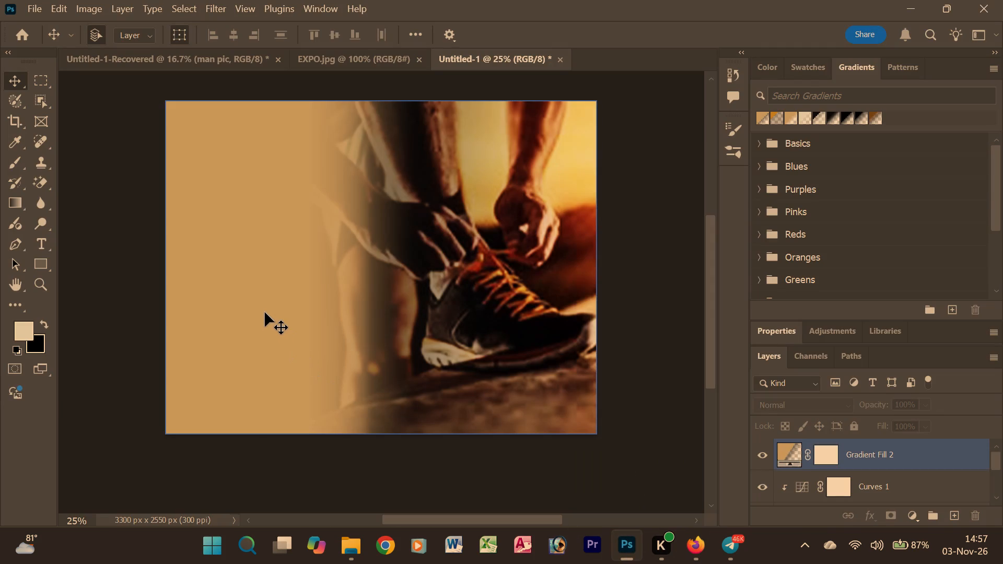
pyautogui.click(349, 549)
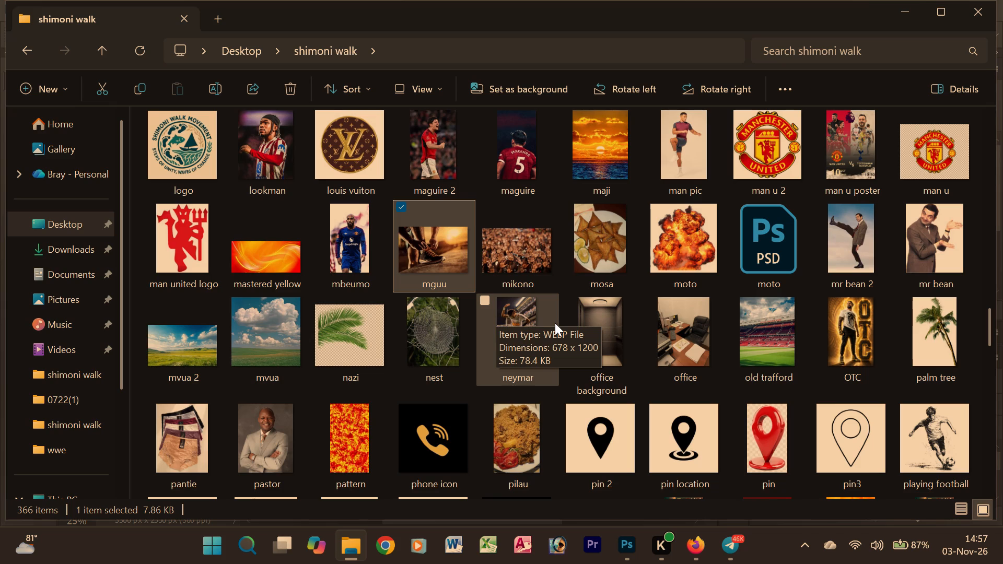
pyautogui.scroll(-2, 555, 323)
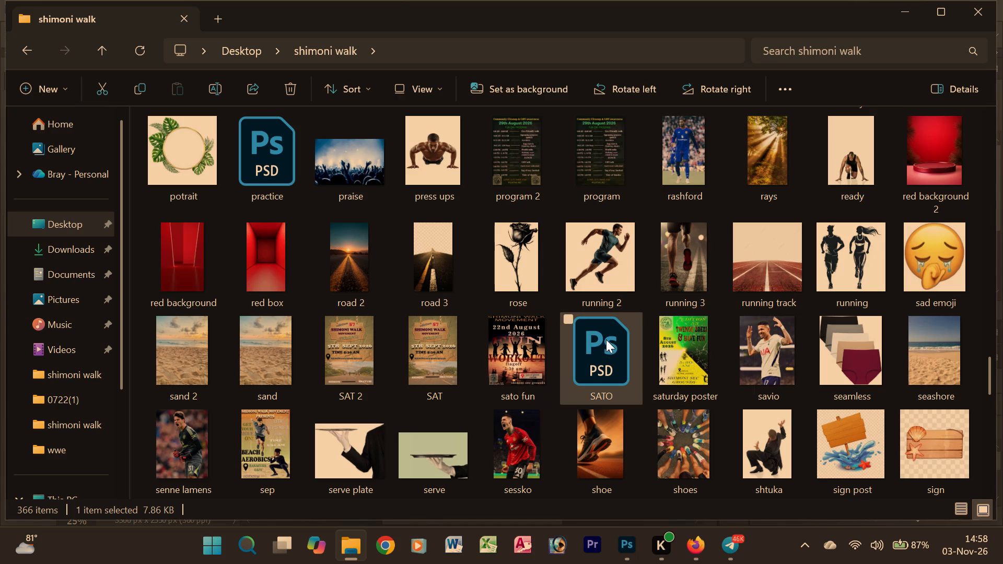
pyautogui.scroll(4, 606, 339)
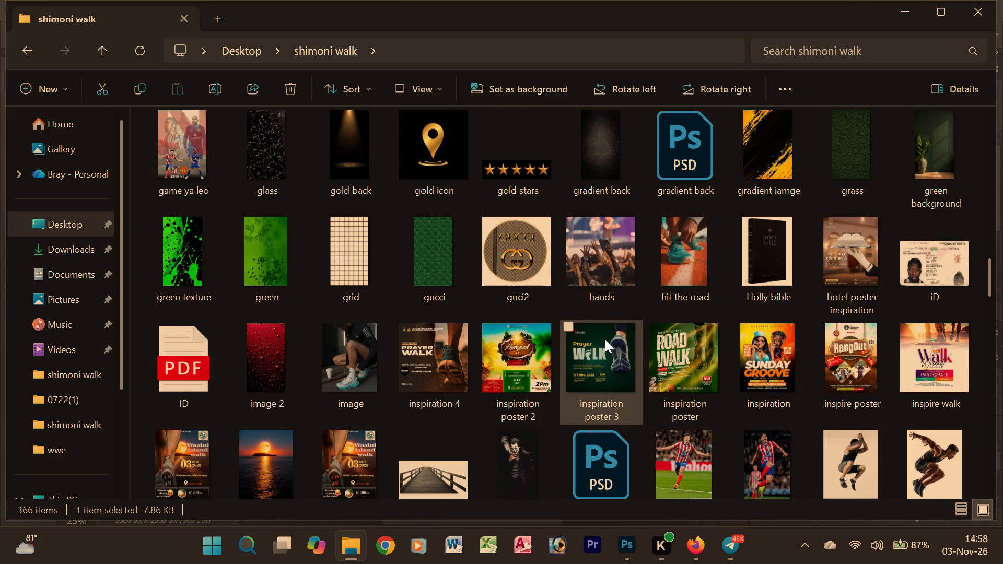
pyautogui.scroll(-2, 605, 339)
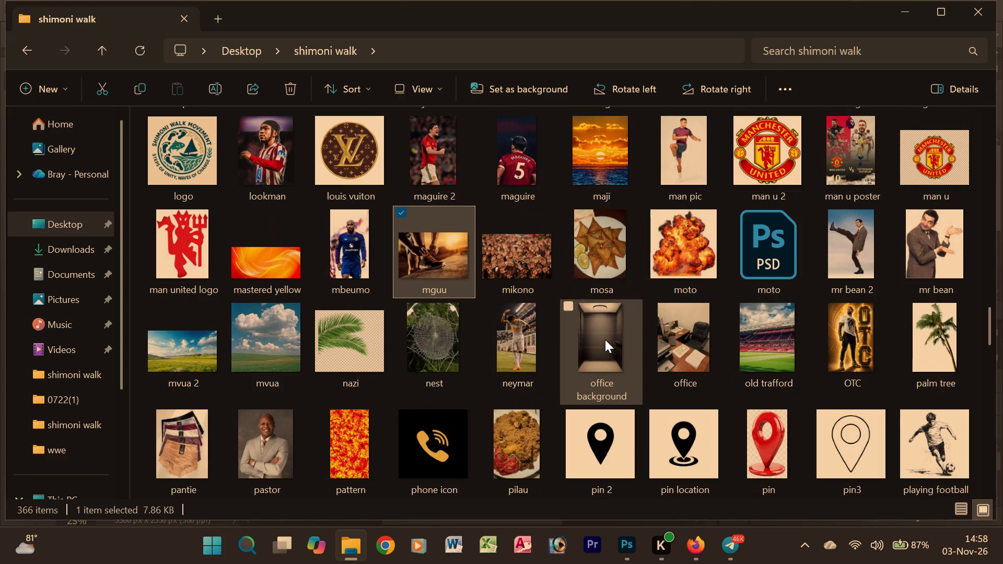
pyautogui.scroll(-2, 605, 339)
pyautogui.scroll(2, 605, 339)
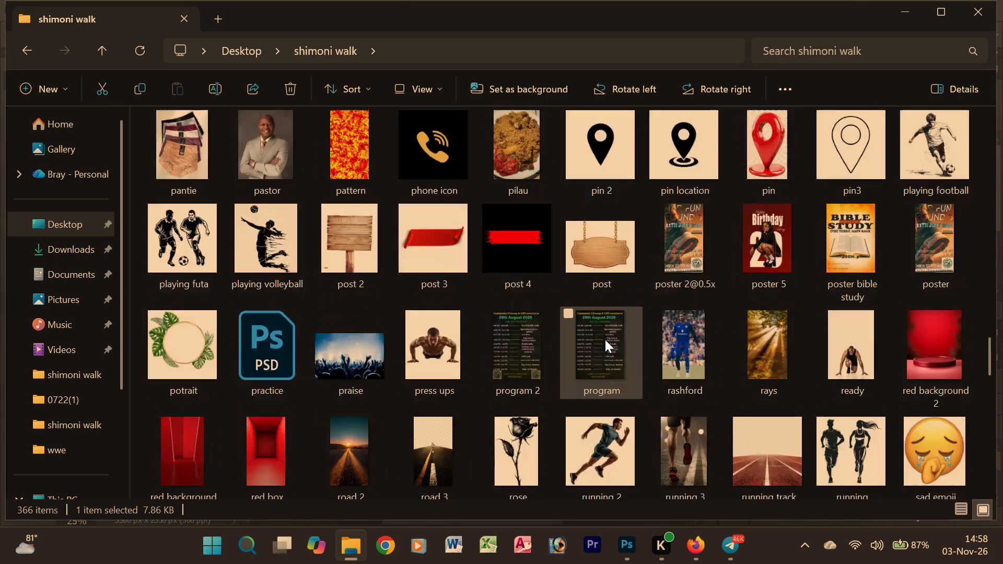
pyautogui.scroll(3, 605, 339)
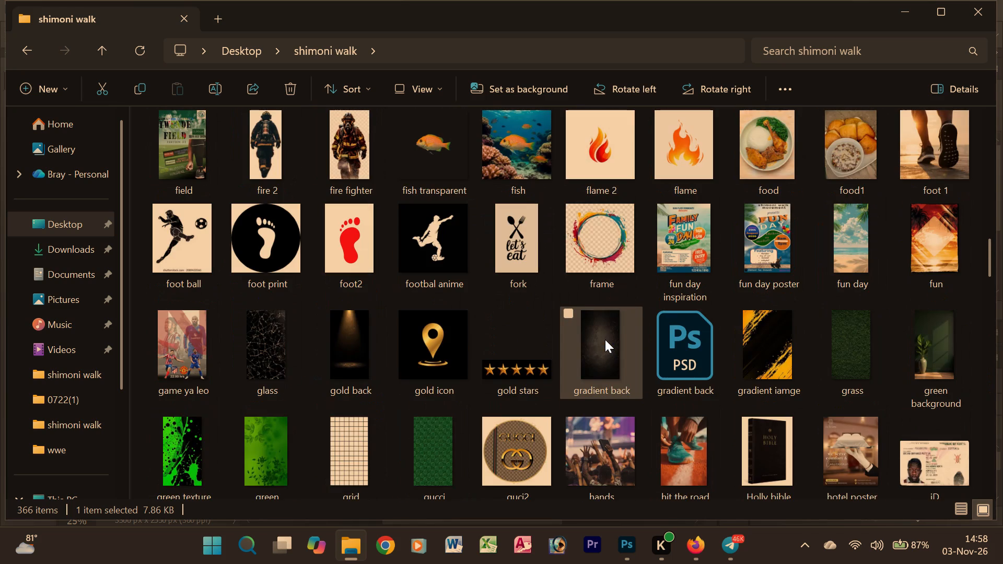
pyautogui.scroll(1, 605, 339)
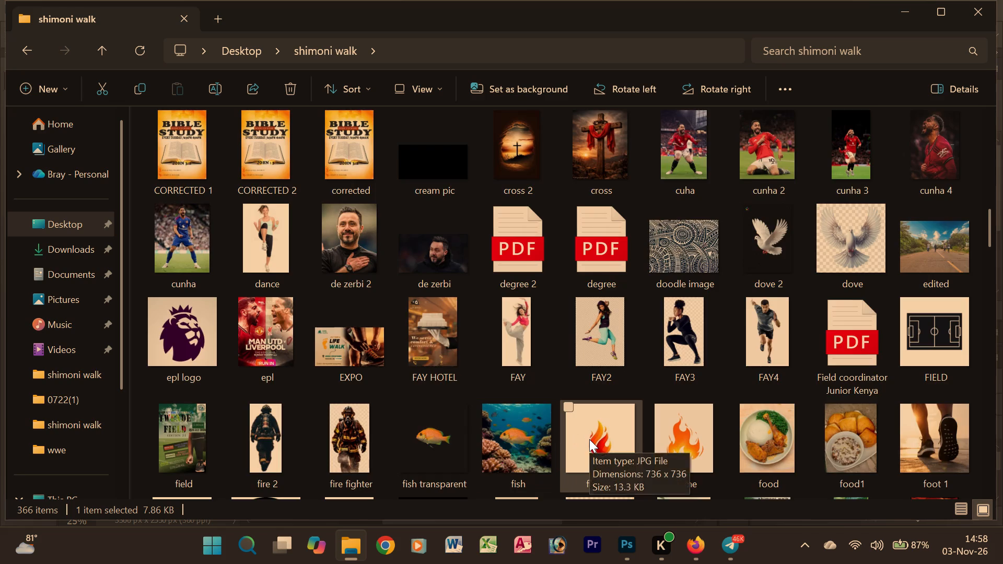
pyautogui.scroll(-1, 589, 439)
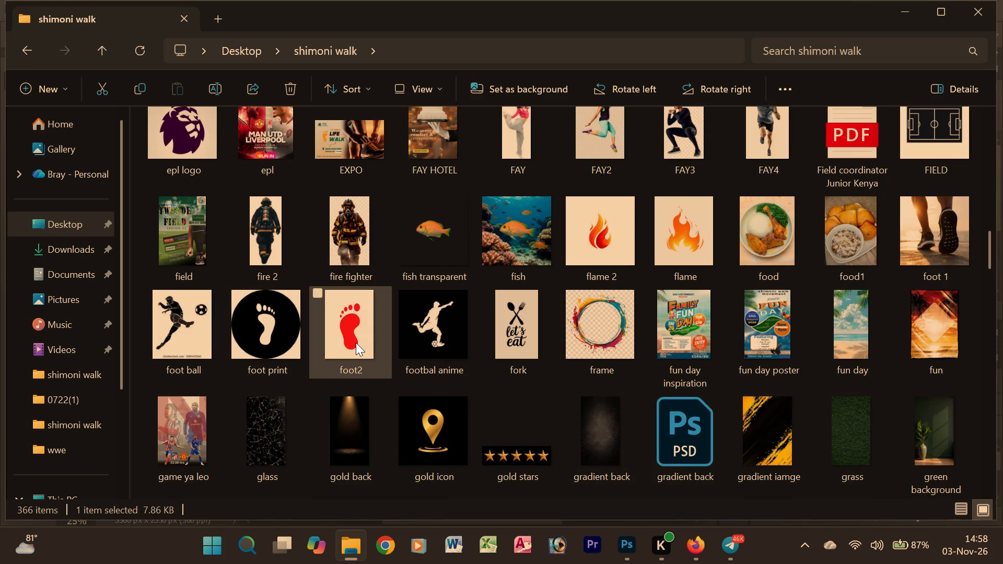
pyautogui.moveTo(356, 342); pyautogui.dragTo(624, 549)
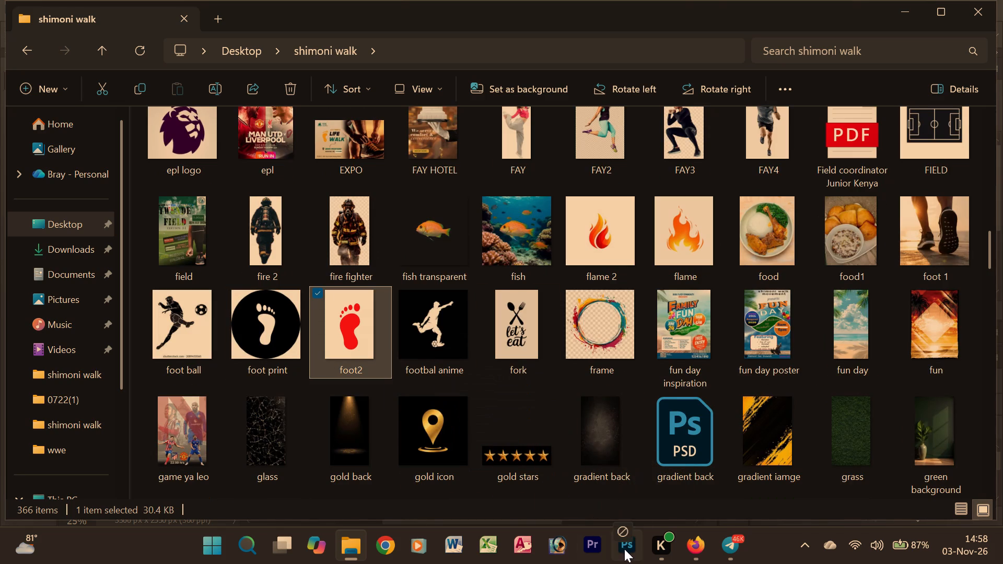
pyautogui.moveTo(624, 549); pyautogui.dragTo(223, 280)
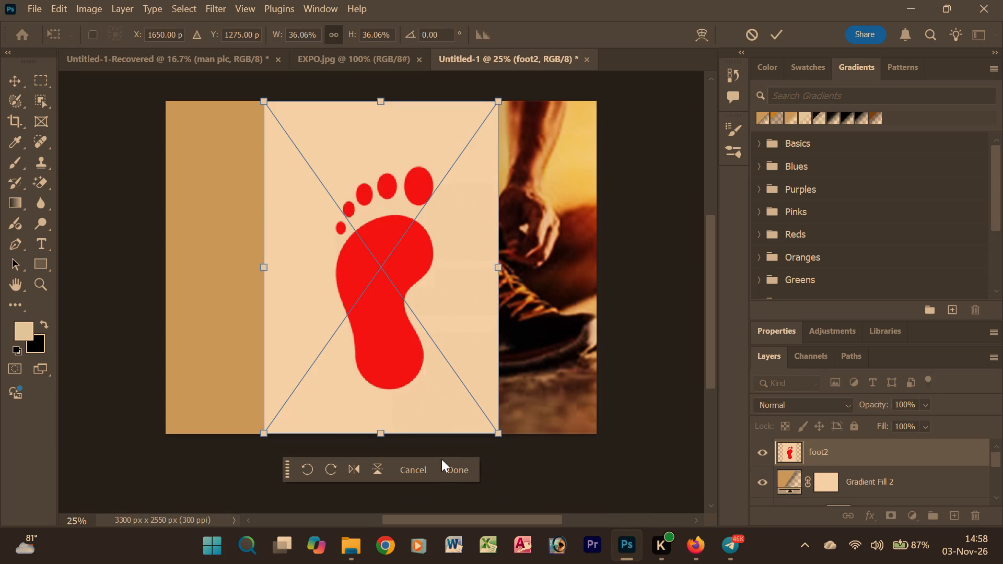
pyautogui.click(446, 472)
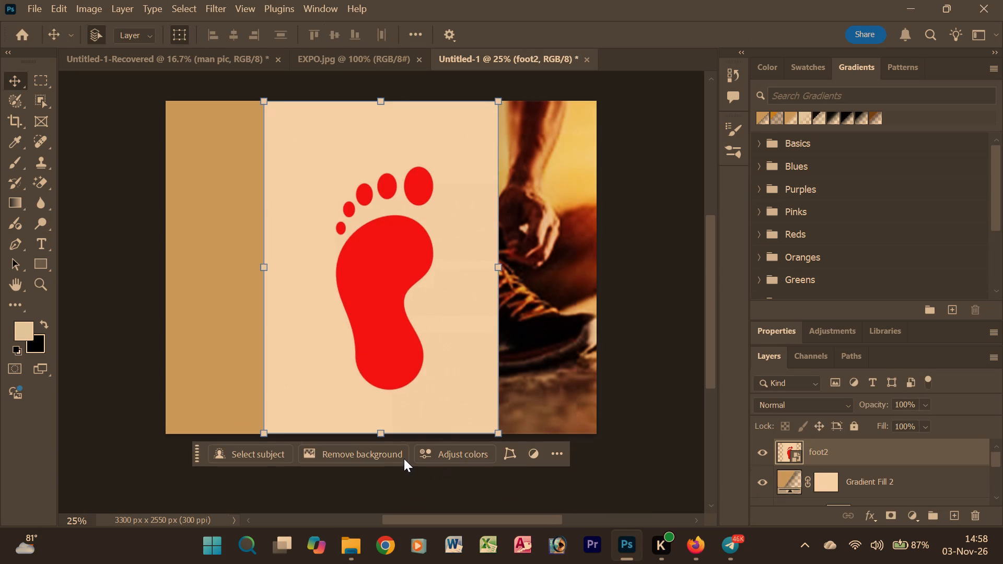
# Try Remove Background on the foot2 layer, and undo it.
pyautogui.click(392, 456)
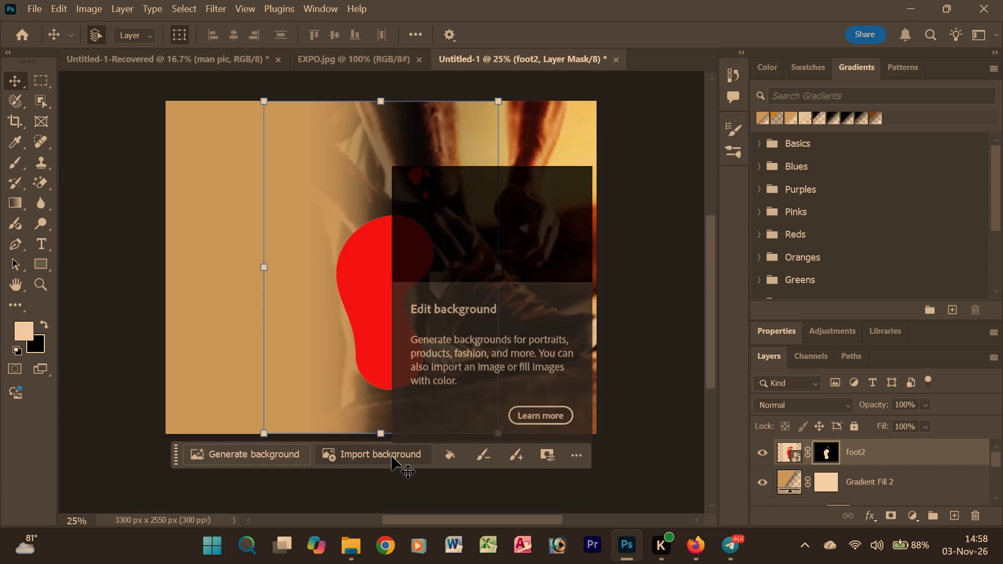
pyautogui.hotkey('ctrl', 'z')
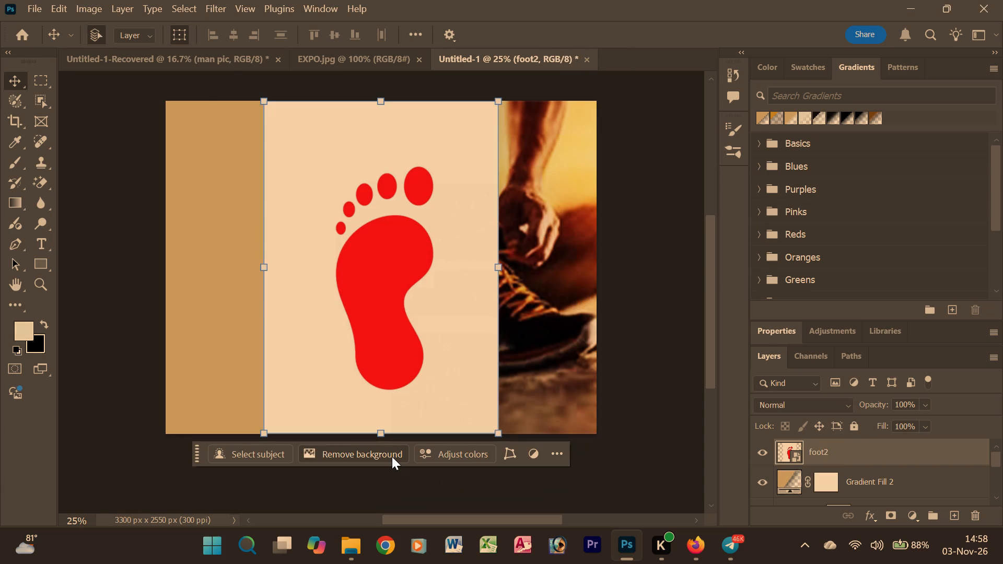
# Rasterize the foot2 layer and erase the backdrop around the footprint with the Magic Eraser at tolerance 32.
pyautogui.click(44, 180)
pyautogui.click(339, 162)
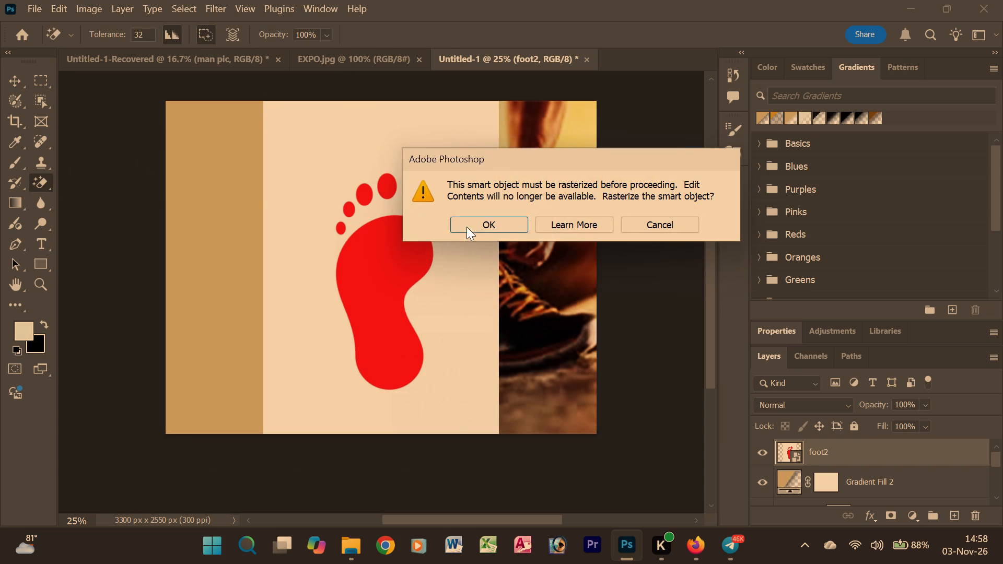
pyautogui.click(482, 220)
pyautogui.click(457, 180)
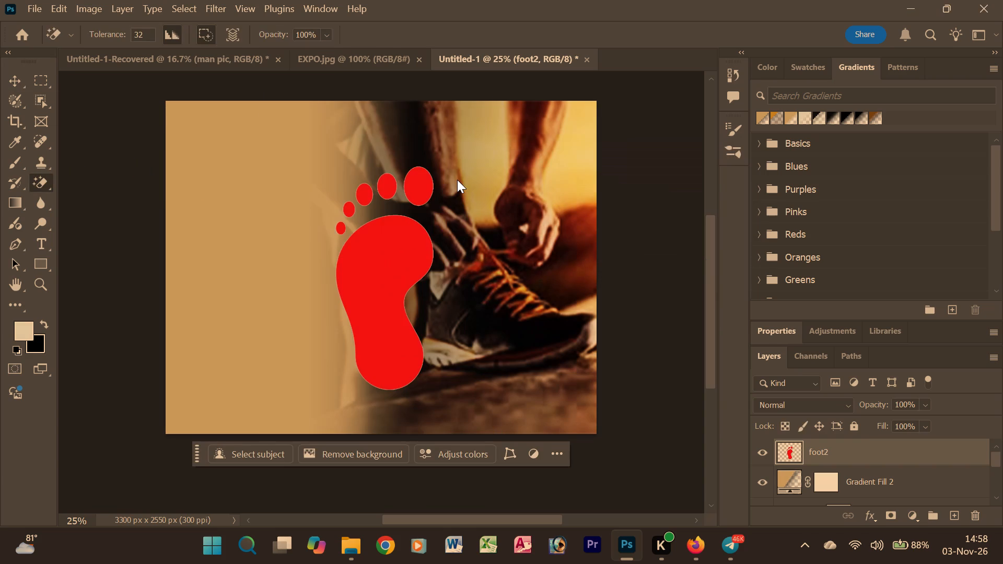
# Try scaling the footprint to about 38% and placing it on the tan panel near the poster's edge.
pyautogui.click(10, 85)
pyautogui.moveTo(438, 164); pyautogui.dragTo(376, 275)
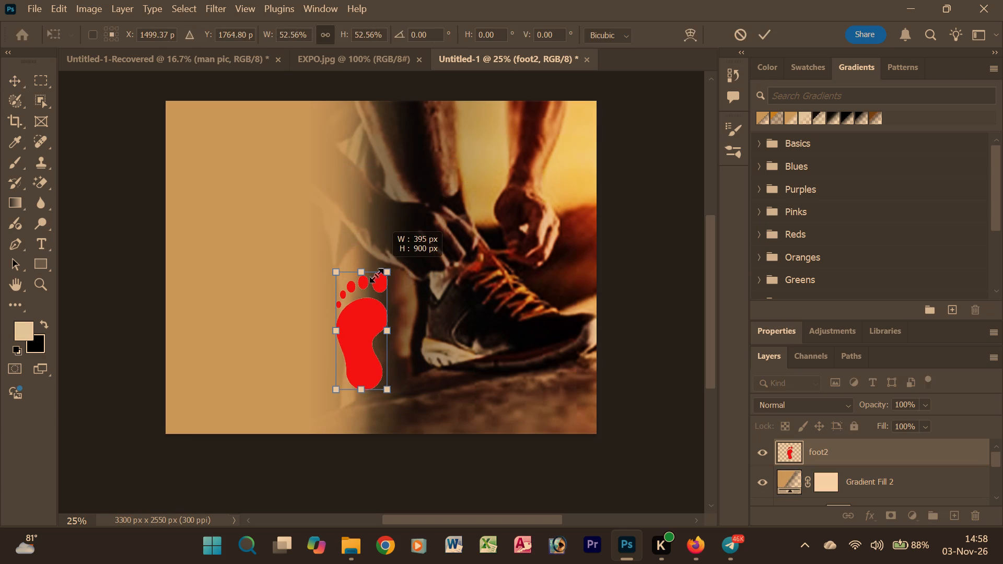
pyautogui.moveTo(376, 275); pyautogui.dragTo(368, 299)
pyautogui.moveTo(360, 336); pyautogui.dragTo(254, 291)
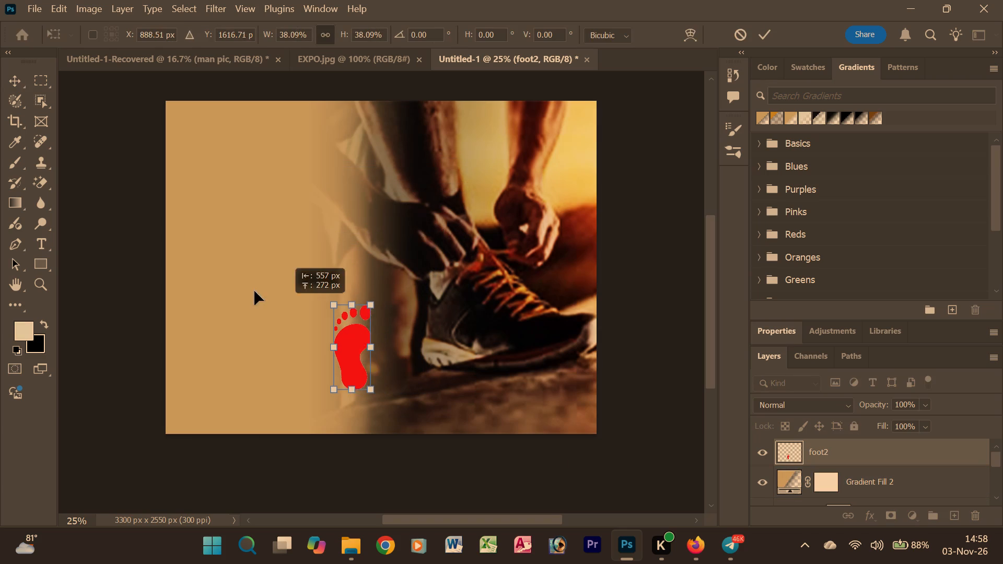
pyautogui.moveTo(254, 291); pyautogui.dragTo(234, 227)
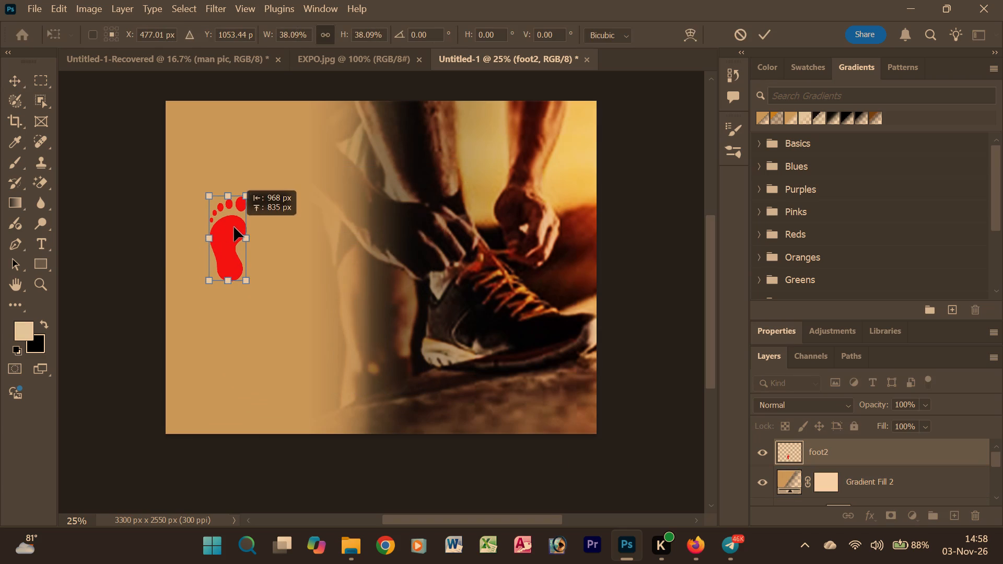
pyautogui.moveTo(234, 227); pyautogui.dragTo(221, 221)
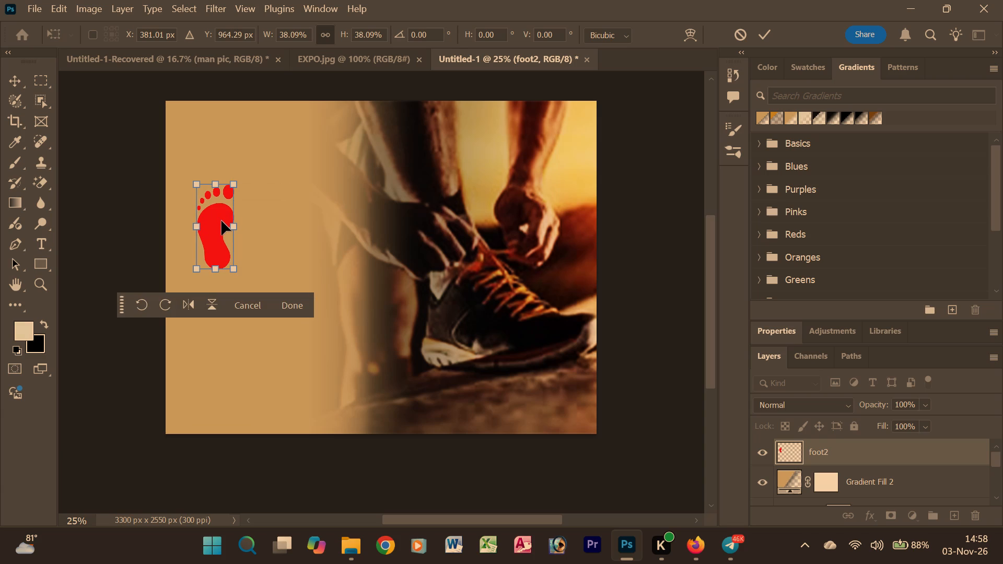
# Check the footprint's size and placement in the EXPO.jpg reference flyer and return to Untitled-1.
pyautogui.click(354, 58)
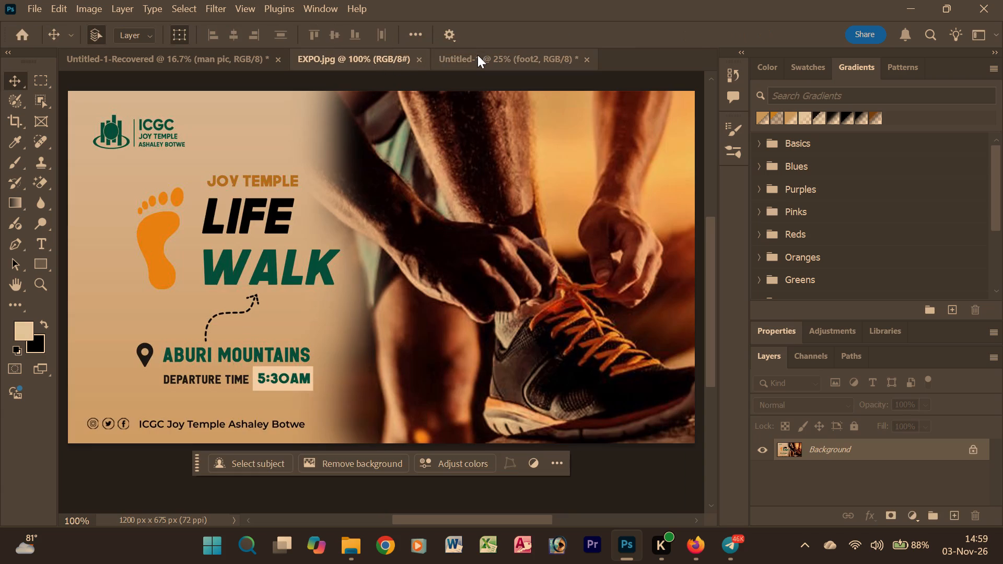
pyautogui.click(477, 55)
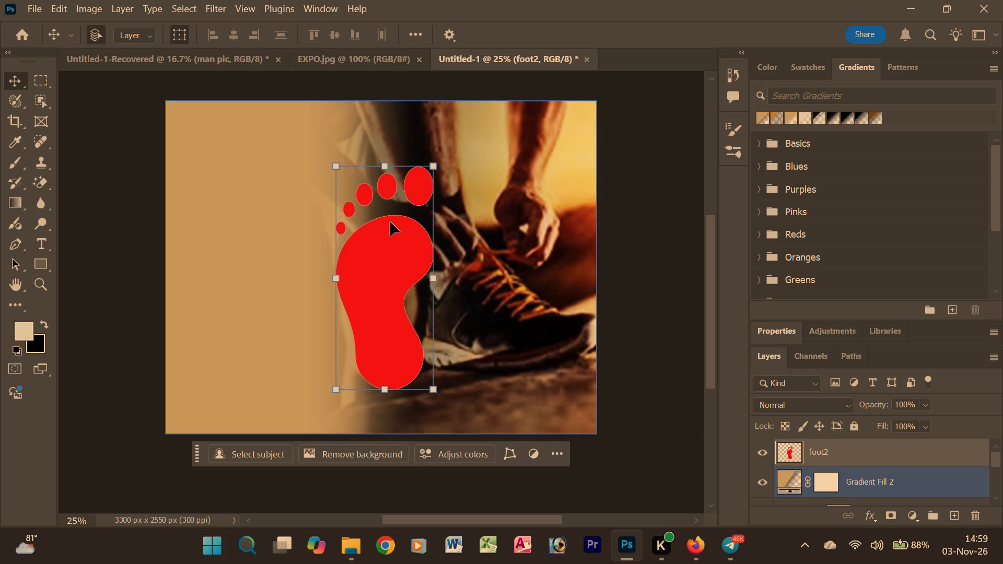
# Scale the footprint proportionally to about 44% and place it on the tan panel, roughly 450 px from the poster's outer edge.
pyautogui.moveTo(392, 225); pyautogui.dragTo(276, 197)
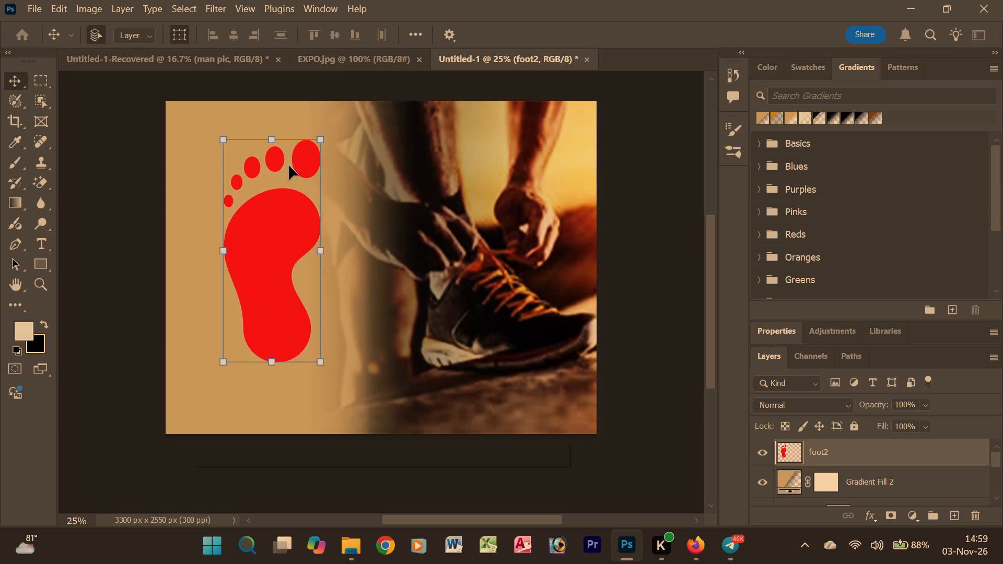
pyautogui.moveTo(320, 137); pyautogui.dragTo(289, 237)
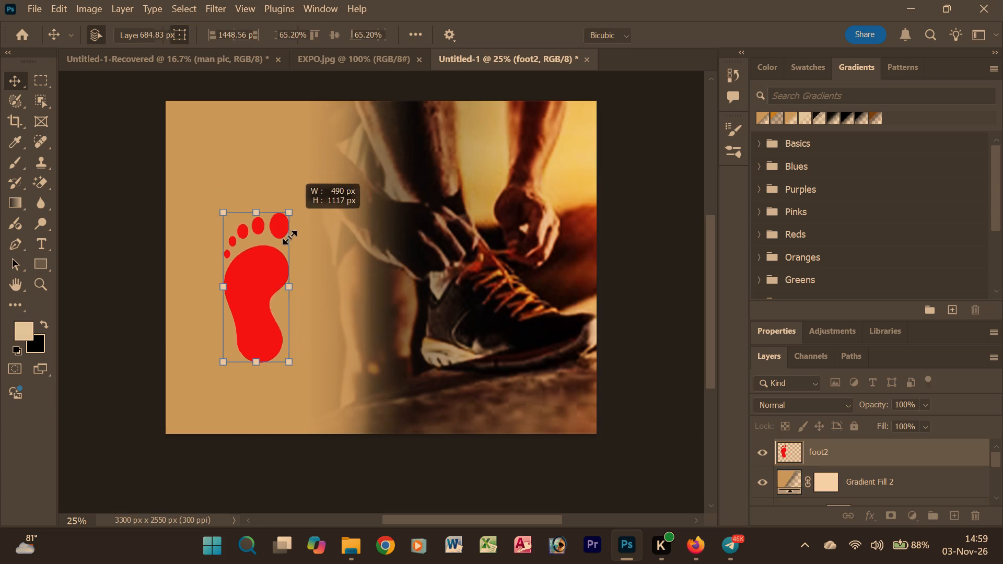
pyautogui.moveTo(289, 237); pyautogui.dragTo(273, 266)
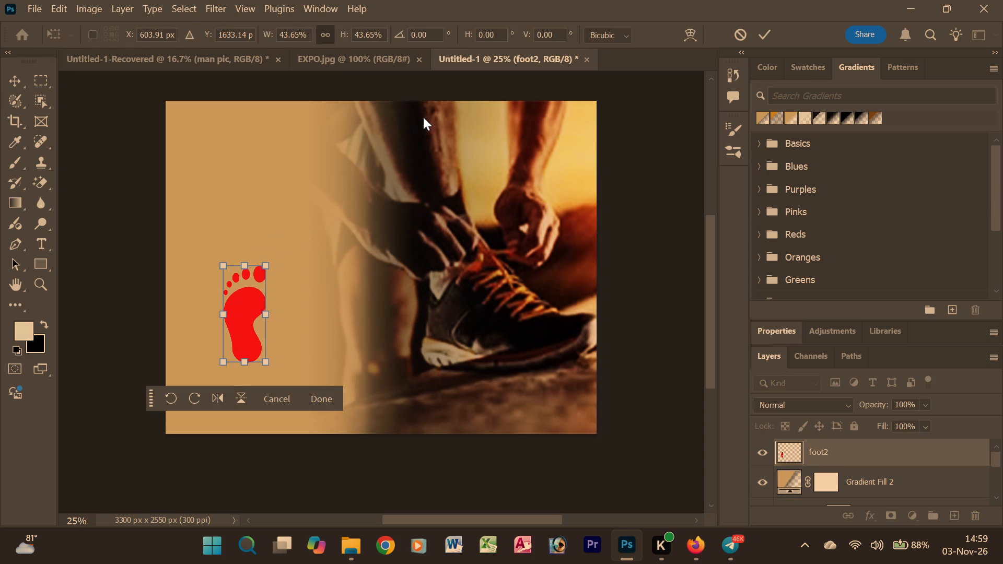
pyautogui.moveTo(245, 319); pyautogui.dragTo(236, 258)
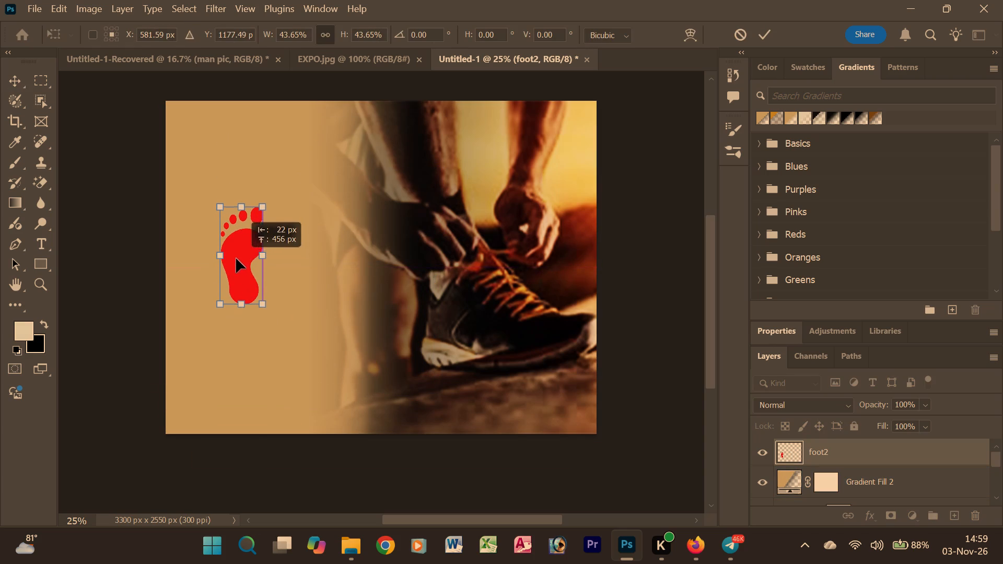
pyautogui.moveTo(236, 258); pyautogui.dragTo(224, 252)
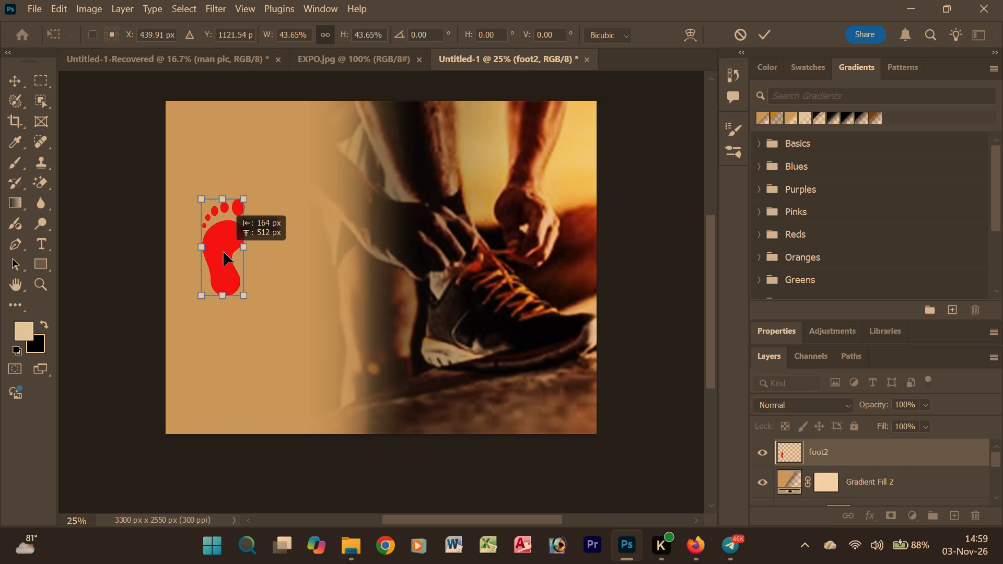
pyautogui.moveTo(224, 252); pyautogui.dragTo(225, 248)
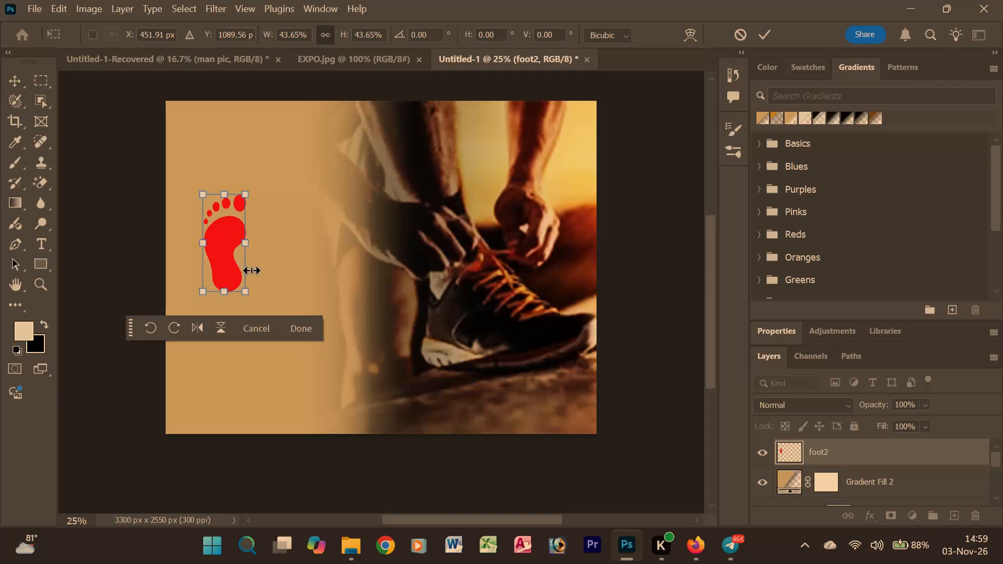
pyautogui.click(307, 326)
pyautogui.click(647, 243)
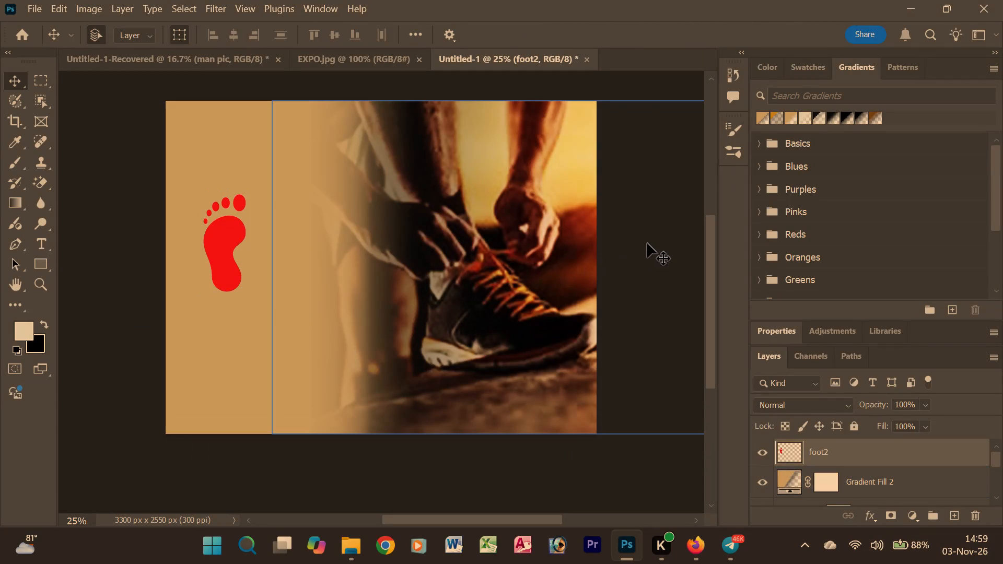
pyautogui.click(220, 234)
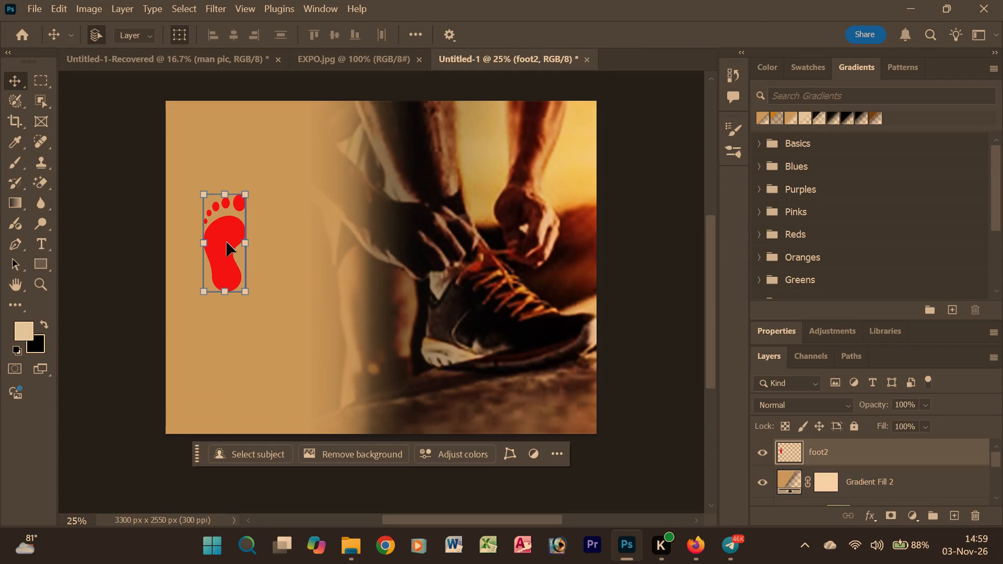
# Following the EXPO.jpg reference layout, add the text LIFE to Untitled-1 and place it beside the footprint's ball.
pyautogui.click(363, 63)
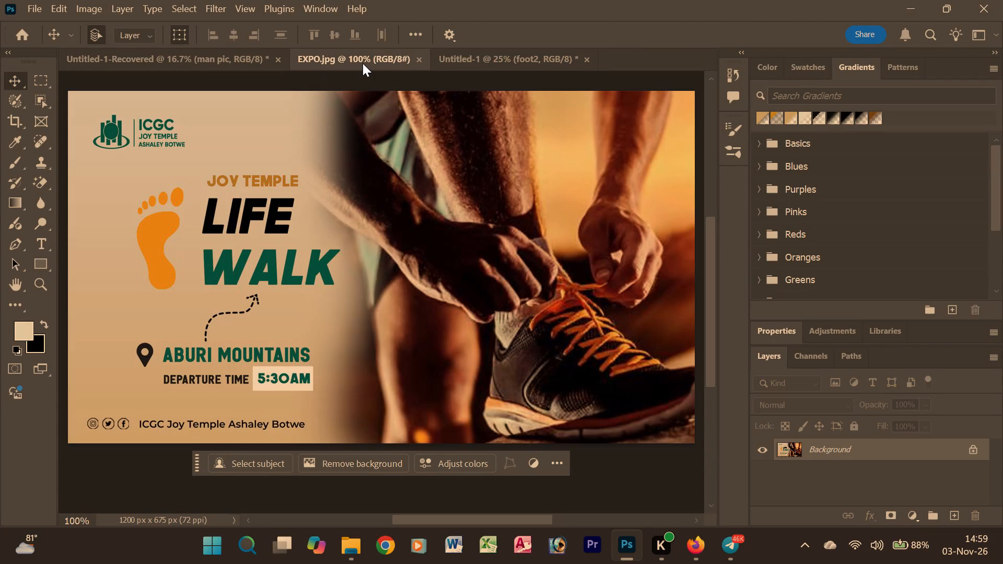
pyautogui.click(363, 63)
pyautogui.click(463, 62)
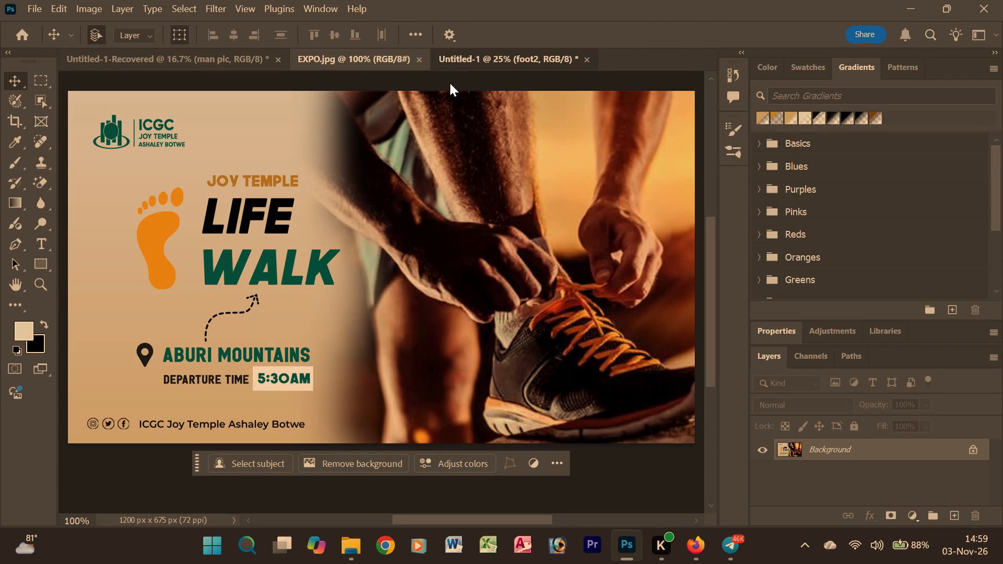
pyautogui.click(44, 247)
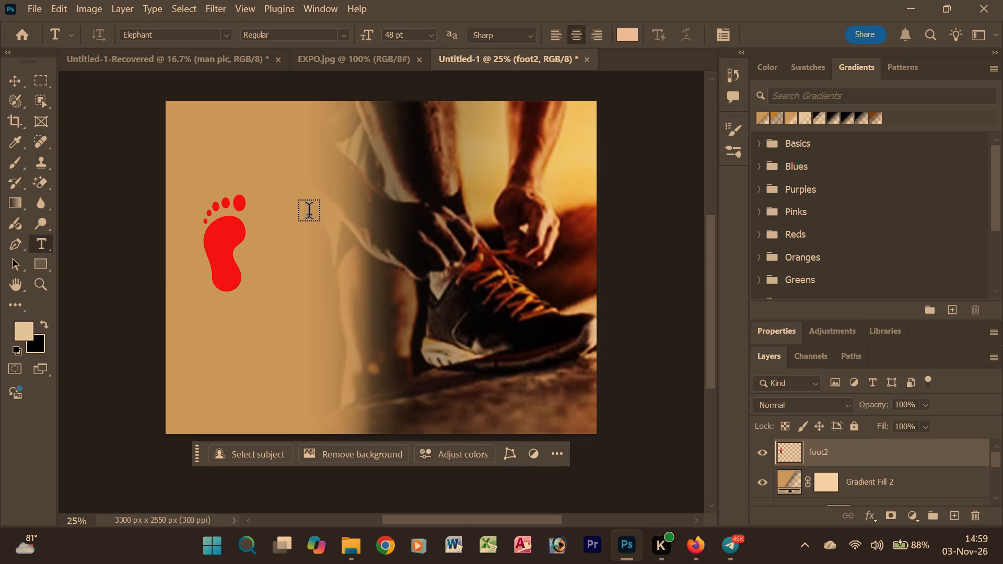
pyautogui.click(283, 212)
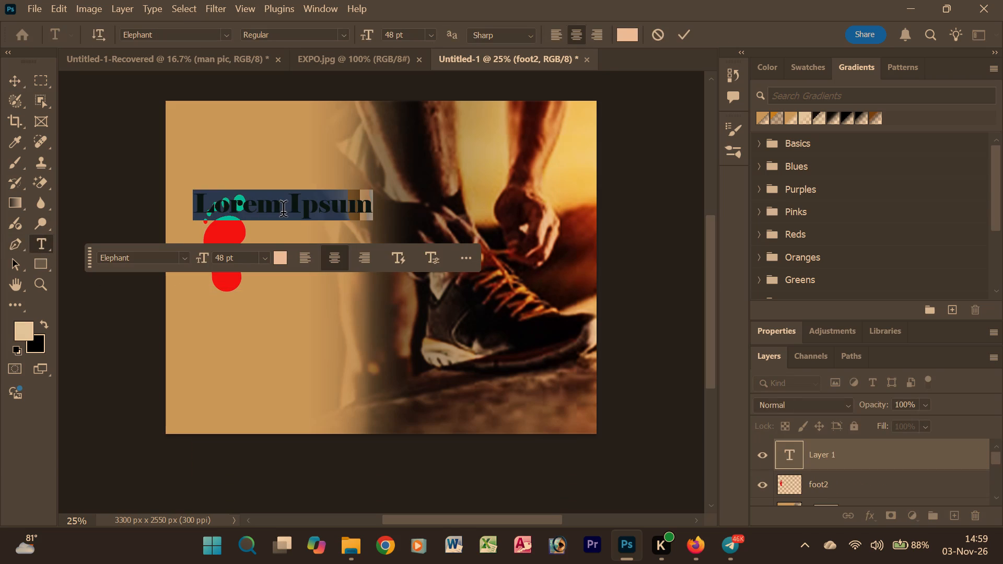
pyautogui.write('LIFE')
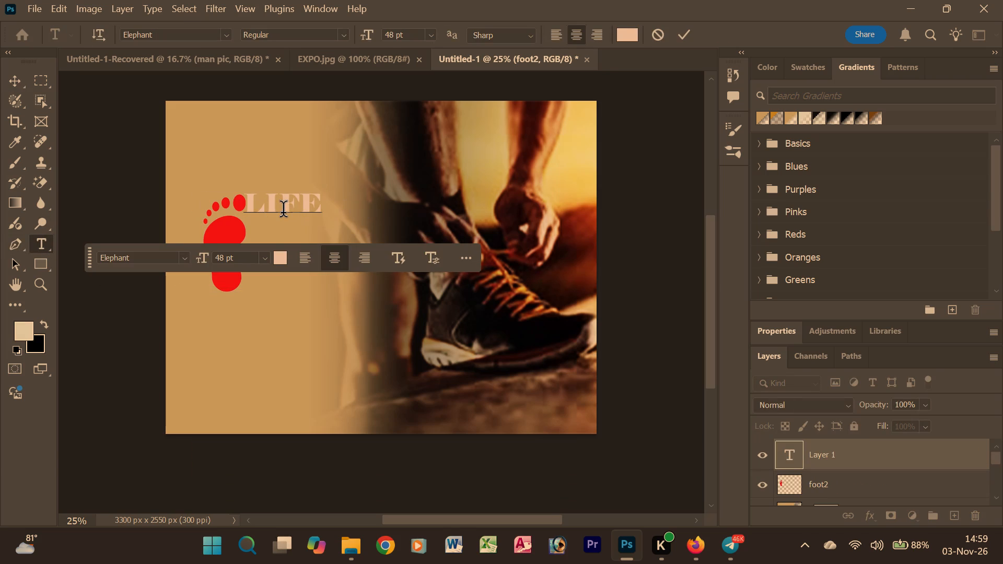
pyautogui.click(8, 75)
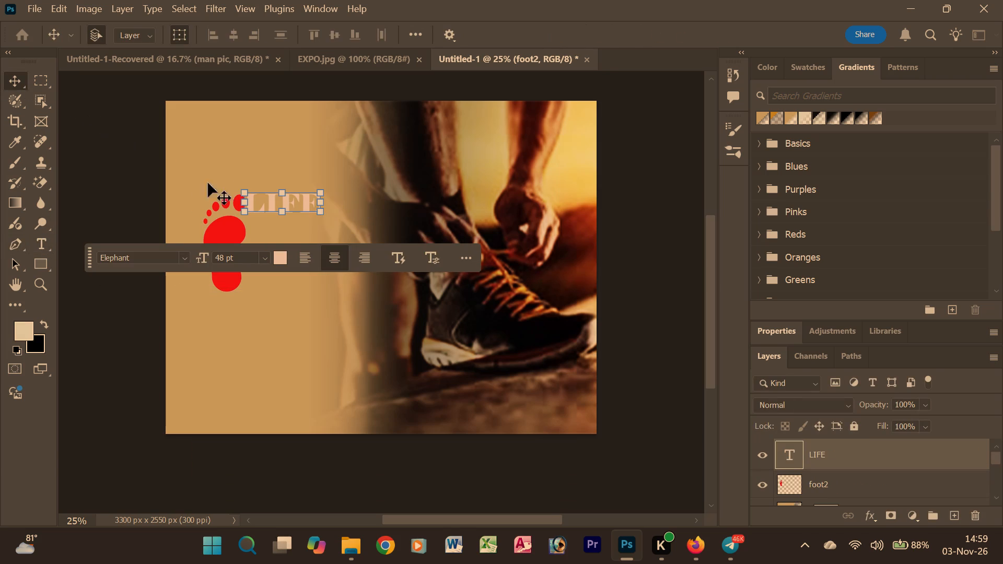
pyautogui.moveTo(293, 198); pyautogui.dragTo(307, 220)
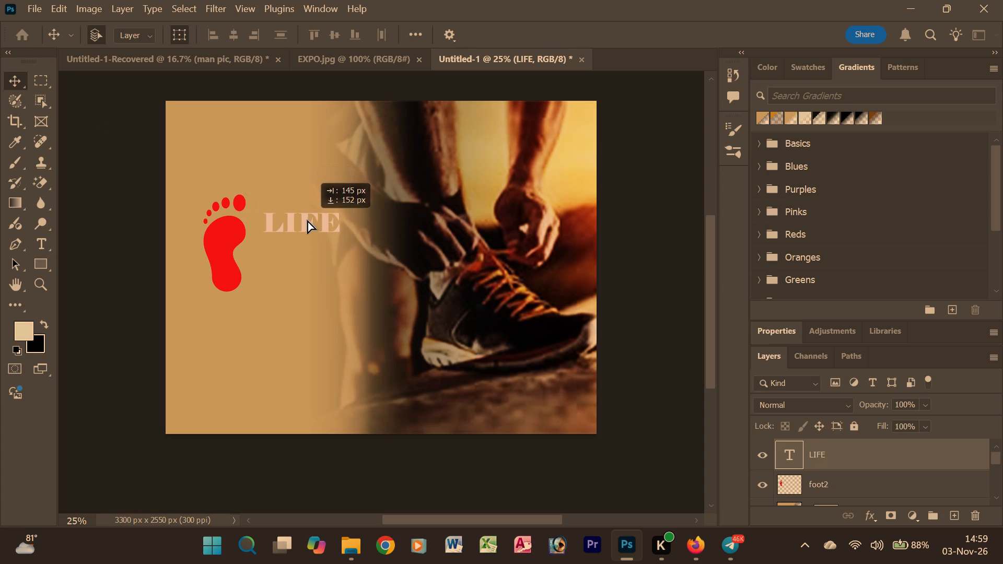
pyautogui.moveTo(307, 220); pyautogui.dragTo(300, 223)
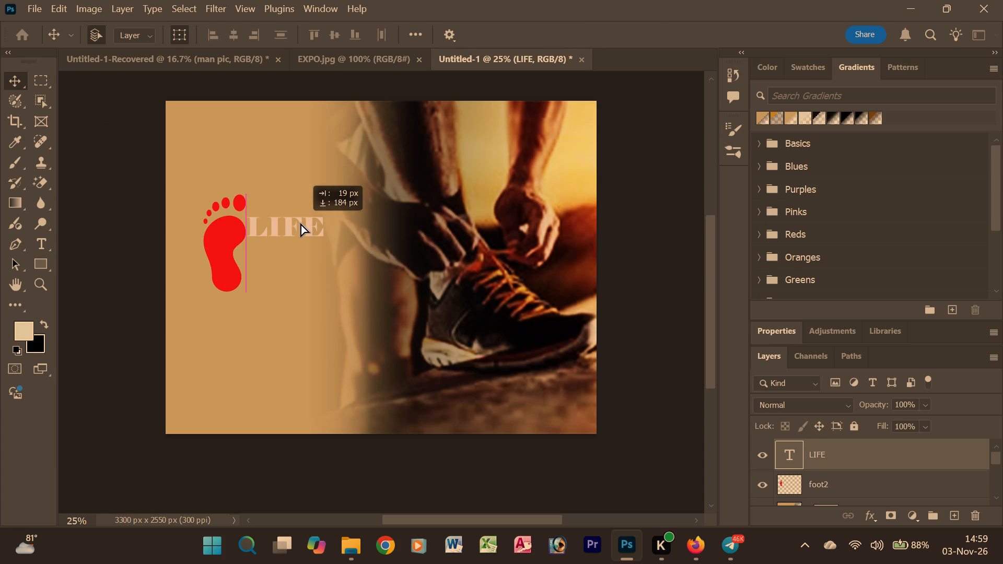
pyautogui.moveTo(300, 223); pyautogui.dragTo(302, 223)
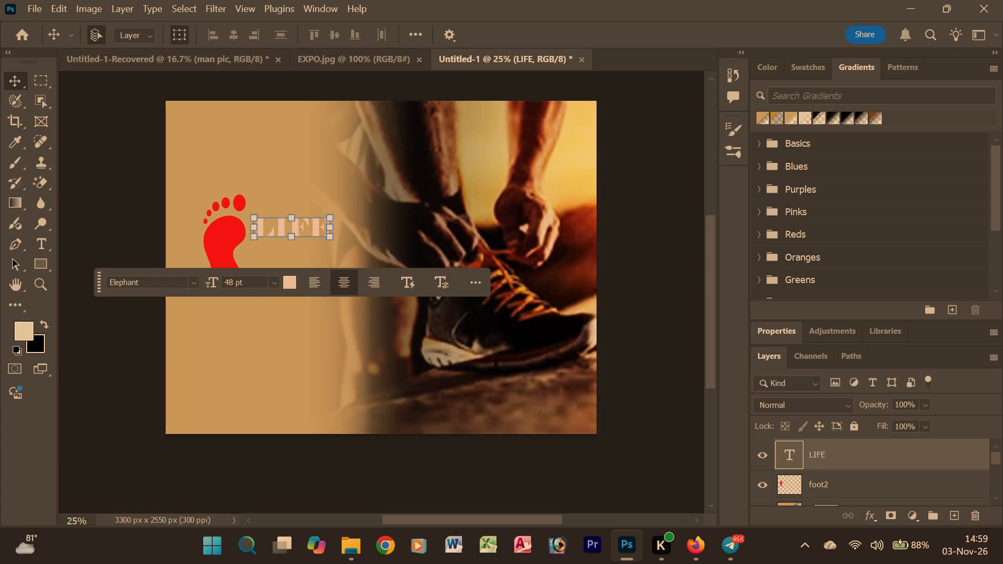
# Format the LIFE text in Arial Rounded MT Bold at 72 pt and reposition it with a small gap beside the footprint.
pyautogui.click(198, 284)
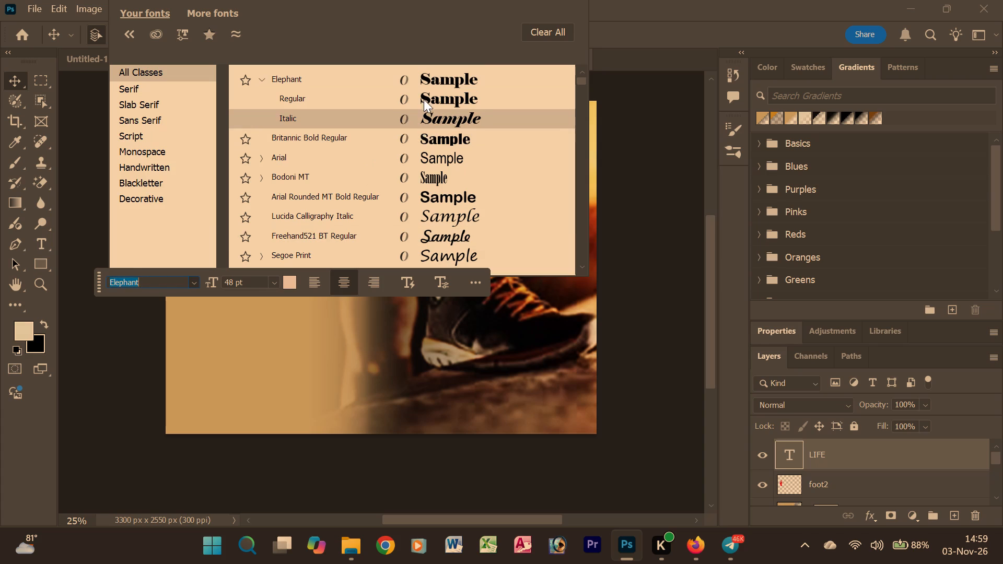
pyautogui.click(439, 148)
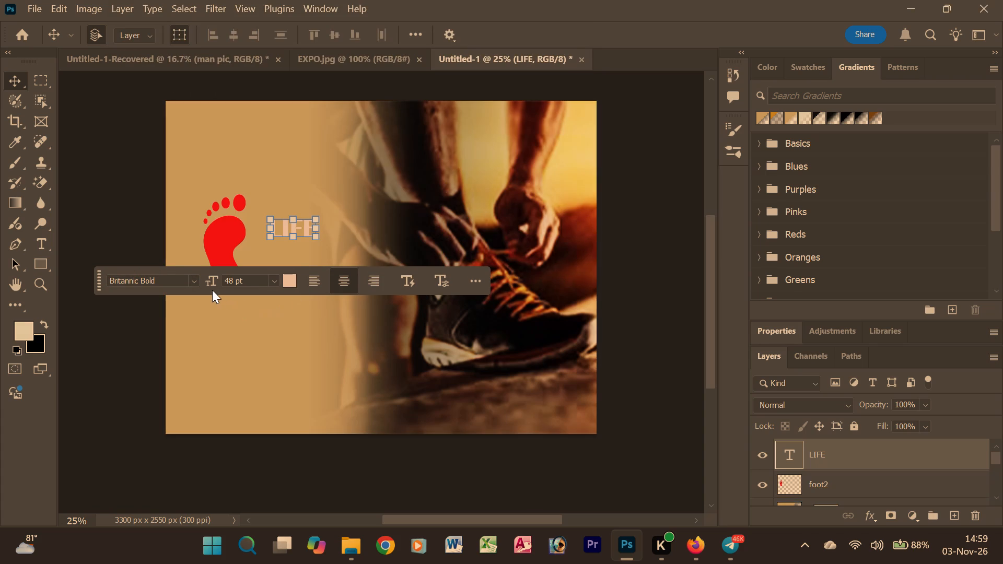
pyautogui.click(192, 281)
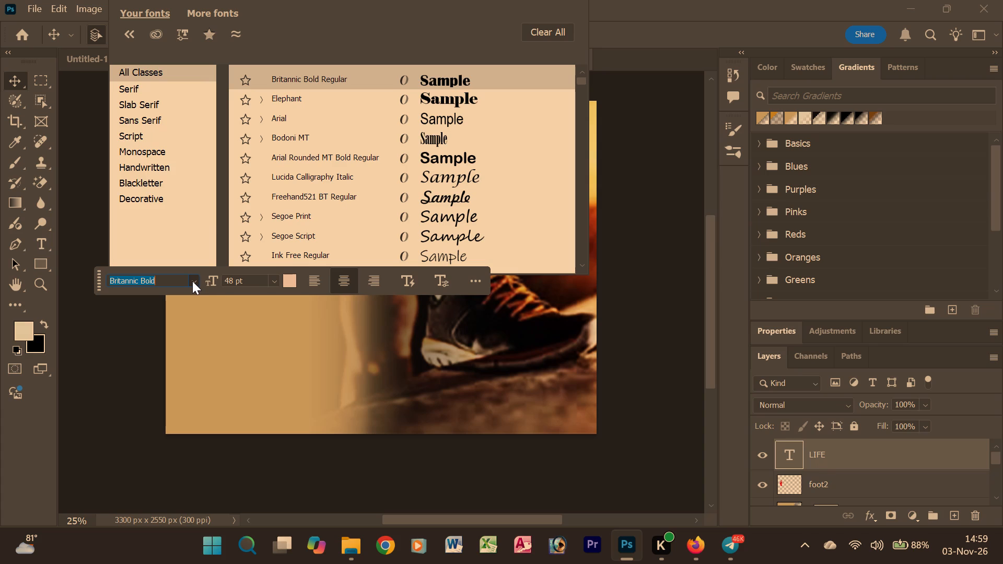
pyautogui.click(416, 155)
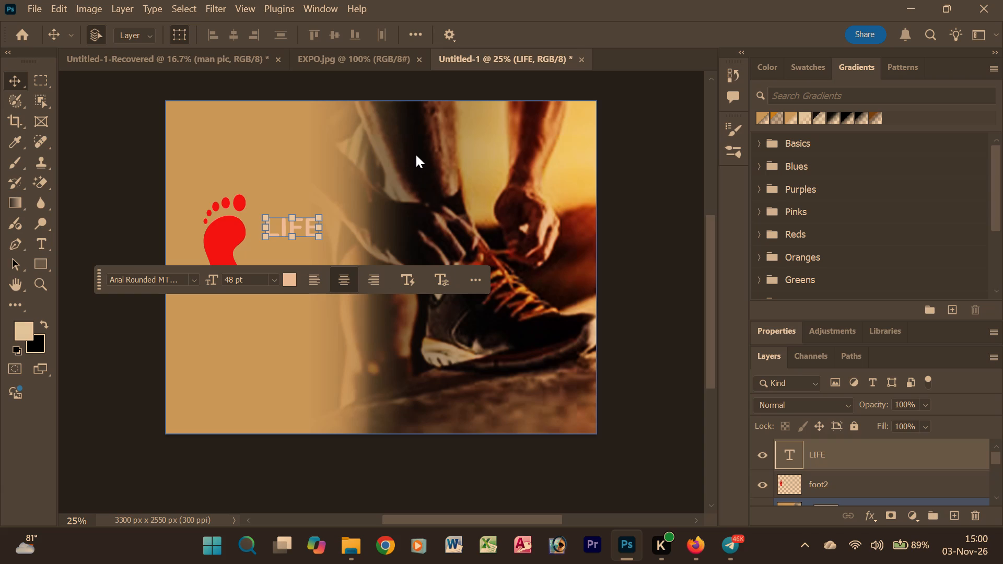
pyautogui.click(274, 280)
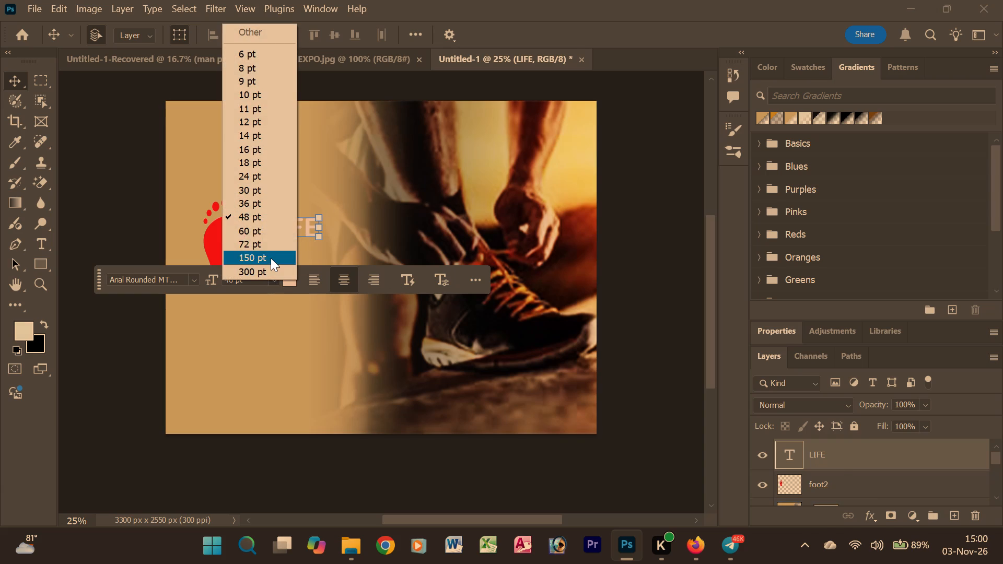
pyautogui.click(255, 239)
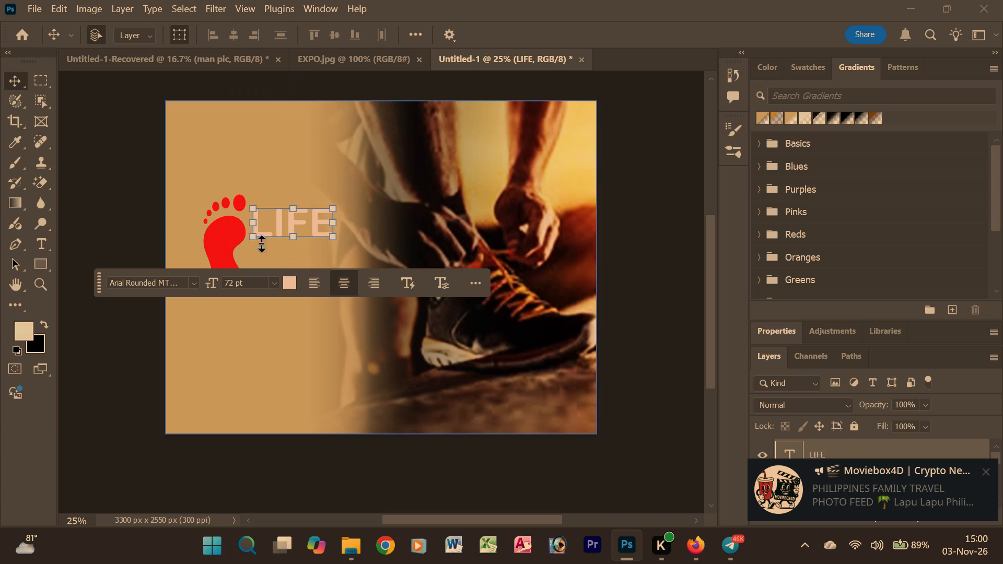
pyautogui.moveTo(304, 228); pyautogui.dragTo(306, 240)
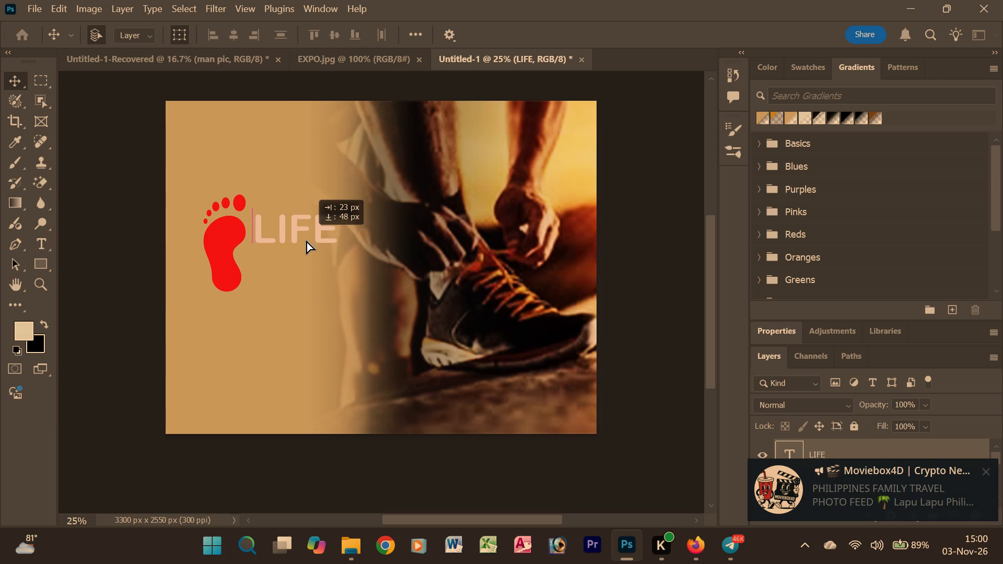
pyautogui.moveTo(306, 240); pyautogui.dragTo(301, 239)
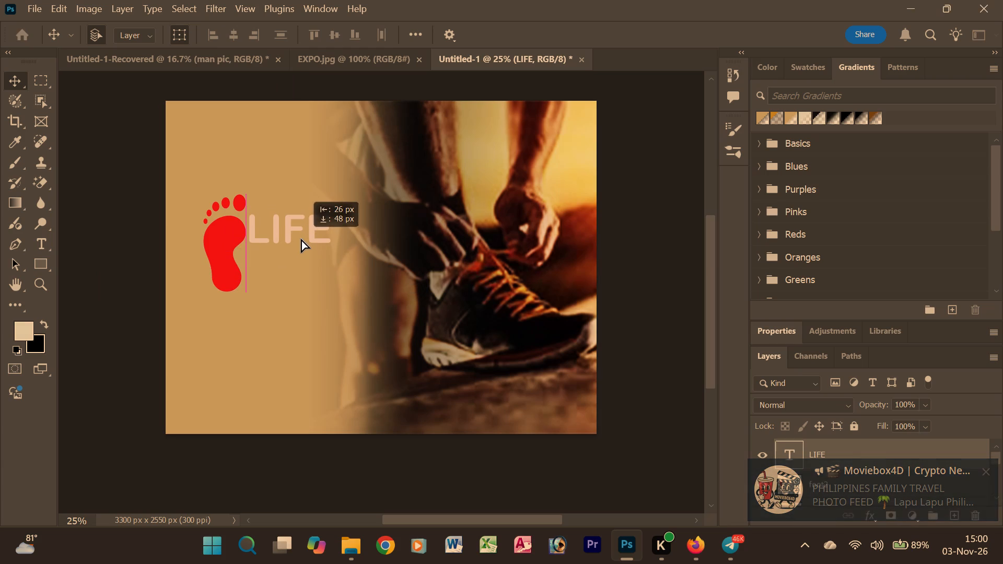
pyautogui.moveTo(301, 239); pyautogui.dragTo(307, 239)
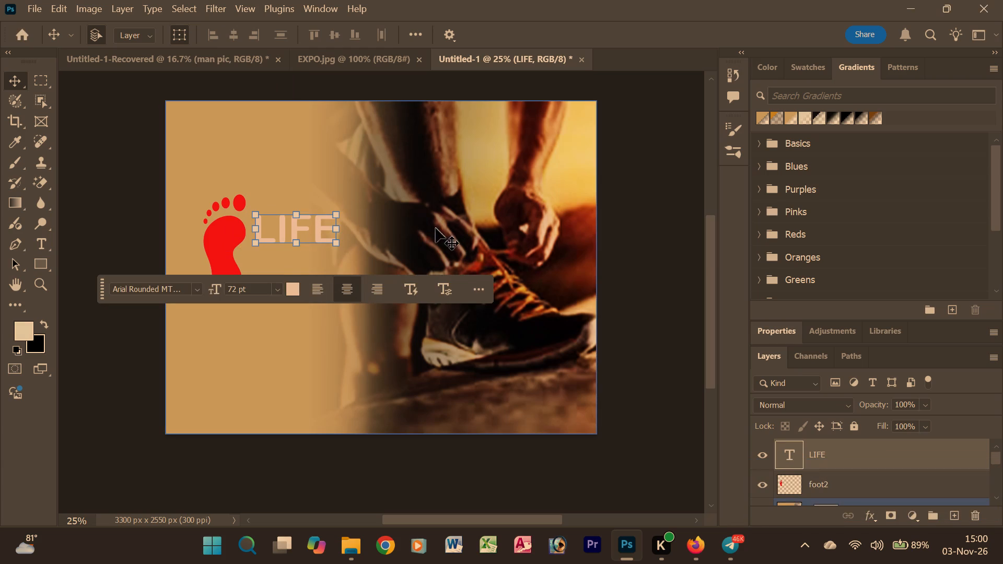
pyautogui.click(647, 201)
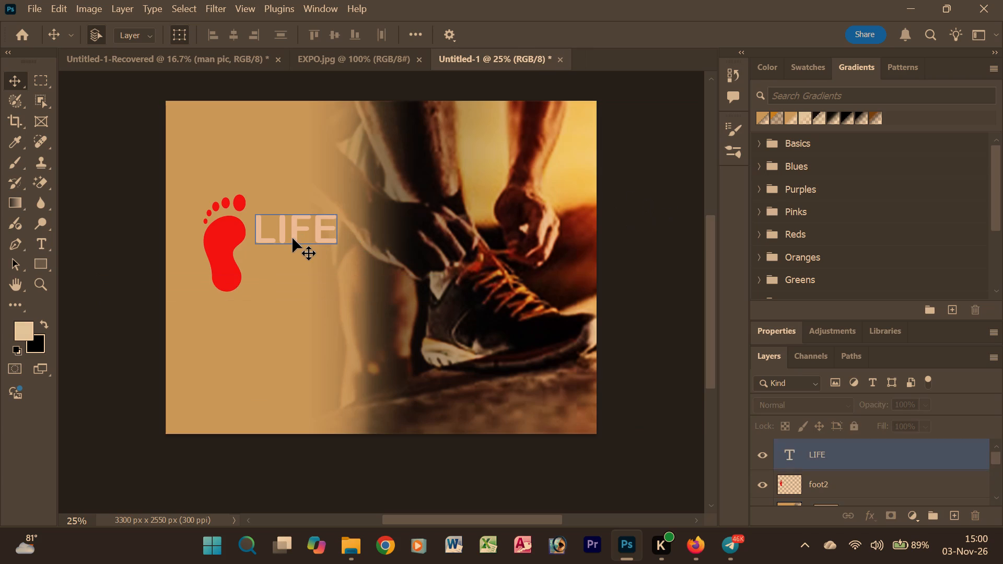
# Duplicate the LIFE text to make a second line reading WALK, placed just beneath LIFE and beside the footprint's heel.
pyautogui.click(293, 238)
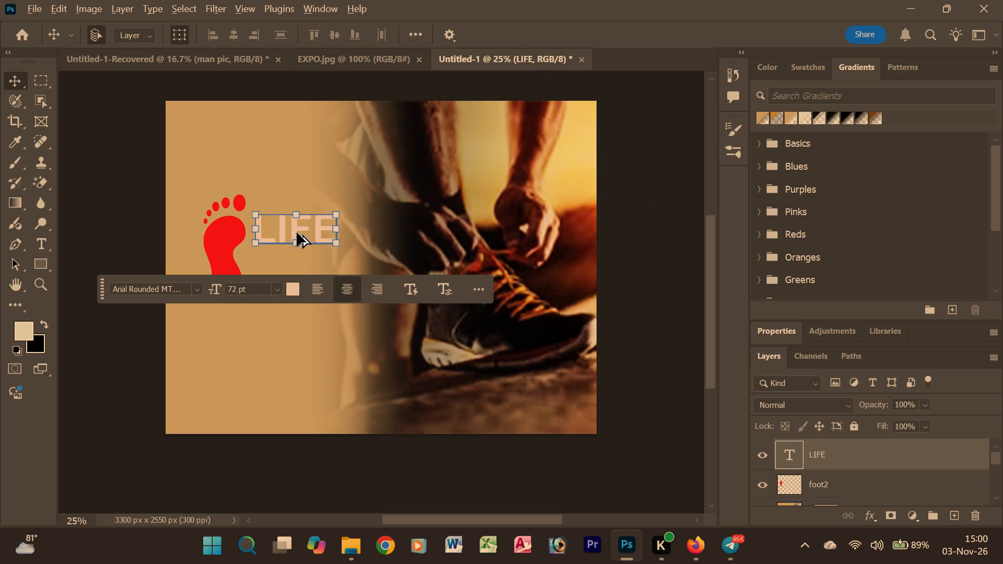
pyautogui.keyDown('alt'); pyautogui.moveTo(297, 232); pyautogui.dragTo(293, 269); pyautogui.keyUp('alt')
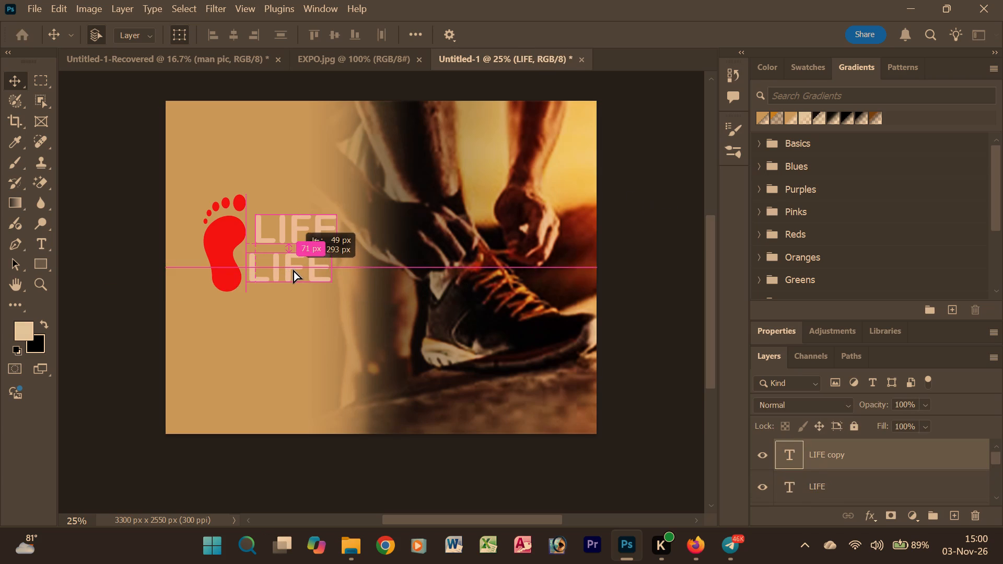
pyautogui.keyDown('alt'); pyautogui.moveTo(293, 269); pyautogui.dragTo(294, 272); pyautogui.keyUp('alt')
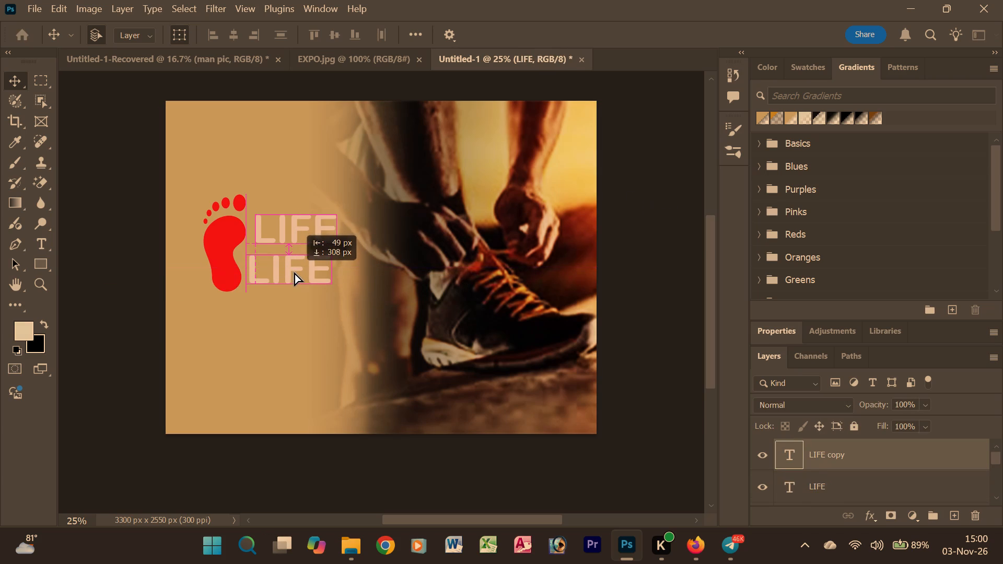
pyautogui.doubleClick(295, 272)
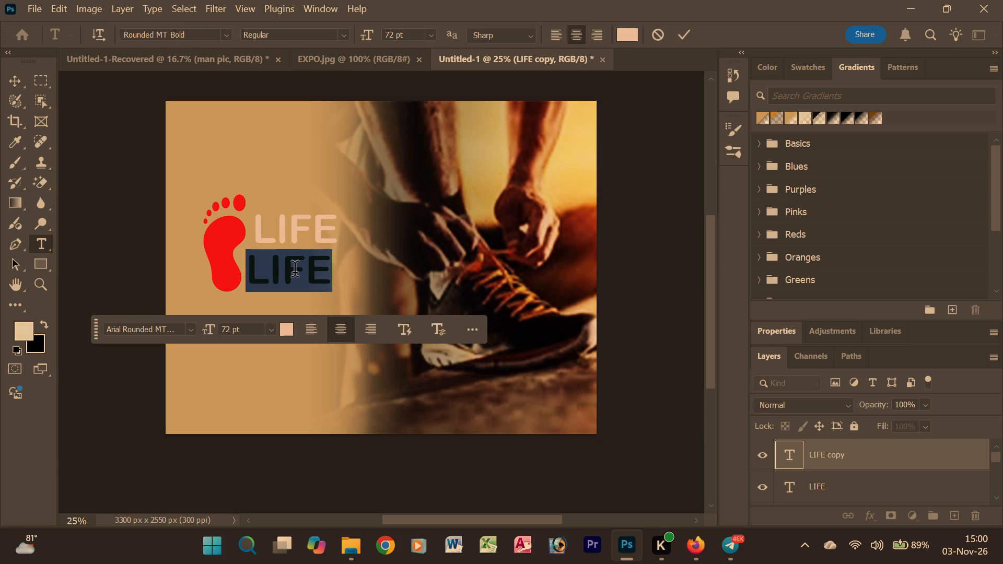
pyautogui.write('WALK')
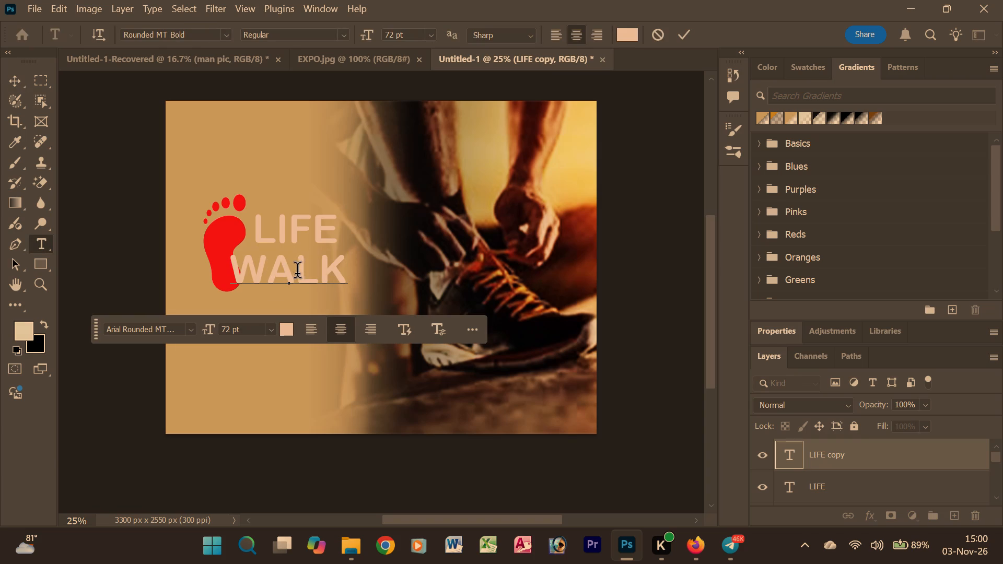
pyautogui.click(638, 267)
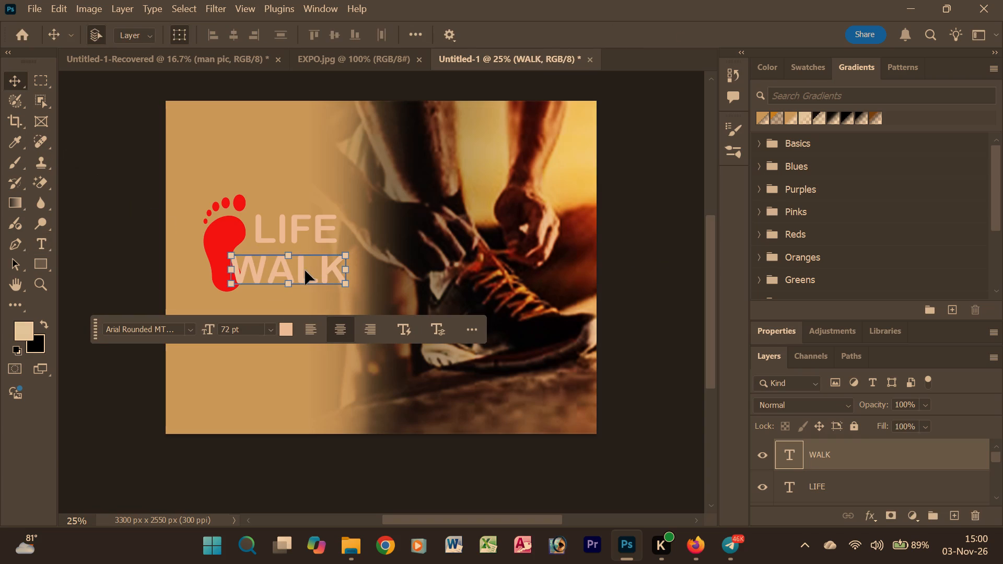
pyautogui.moveTo(304, 271); pyautogui.dragTo(316, 269)
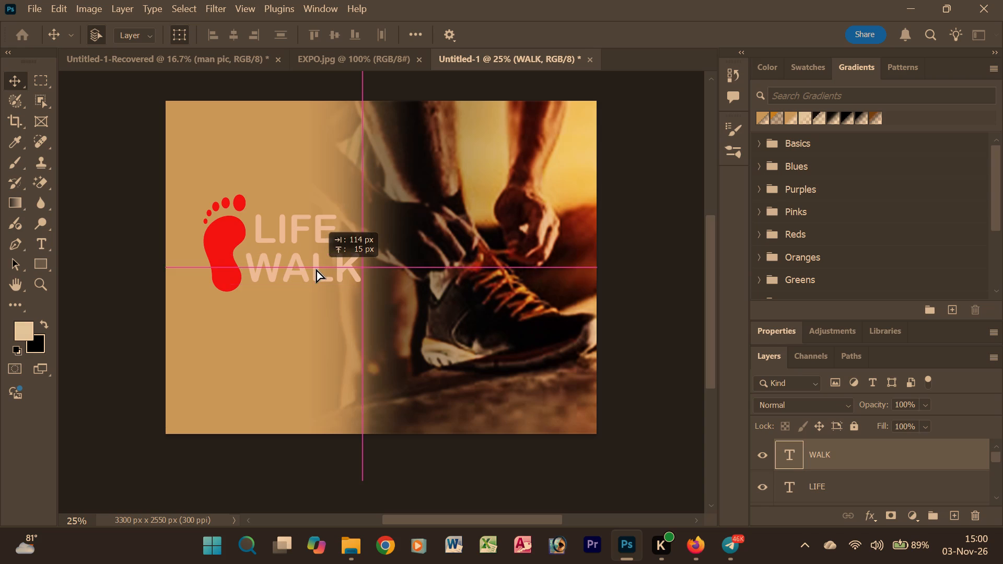
pyautogui.moveTo(316, 269); pyautogui.dragTo(316, 269)
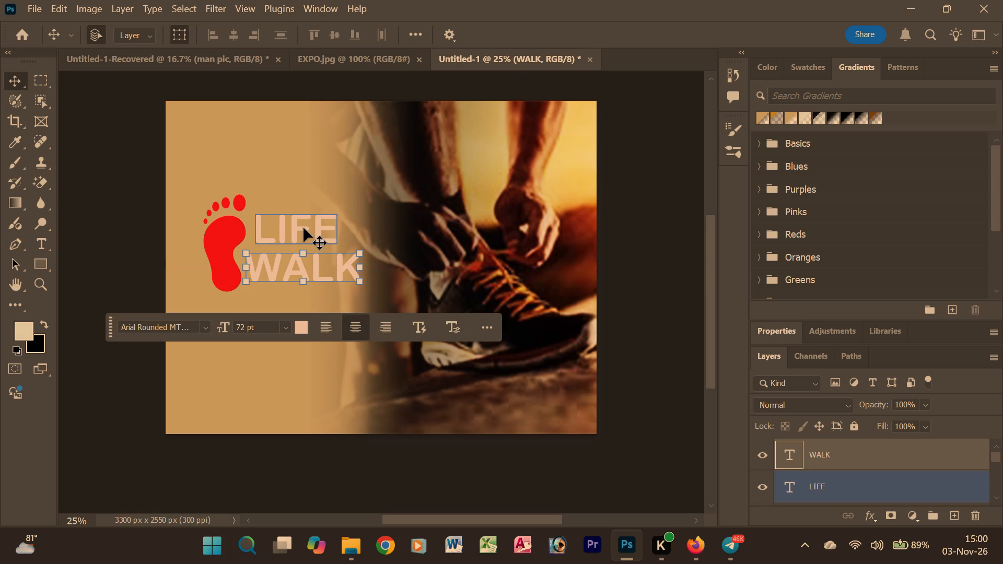
# Reposition the LIFE text so that it sits centred above WALK.
pyautogui.click(304, 228)
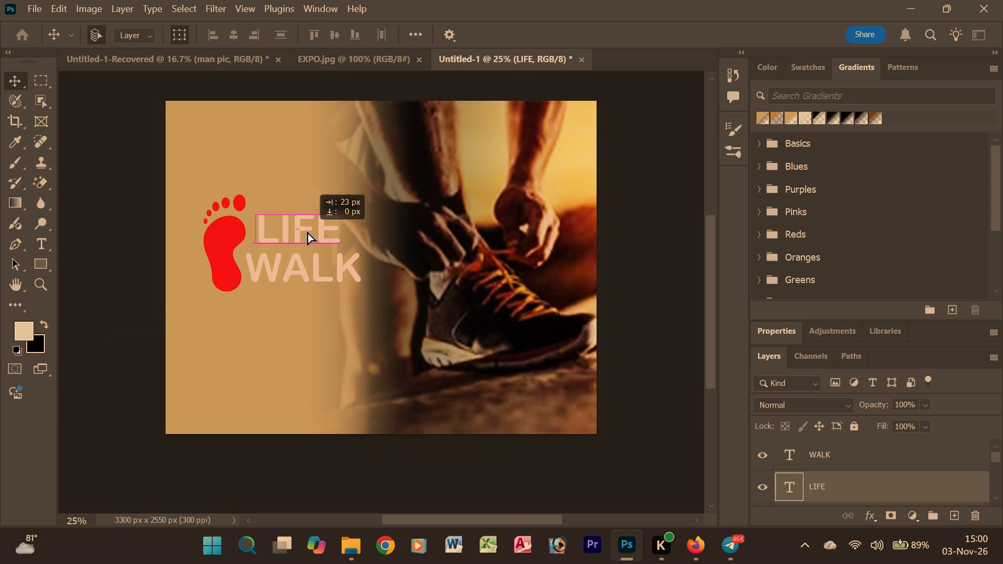
pyautogui.click(653, 242)
pyautogui.moveTo(299, 225); pyautogui.dragTo(294, 225)
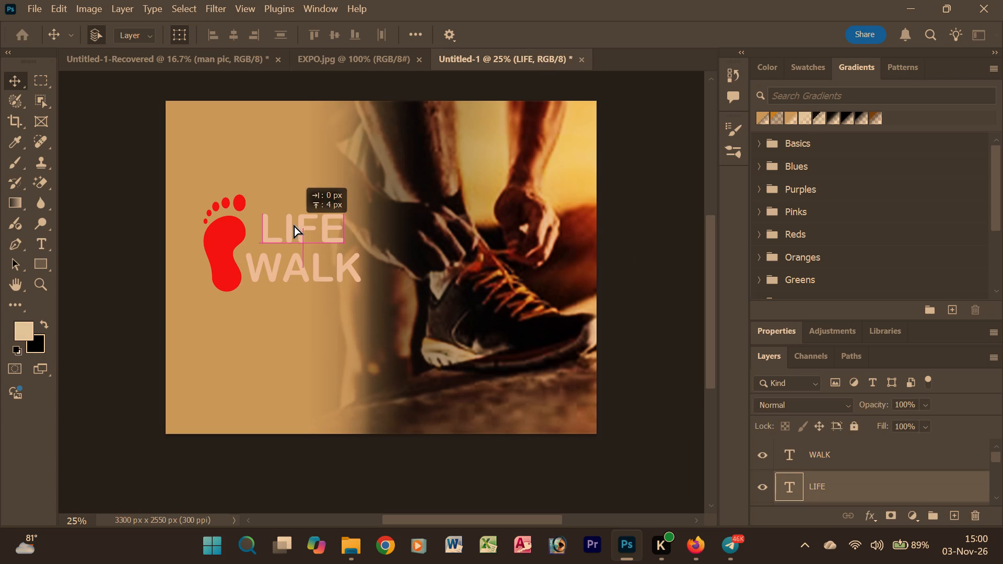
pyautogui.moveTo(294, 225); pyautogui.dragTo(291, 227)
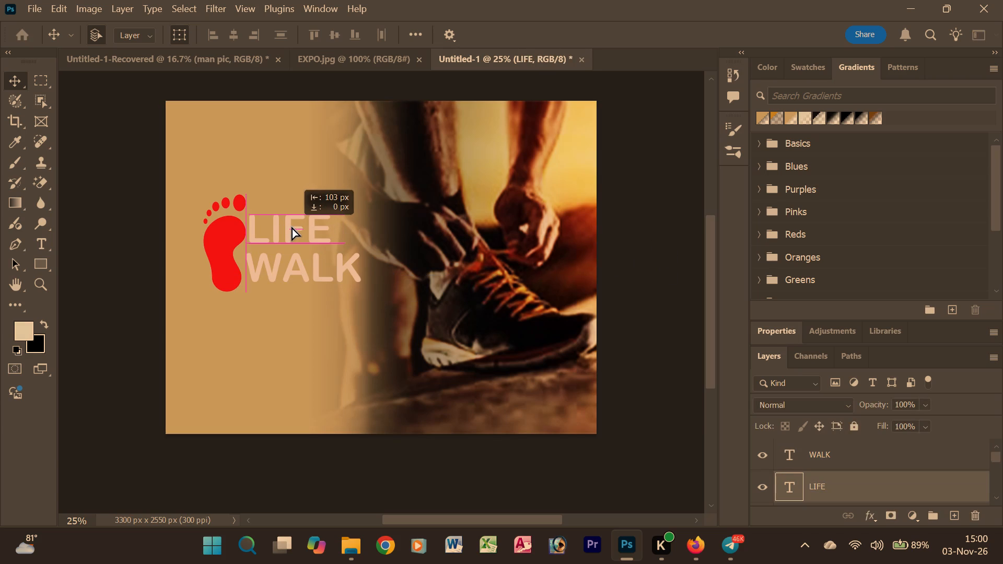
pyautogui.moveTo(291, 227); pyautogui.dragTo(294, 227)
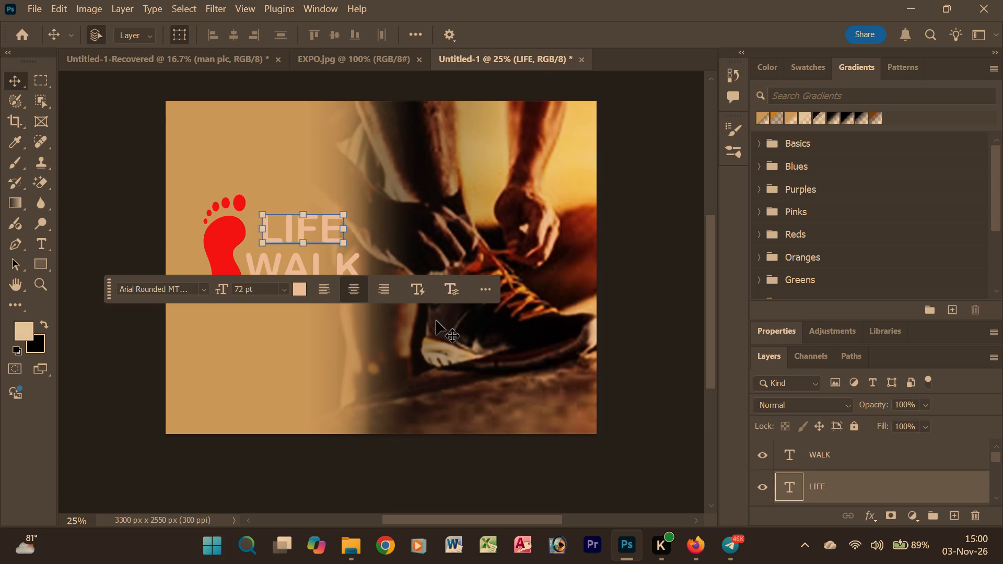
pyautogui.click(642, 252)
pyautogui.click(119, 179)
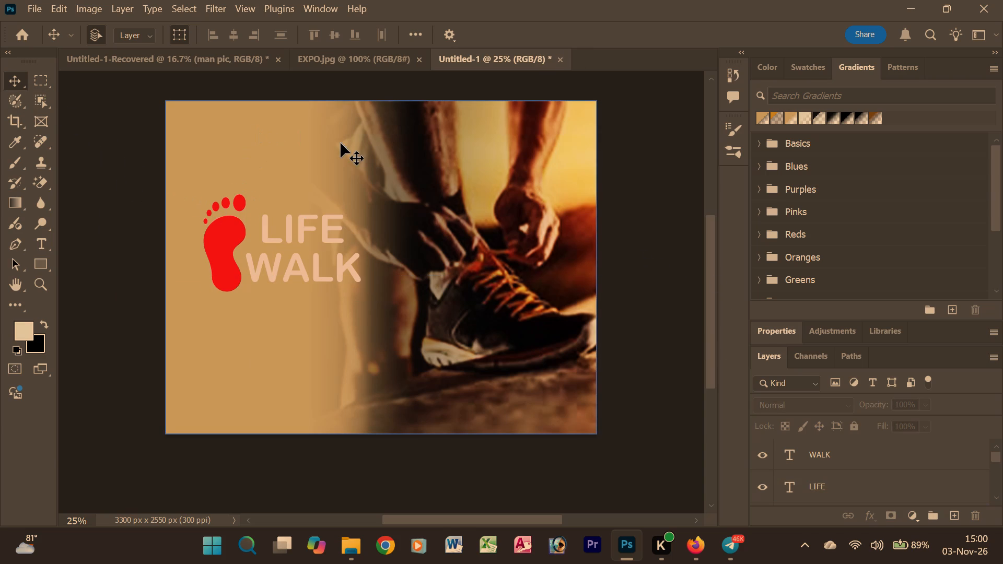
# After checking the EXPO.jpg reference, change the LIFE text in Untitled-1 to the Arial font in Black style.
pyautogui.click(325, 61)
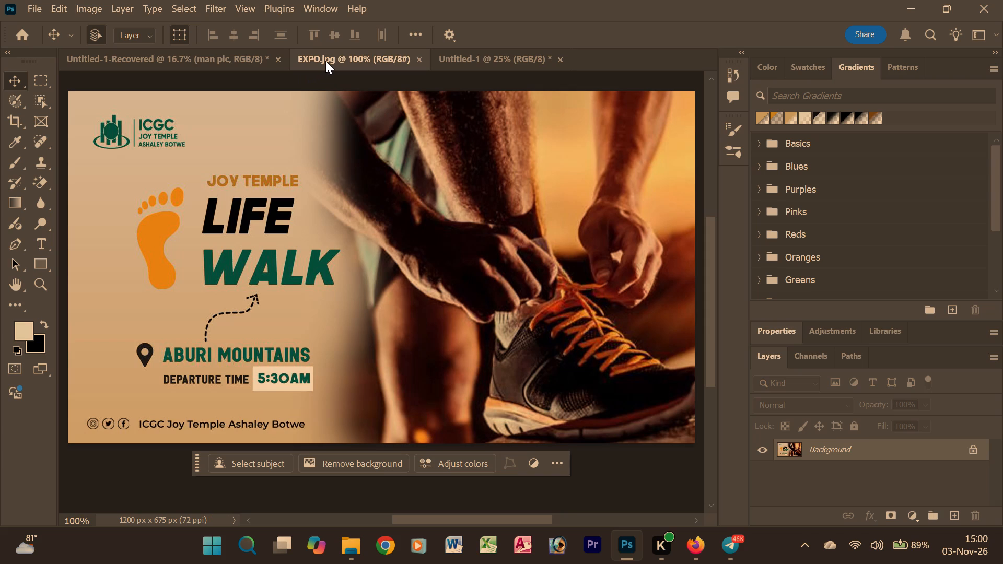
pyautogui.click(503, 62)
pyautogui.click(306, 236)
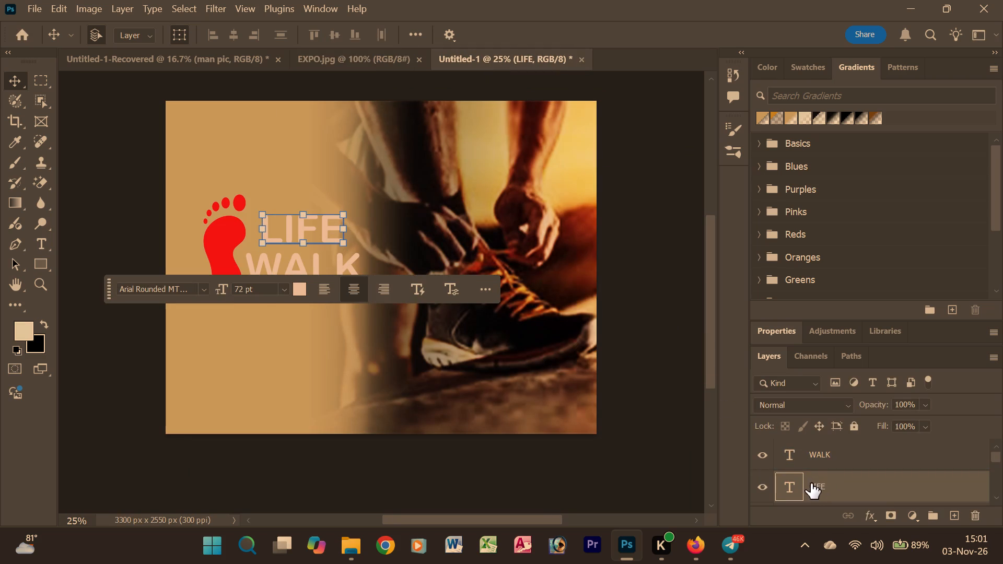
pyautogui.click(770, 329)
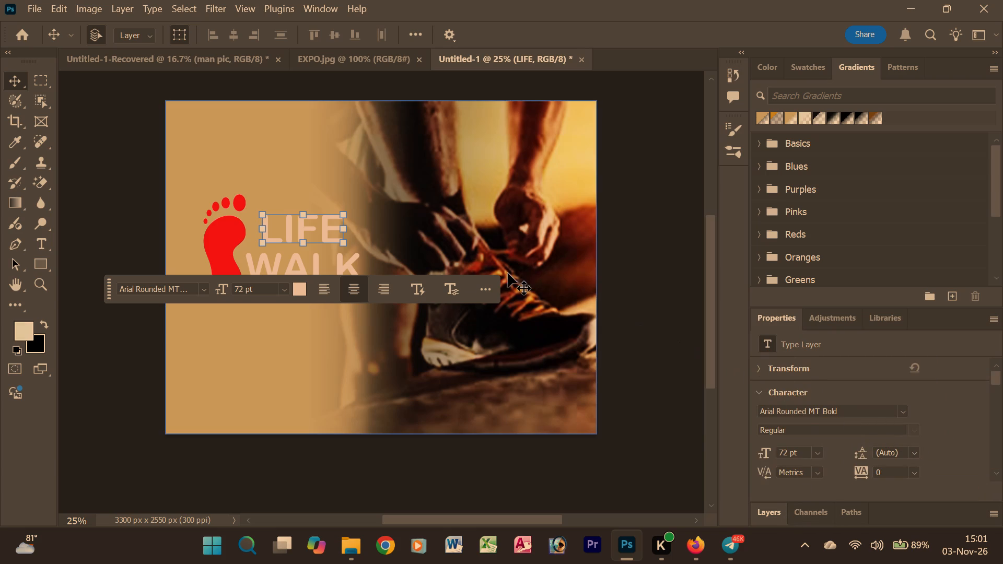
pyautogui.click(203, 289)
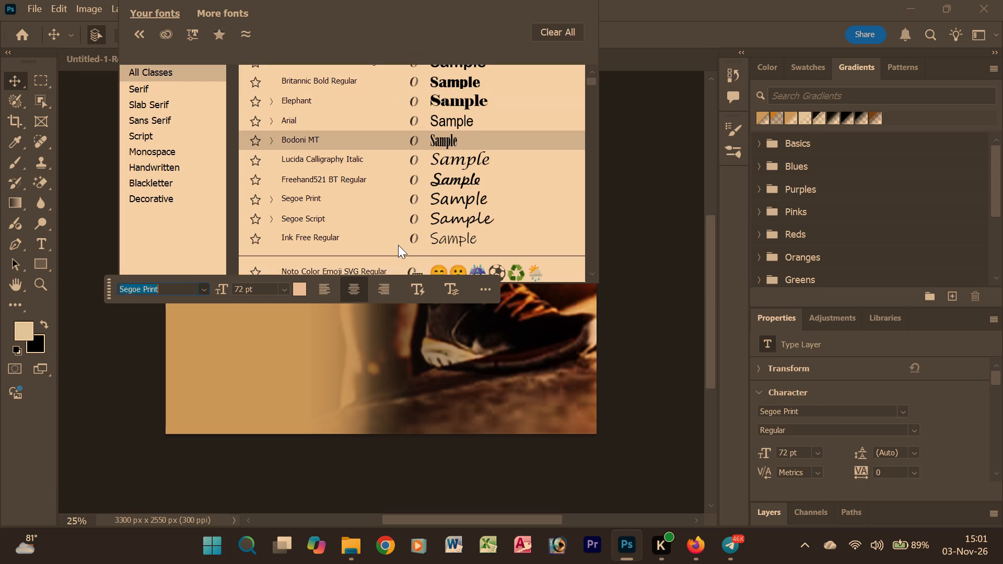
pyautogui.click(344, 117)
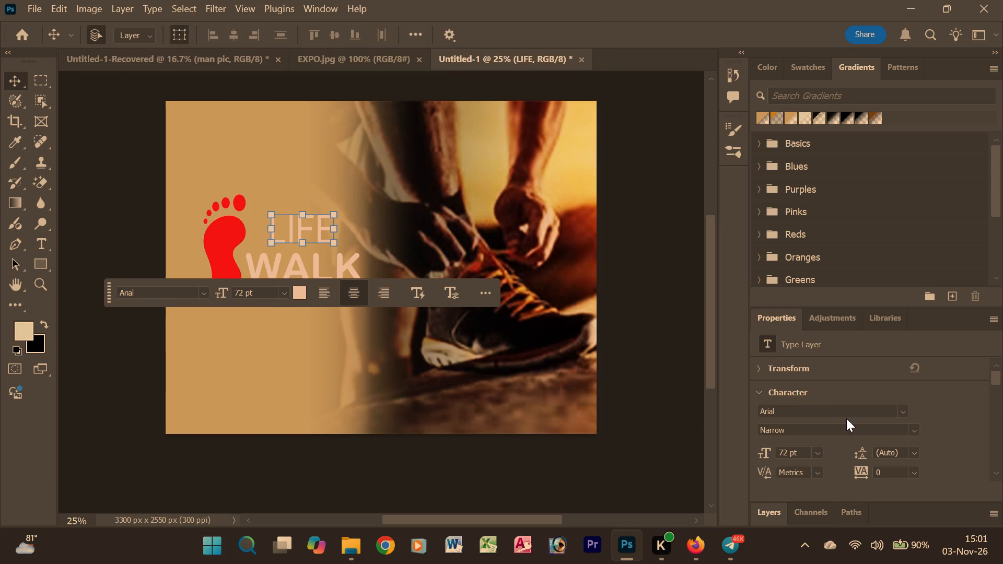
pyautogui.click(918, 432)
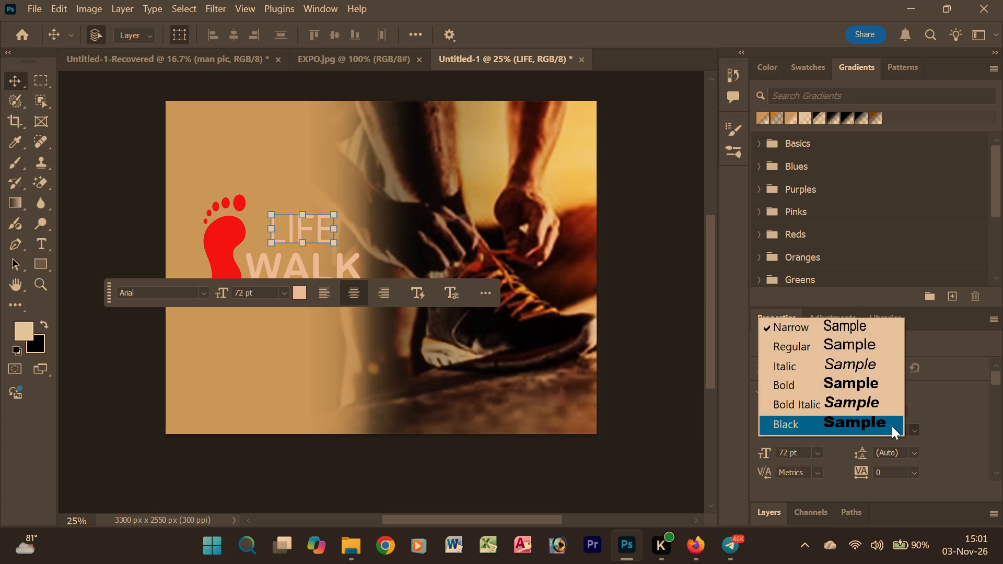
pyautogui.click(876, 424)
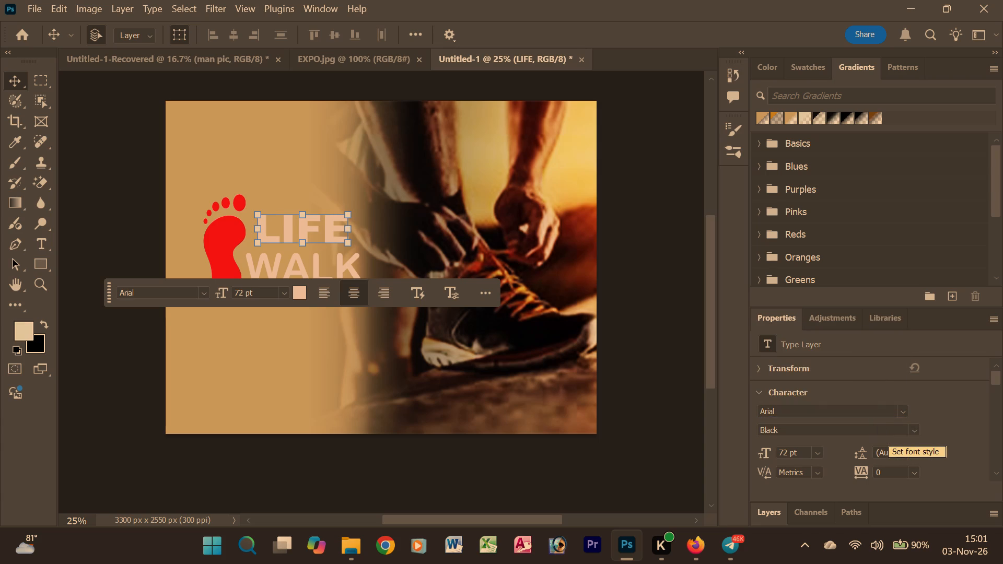
pyautogui.click(915, 430)
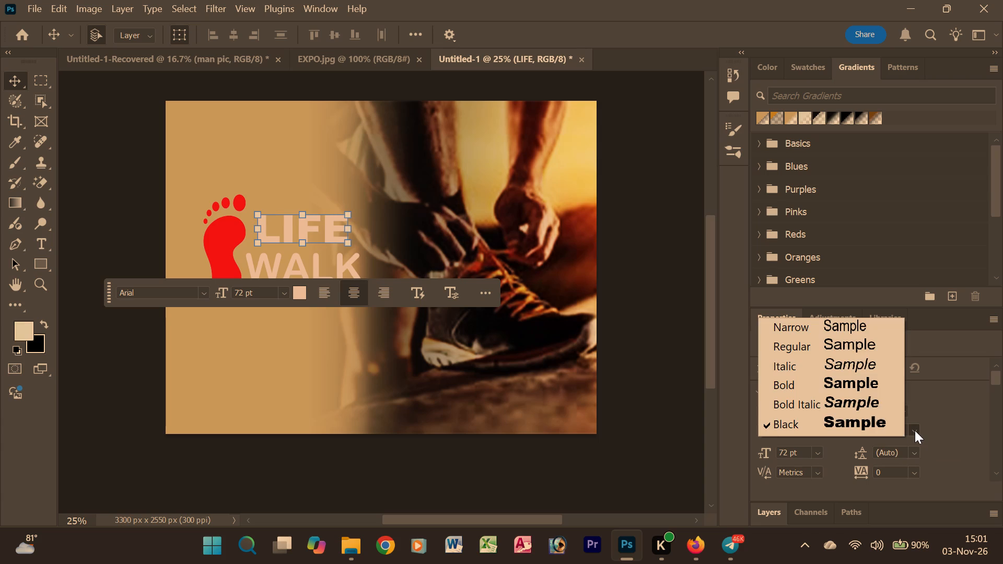
pyautogui.click(915, 430)
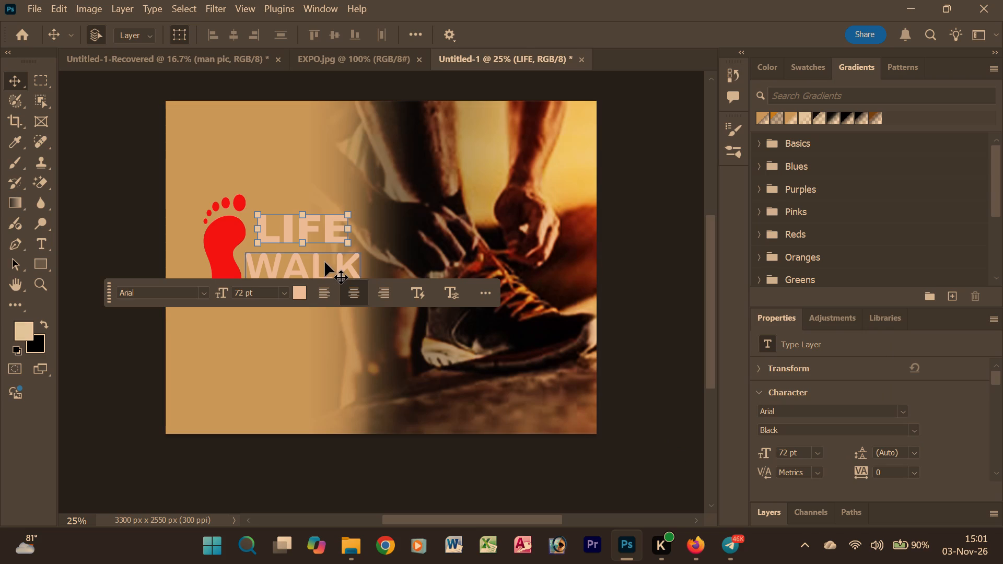
# Change the WALK text to the Arial font in Black style to match LIFE.
pyautogui.click(325, 262)
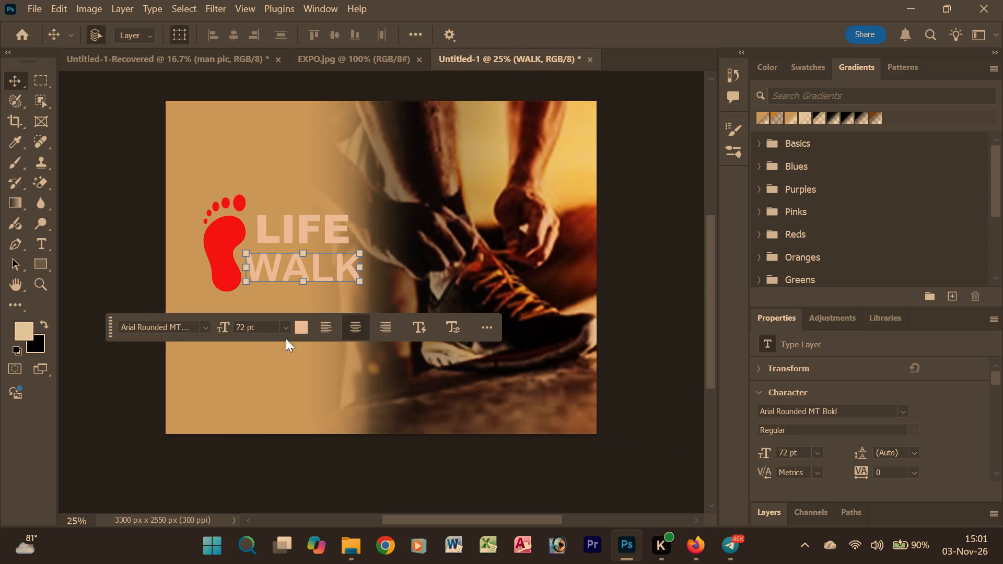
pyautogui.click(204, 328)
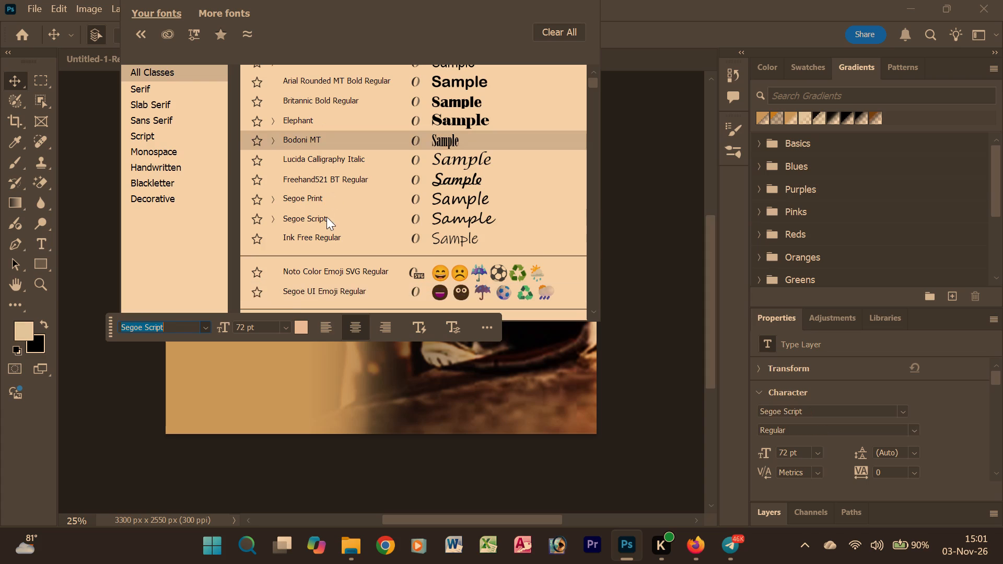
pyautogui.scroll(9, 335, 134)
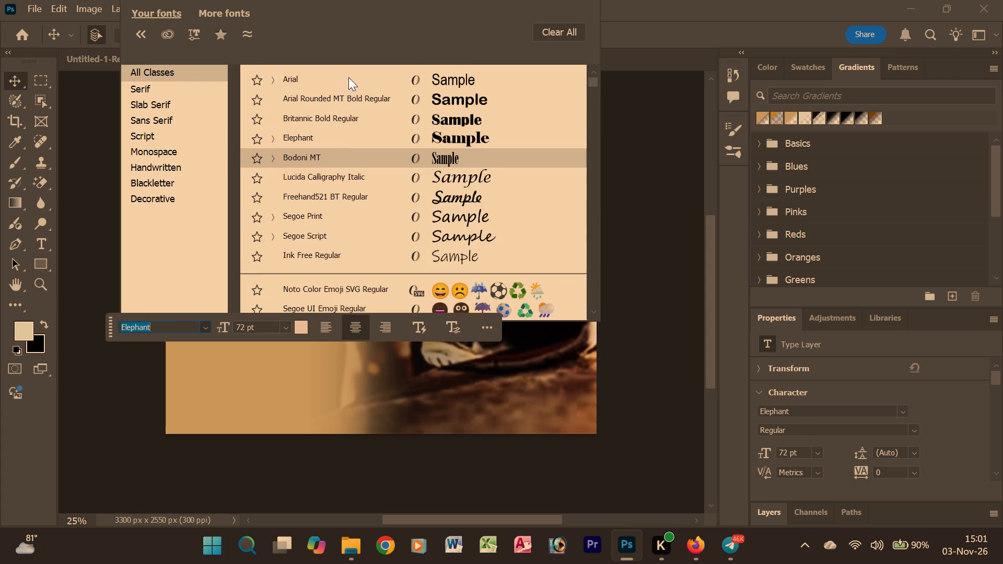
pyautogui.click(348, 77)
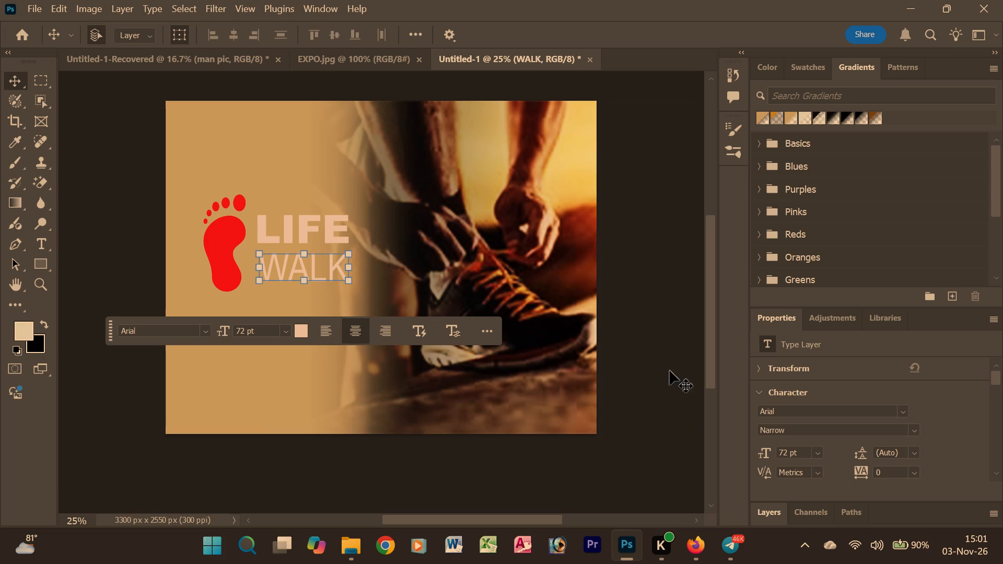
pyautogui.click(915, 431)
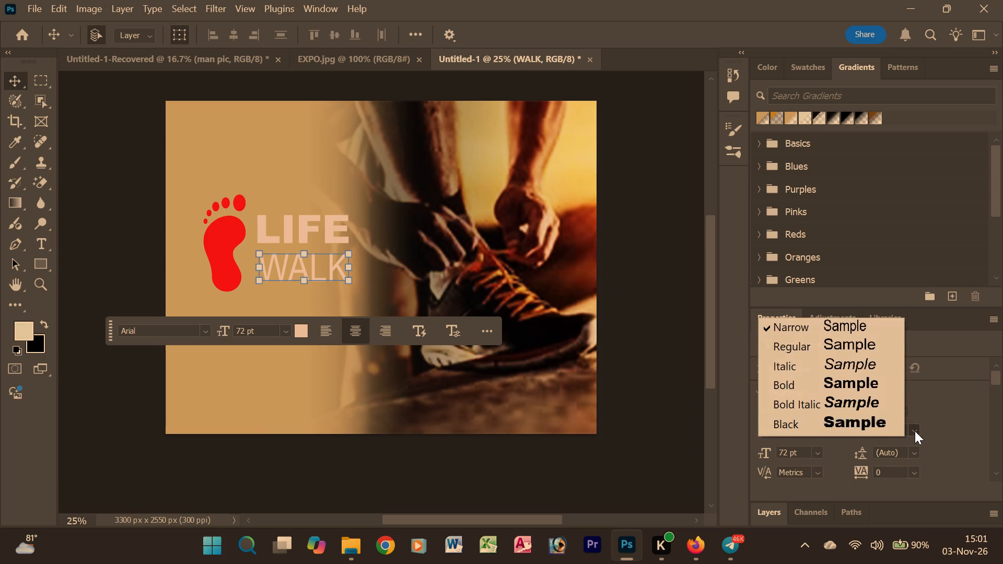
pyautogui.click(873, 425)
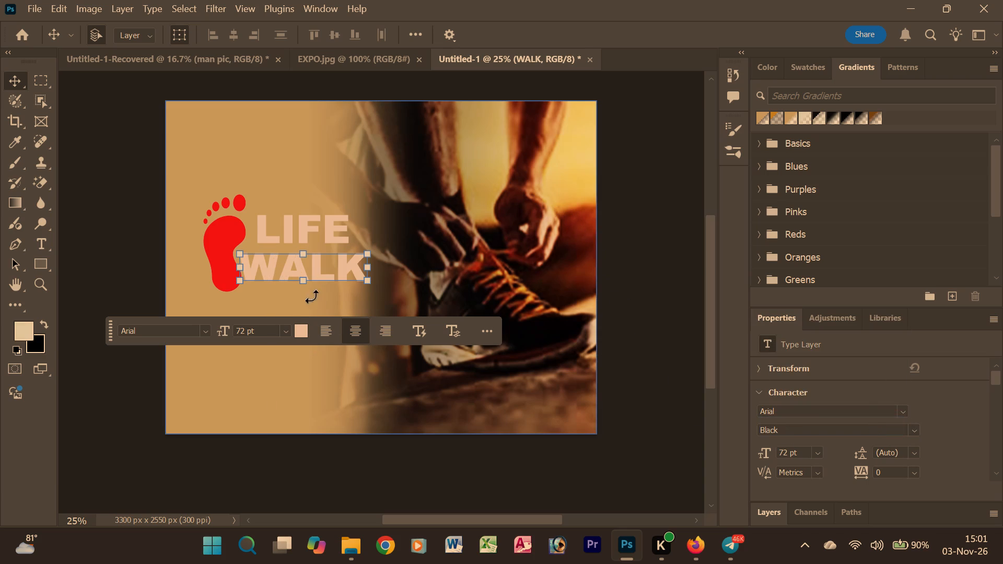
# Scale the footprint proportionally to about 91.5% and place it at about X 266 px, Y 748 px, just beside WALK.
pyautogui.moveTo(219, 247); pyautogui.dragTo(211, 245)
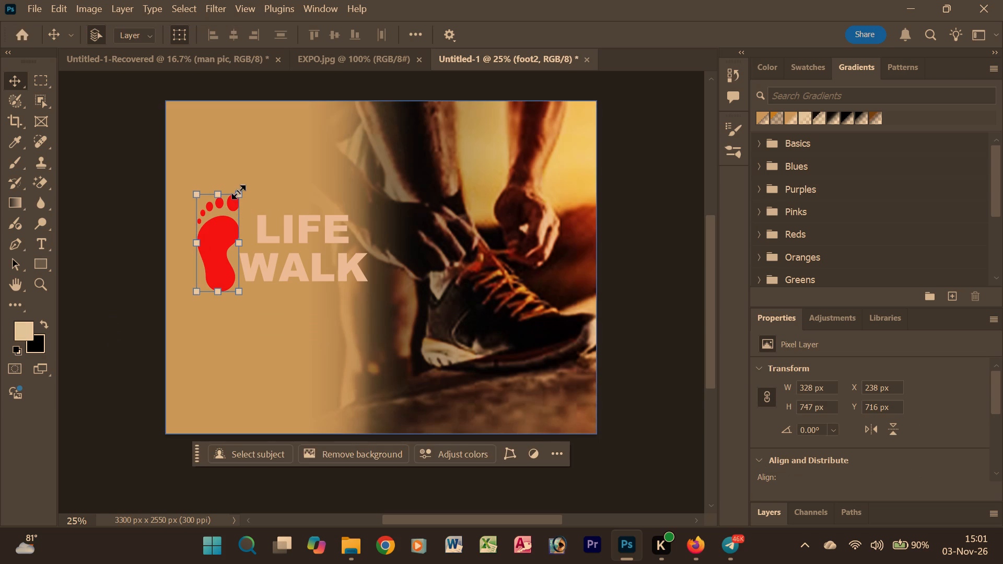
pyautogui.moveTo(238, 192); pyautogui.dragTo(238, 199)
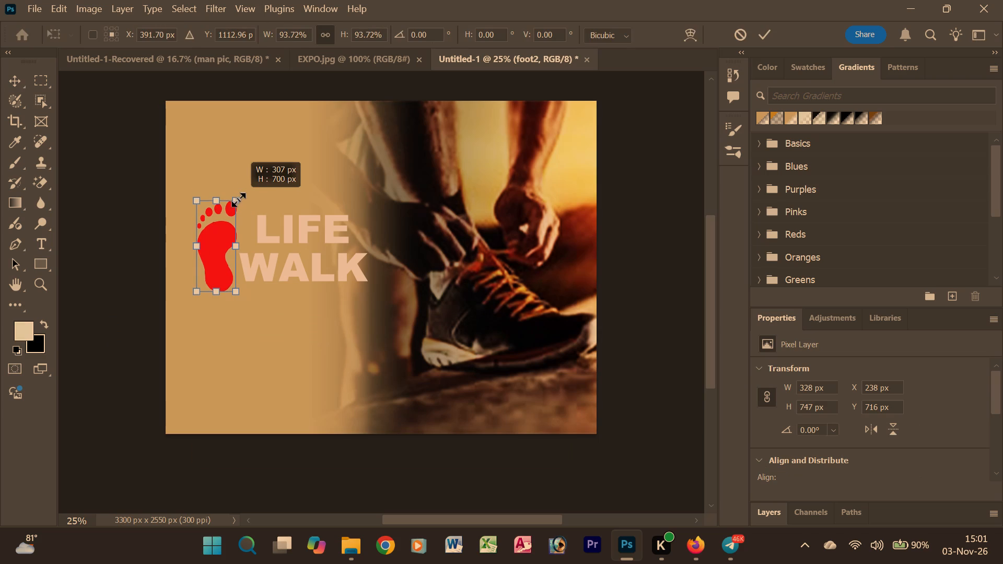
pyautogui.moveTo(238, 199); pyautogui.dragTo(238, 202)
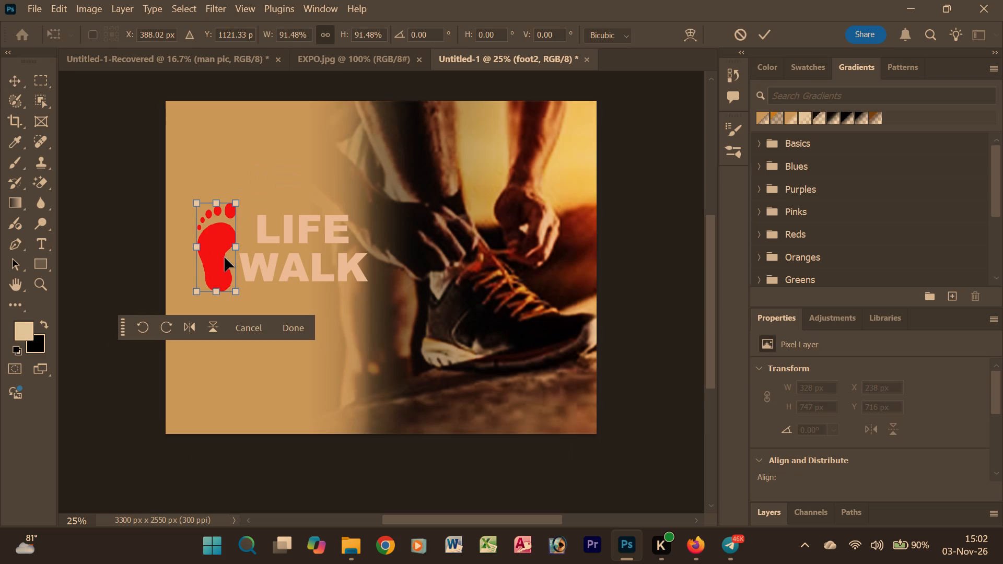
pyautogui.moveTo(225, 257); pyautogui.dragTo(226, 250)
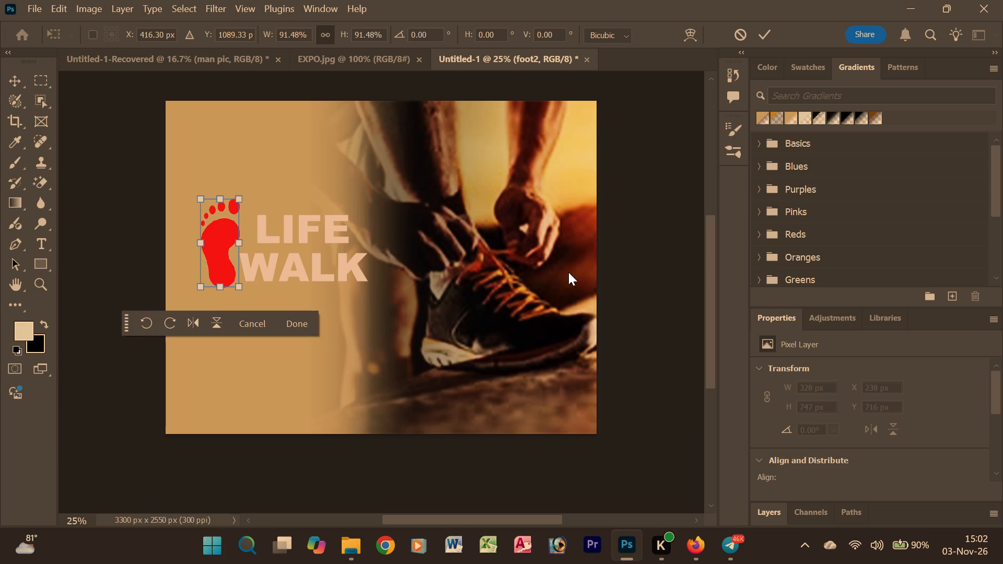
pyautogui.click(301, 326)
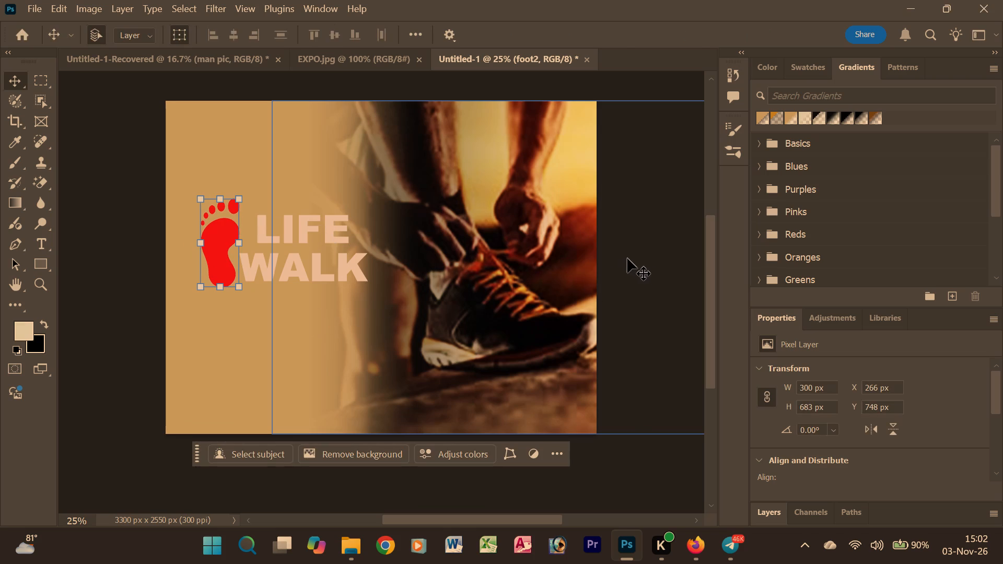
pyautogui.click(639, 262)
# Nudge the LIFE text slightly to centre it over the WALK line.
pyautogui.click(303, 229)
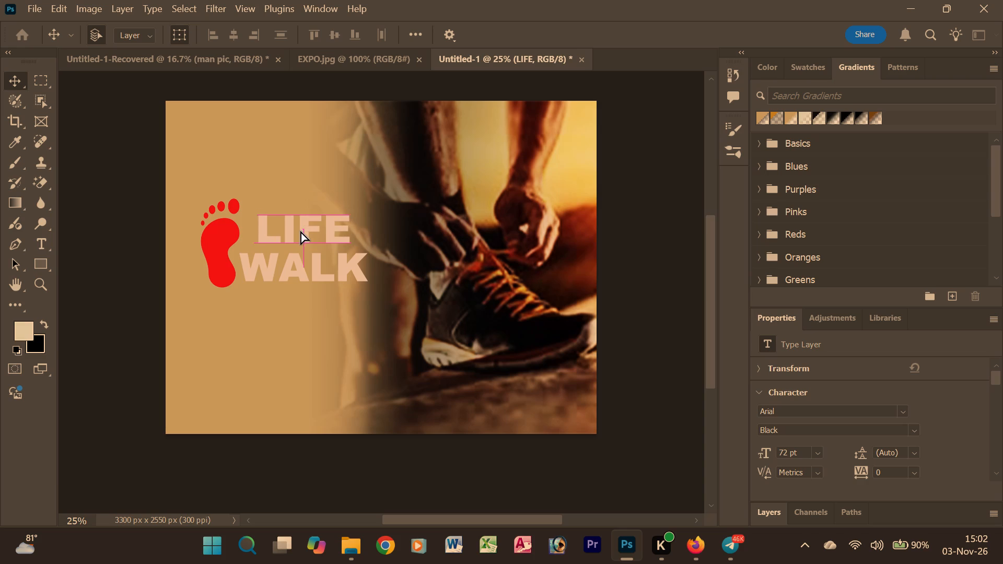
pyautogui.click(306, 272)
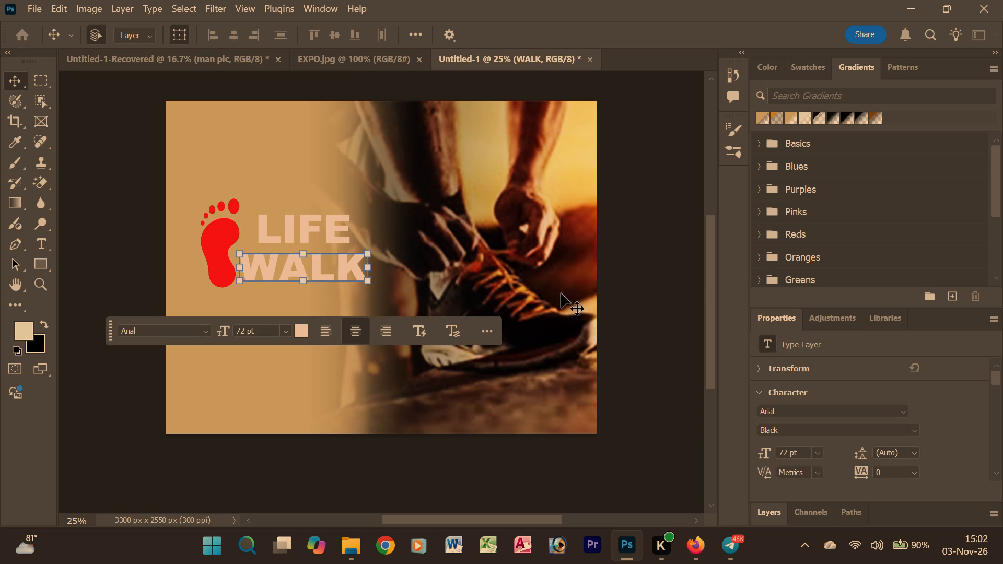
pyautogui.click(627, 285)
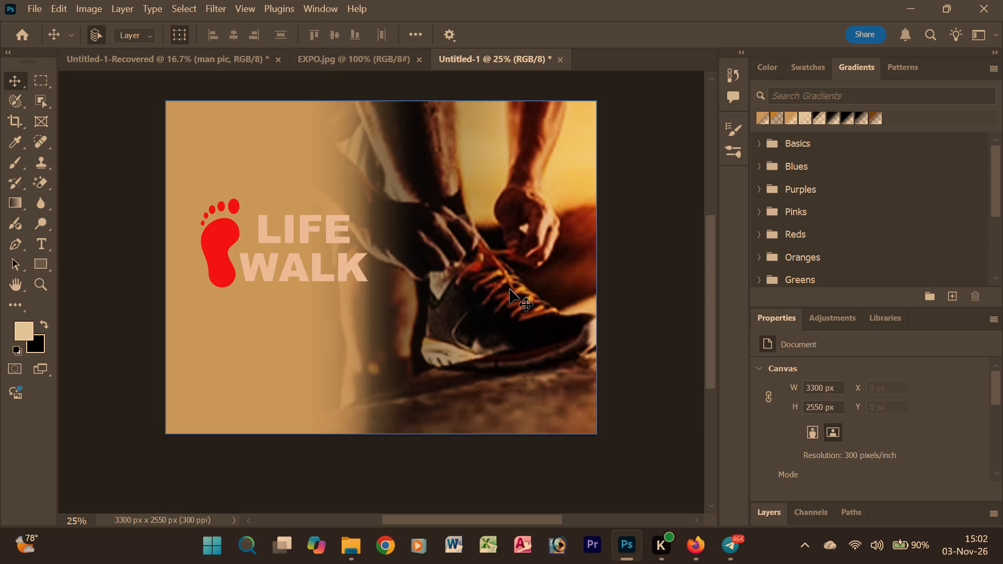
# Set the LIFE text colour to near-black 171515.
pyautogui.click(306, 234)
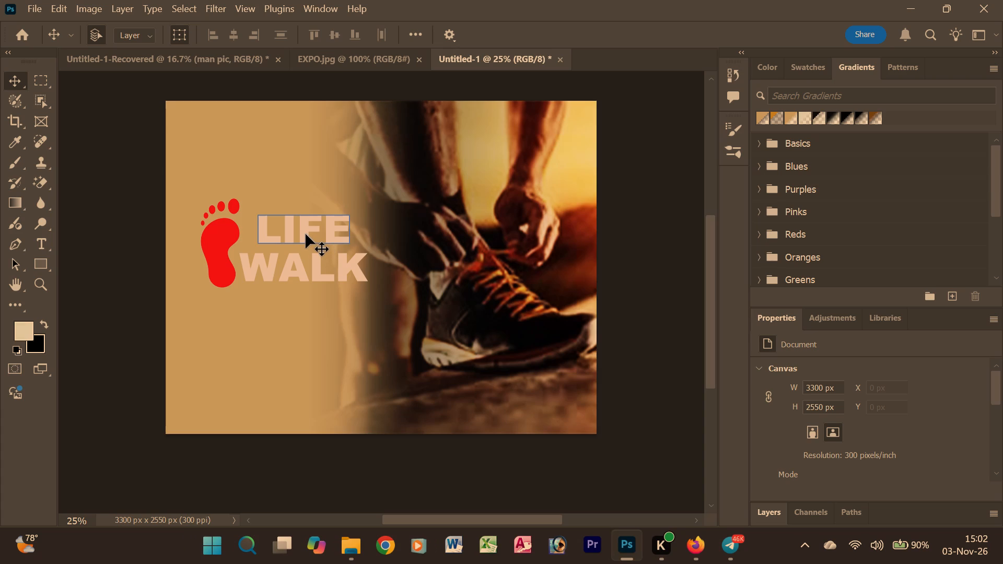
pyautogui.click(299, 292)
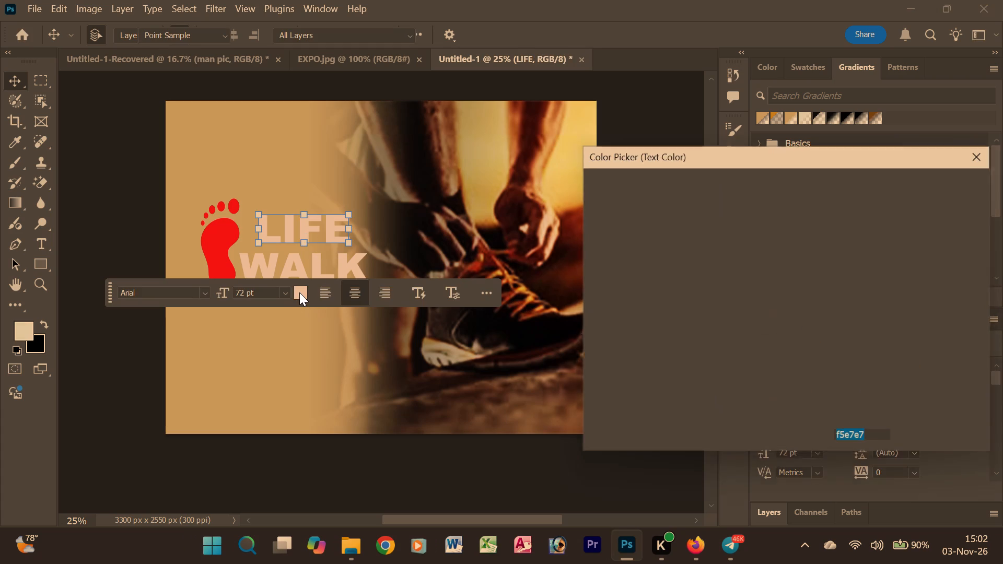
pyautogui.click(607, 371)
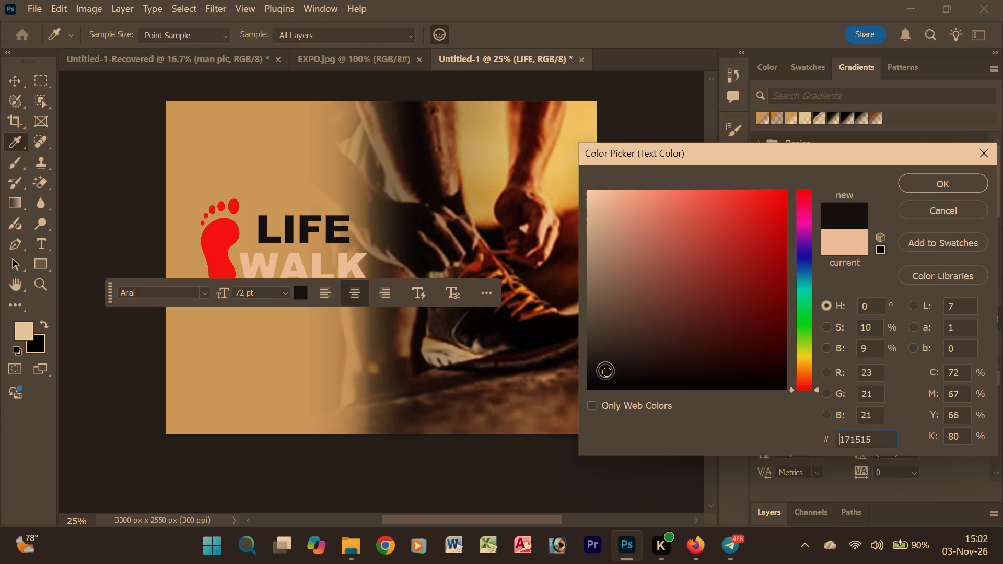
pyautogui.click(934, 187)
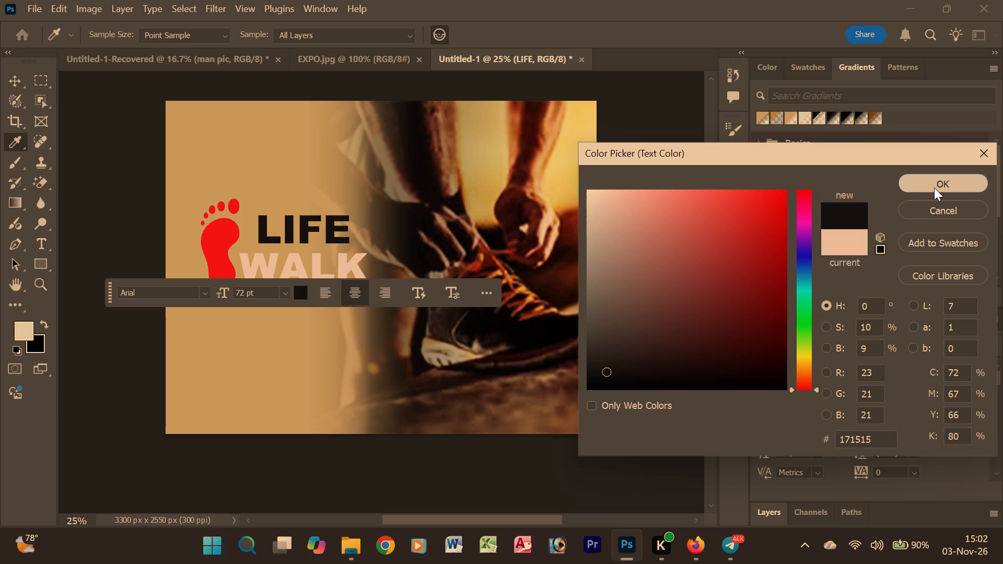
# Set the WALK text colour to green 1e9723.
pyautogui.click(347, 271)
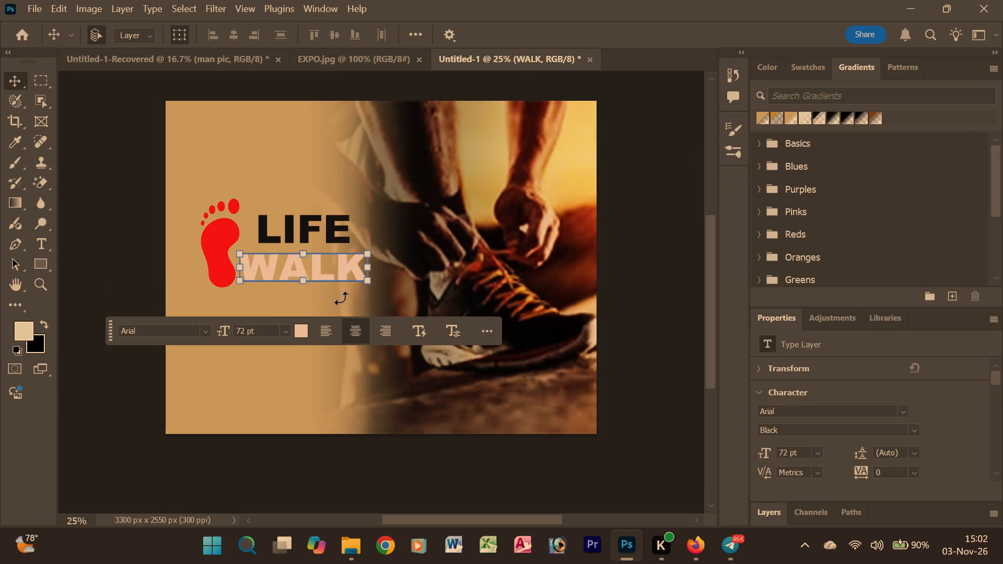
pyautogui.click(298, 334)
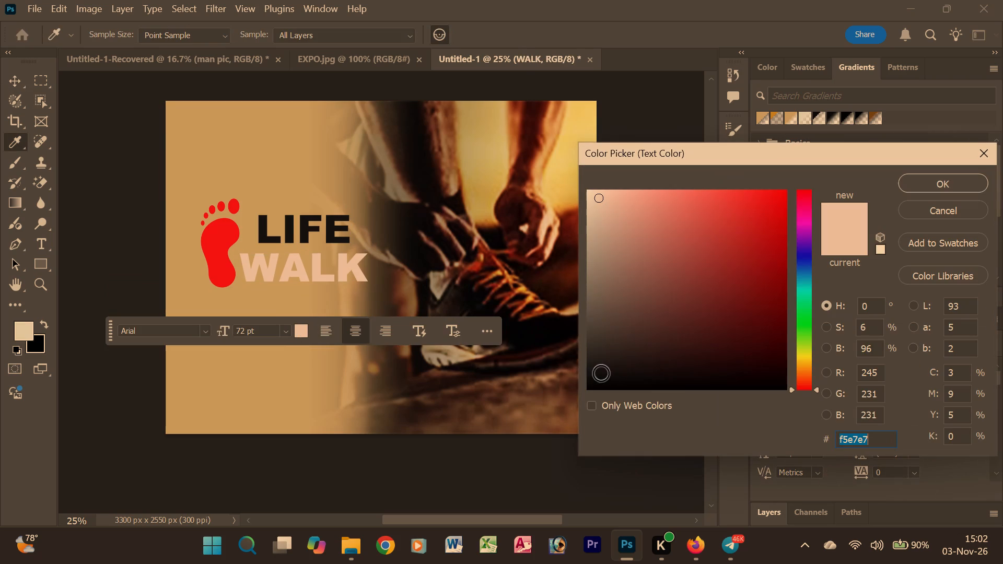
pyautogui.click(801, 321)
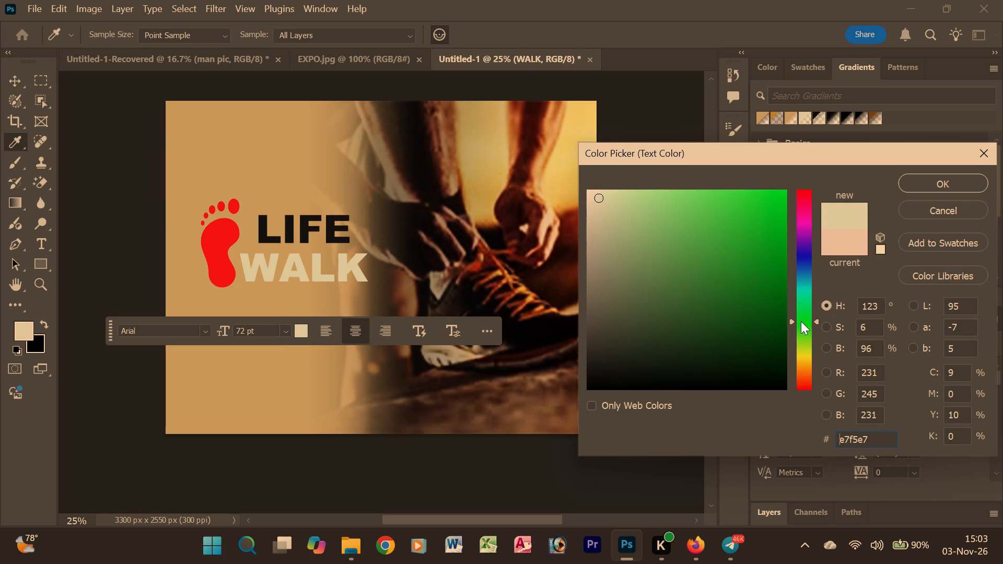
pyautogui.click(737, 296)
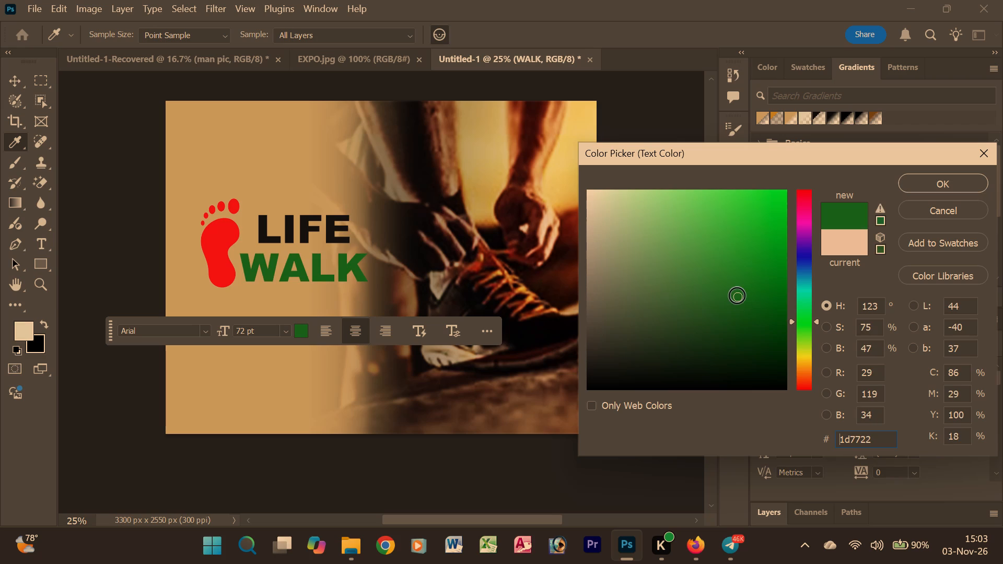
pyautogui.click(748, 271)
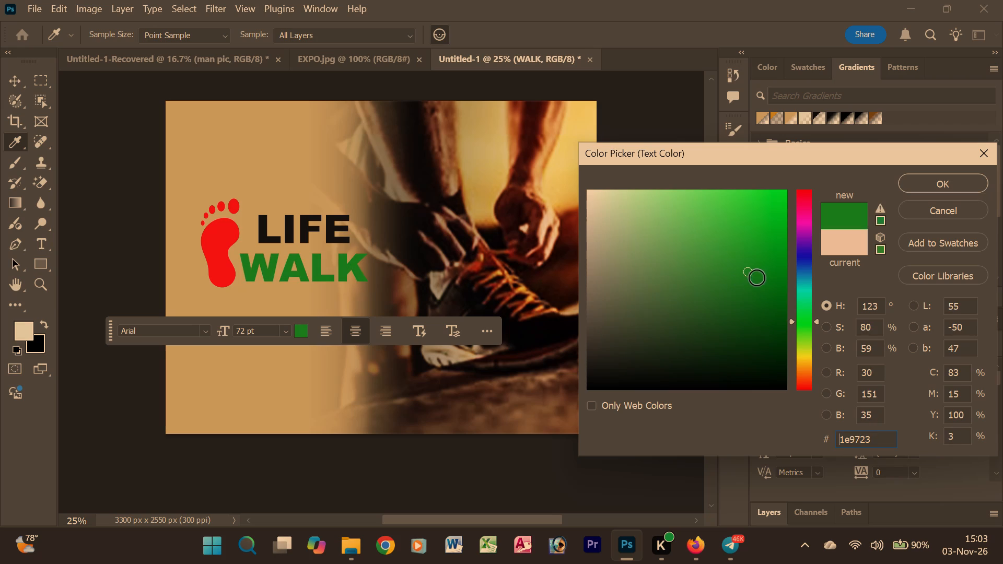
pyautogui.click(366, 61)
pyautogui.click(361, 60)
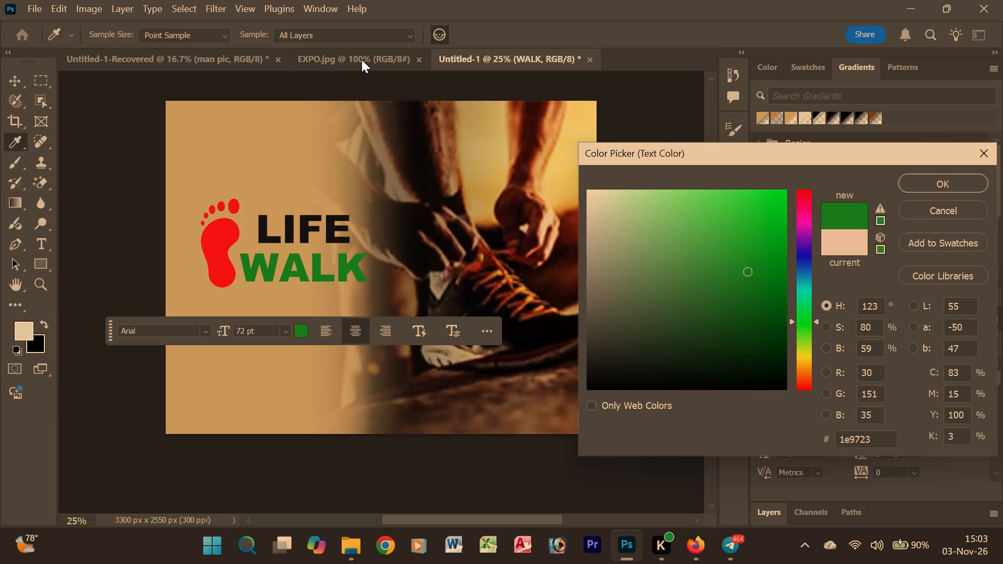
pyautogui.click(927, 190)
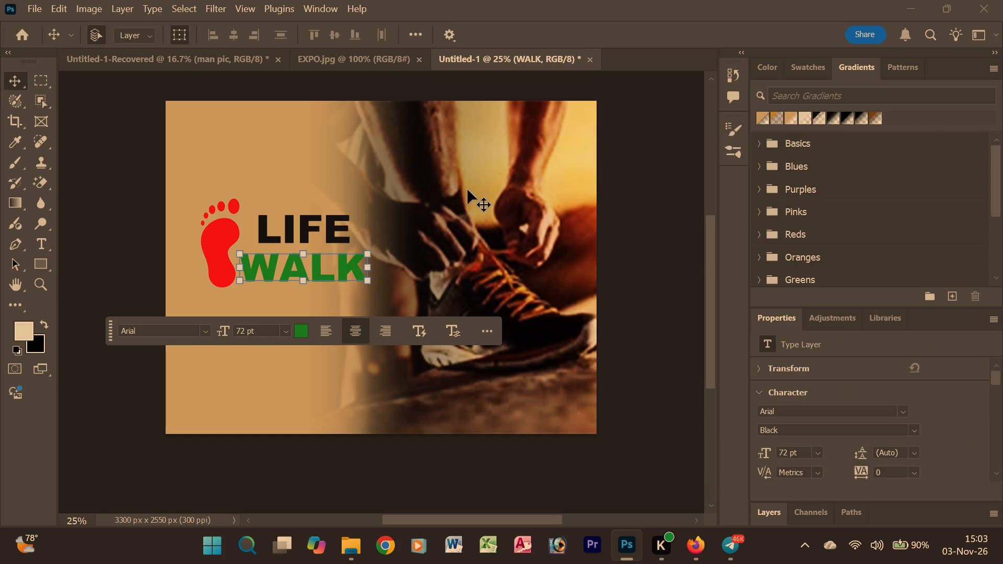
# Compare WALK with the EXPO flyer's title and set its text colour to dark green 135516.
pyautogui.click(356, 62)
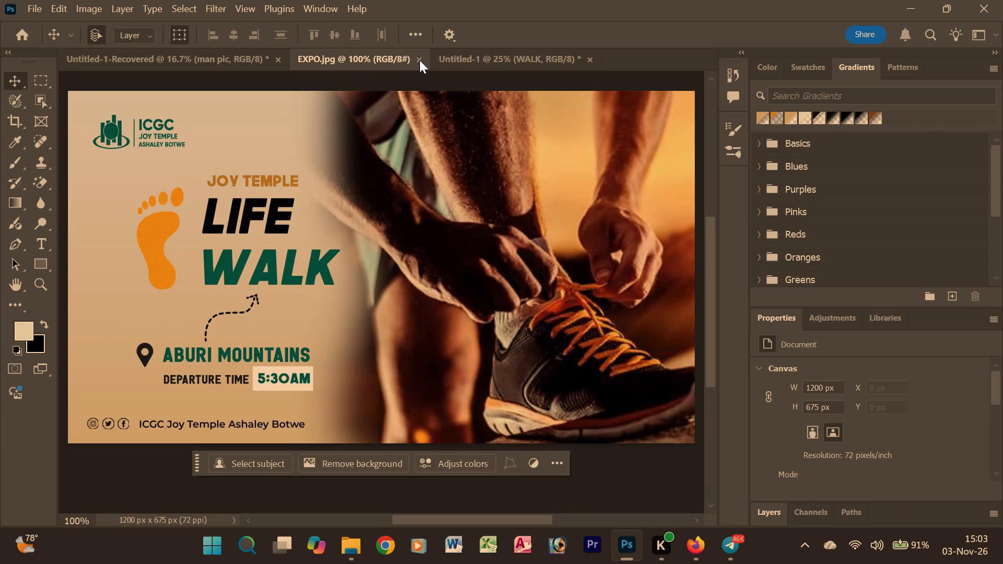
pyautogui.click(488, 53)
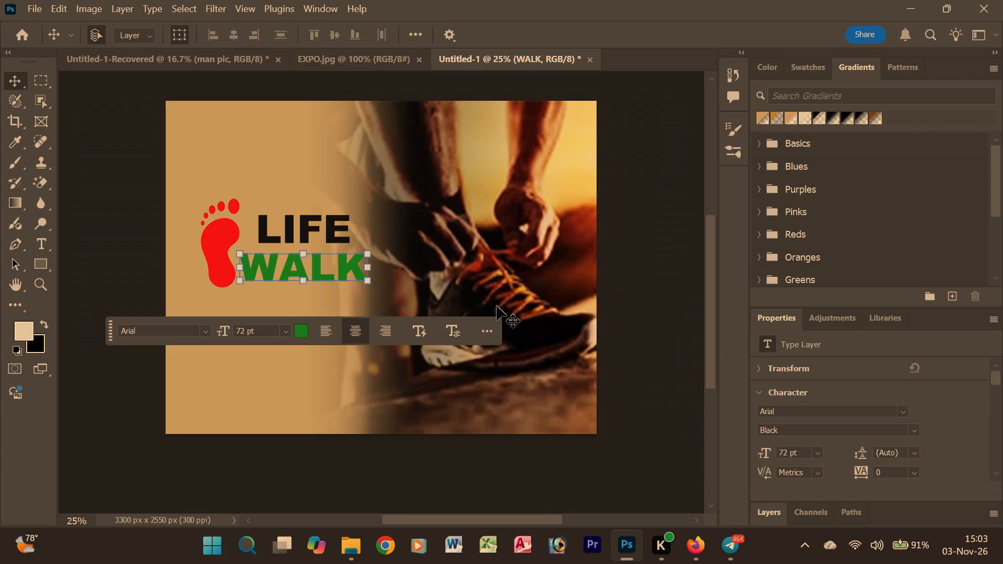
pyautogui.click(303, 330)
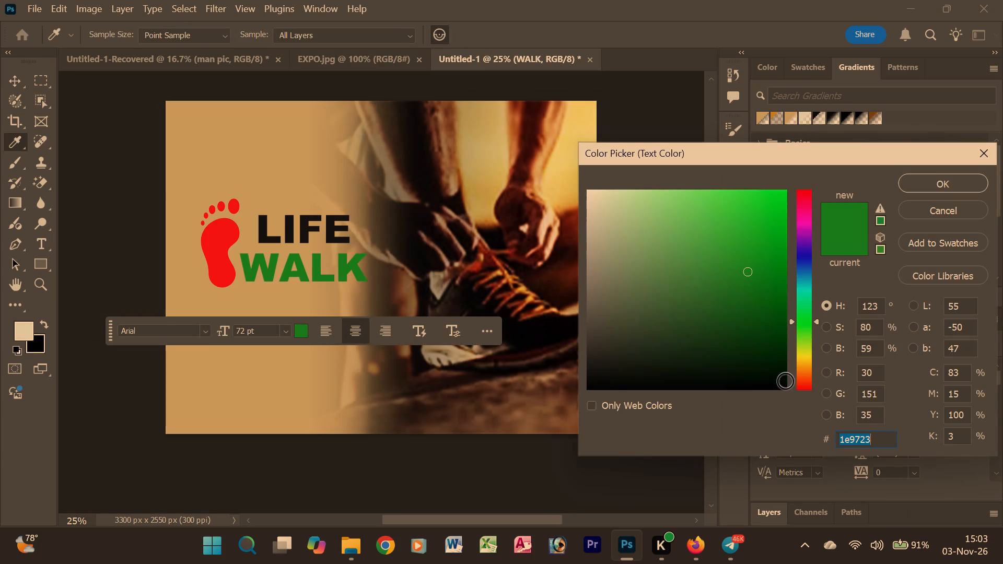
pyautogui.click(767, 331)
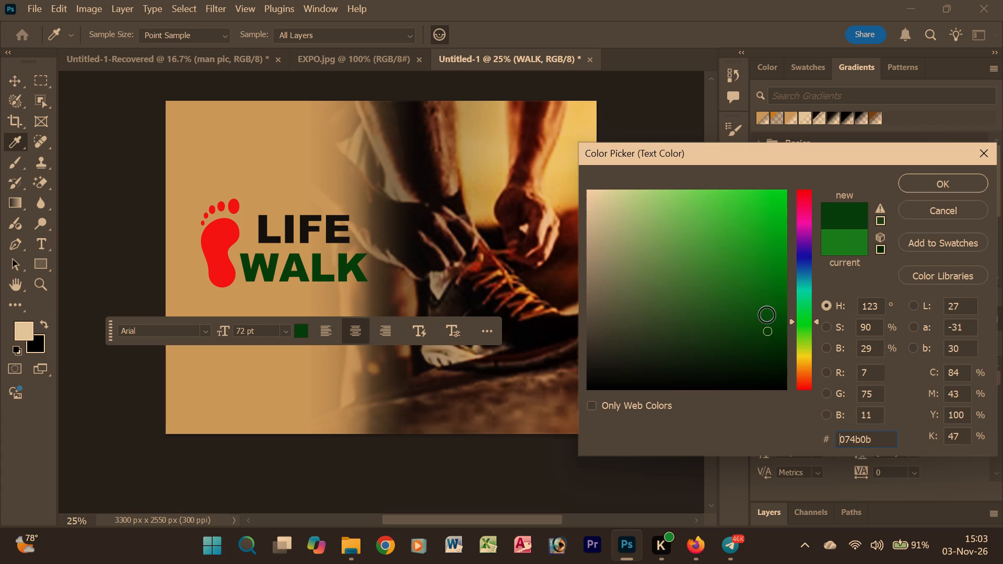
pyautogui.click(767, 312)
pyautogui.click(766, 302)
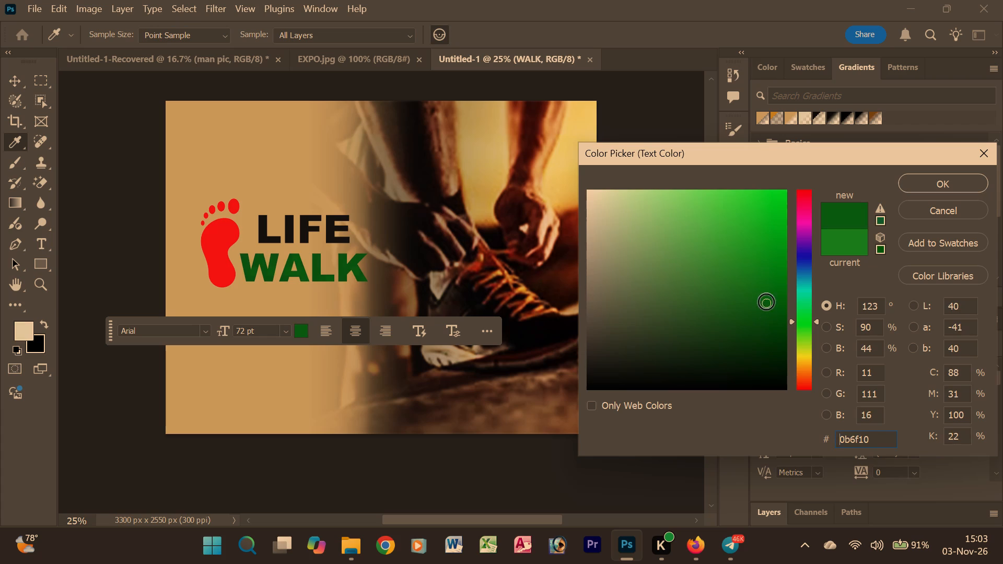
pyautogui.click(727, 337)
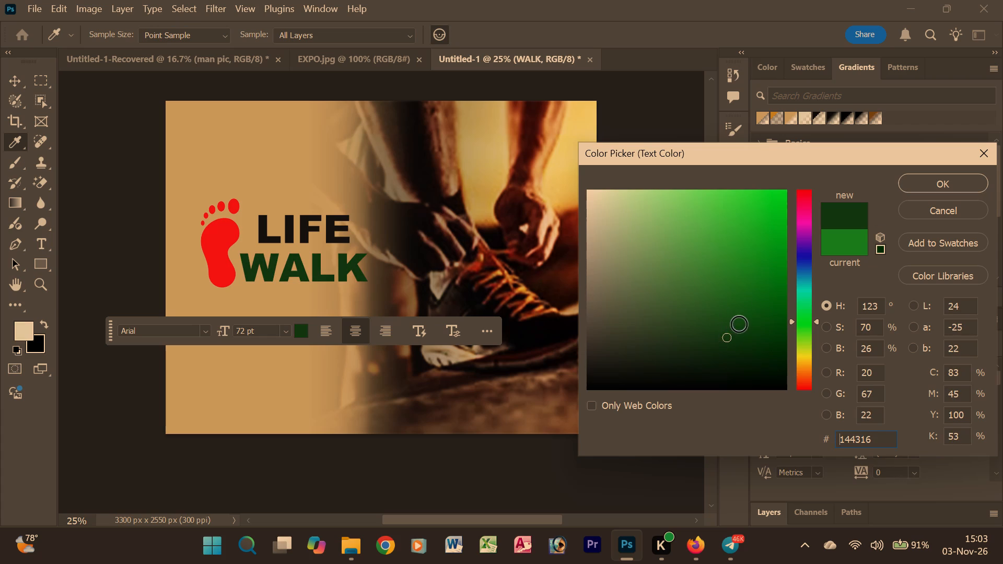
pyautogui.click(741, 323)
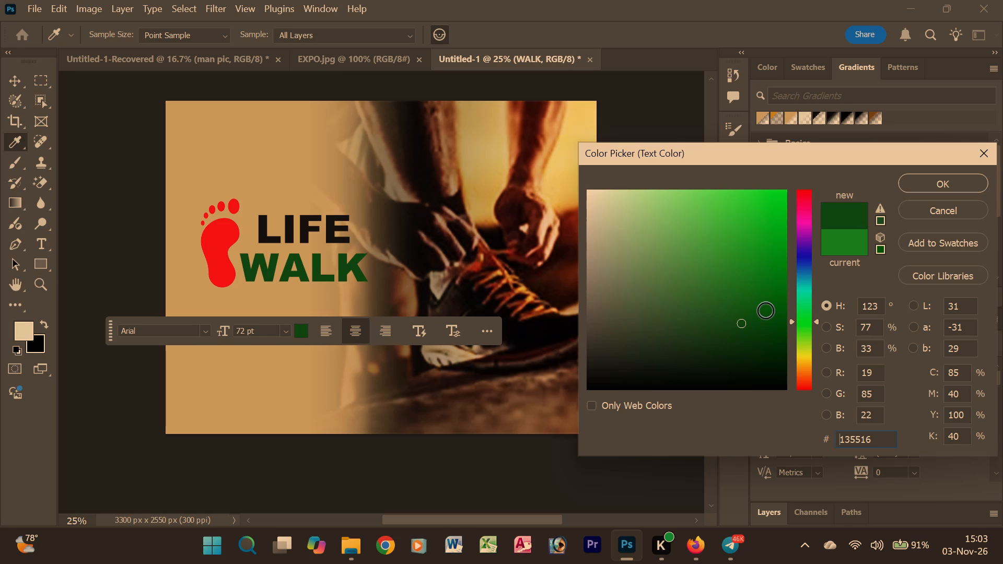
pyautogui.click(935, 186)
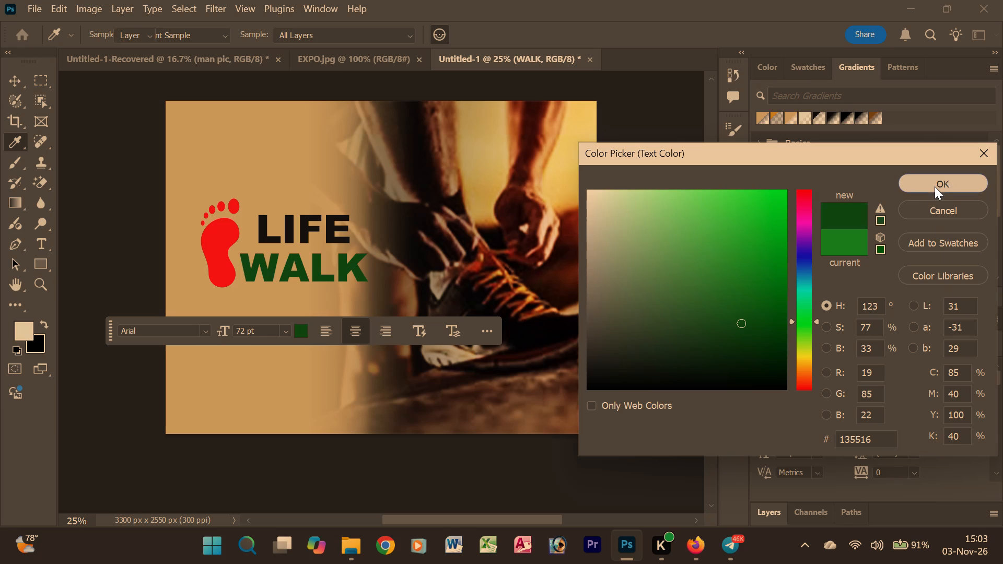
# Check the EXPO flyer's title layout, then shift WALK and LIFE horizontally to align their left edges just beside the footprint.
pyautogui.click(363, 55)
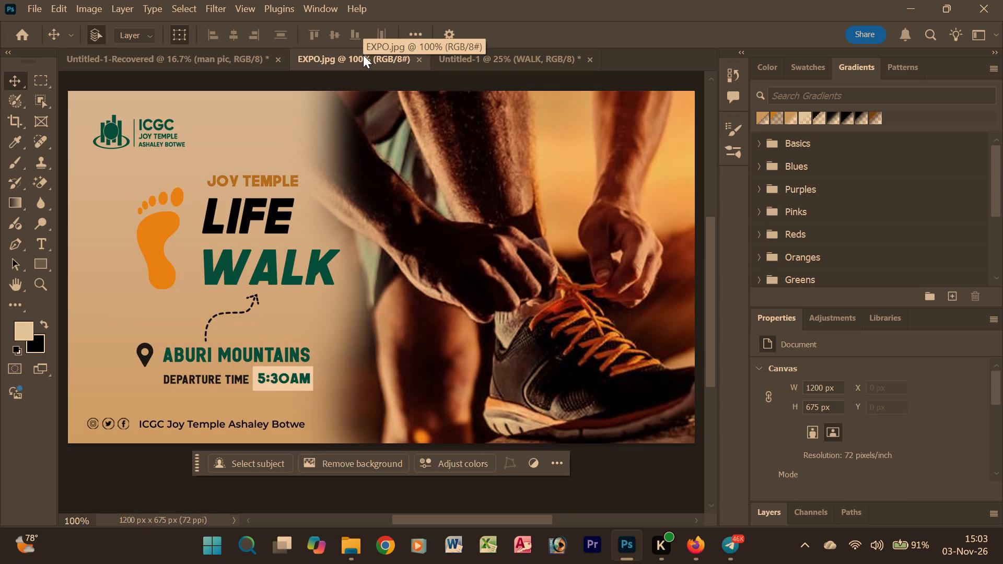
pyautogui.click(468, 55)
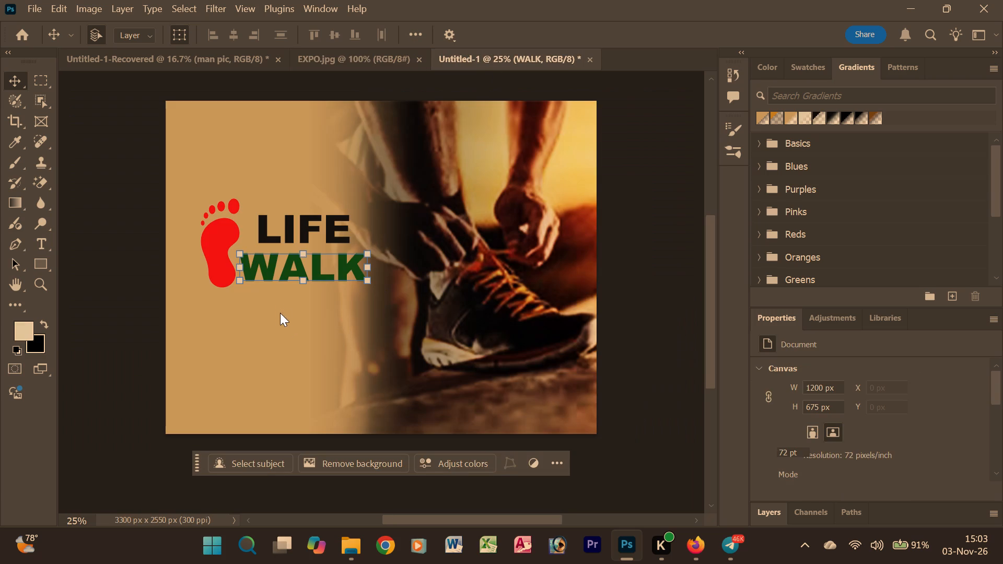
pyautogui.moveTo(284, 266); pyautogui.dragTo(293, 266)
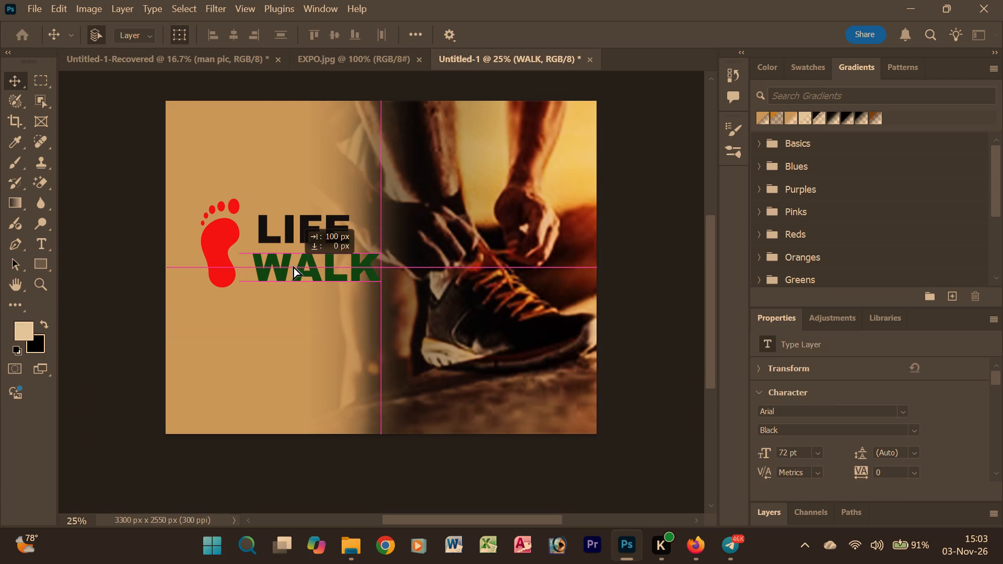
pyautogui.moveTo(293, 266); pyautogui.dragTo(296, 266)
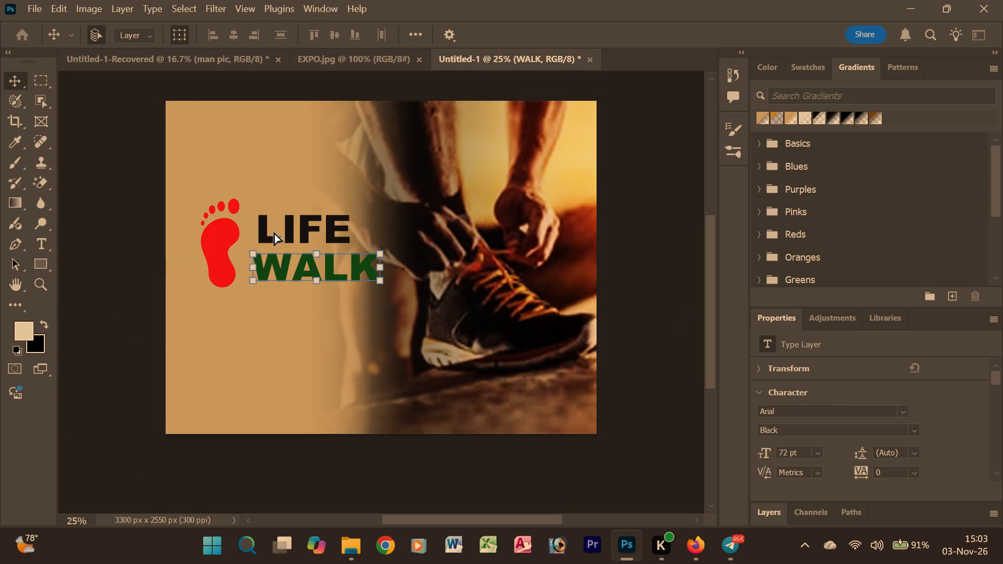
pyautogui.moveTo(287, 223); pyautogui.dragTo(280, 225)
pyautogui.moveTo(304, 266); pyautogui.dragTo(299, 265)
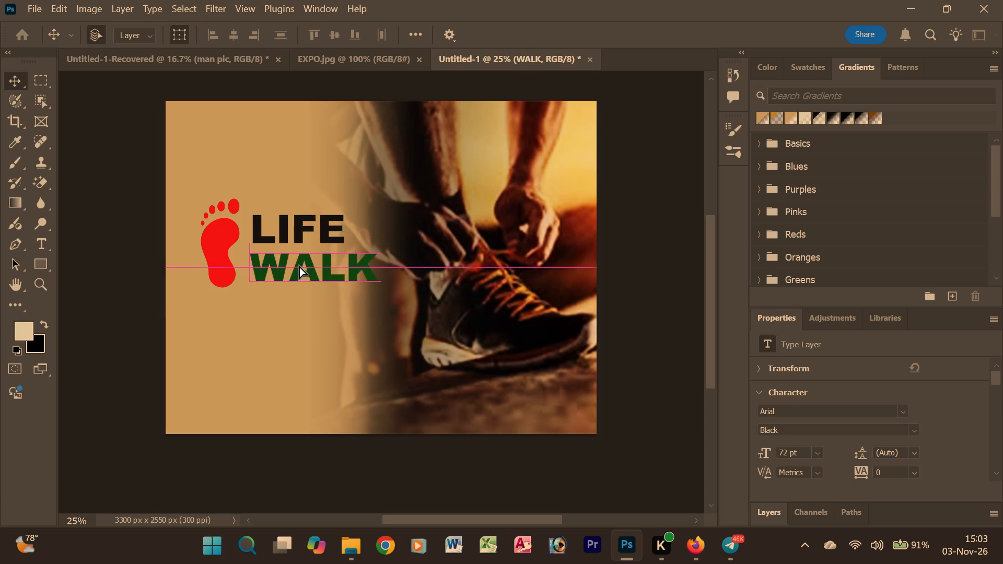
pyautogui.moveTo(299, 265); pyautogui.dragTo(297, 265)
pyautogui.click(290, 227)
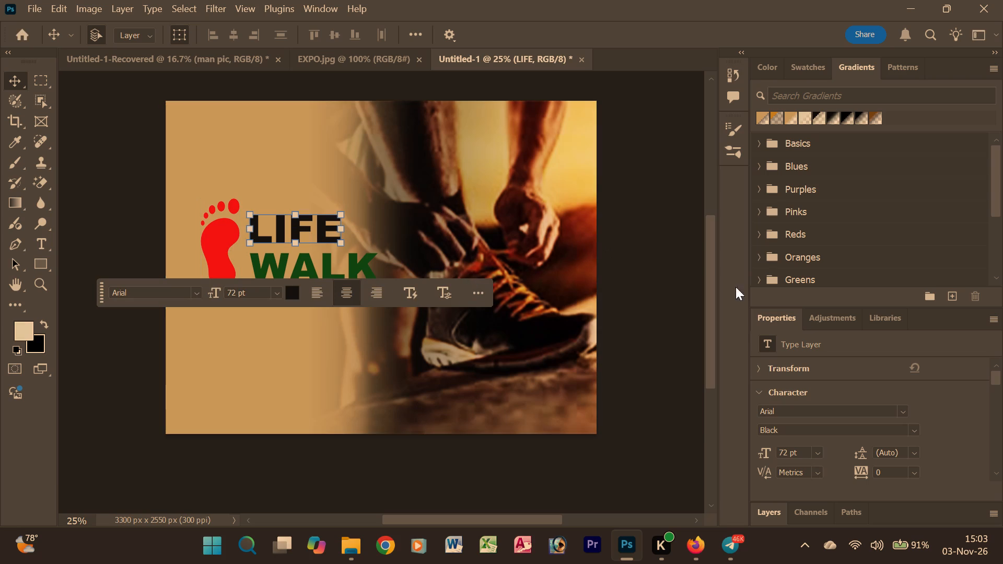
pyautogui.click(628, 283)
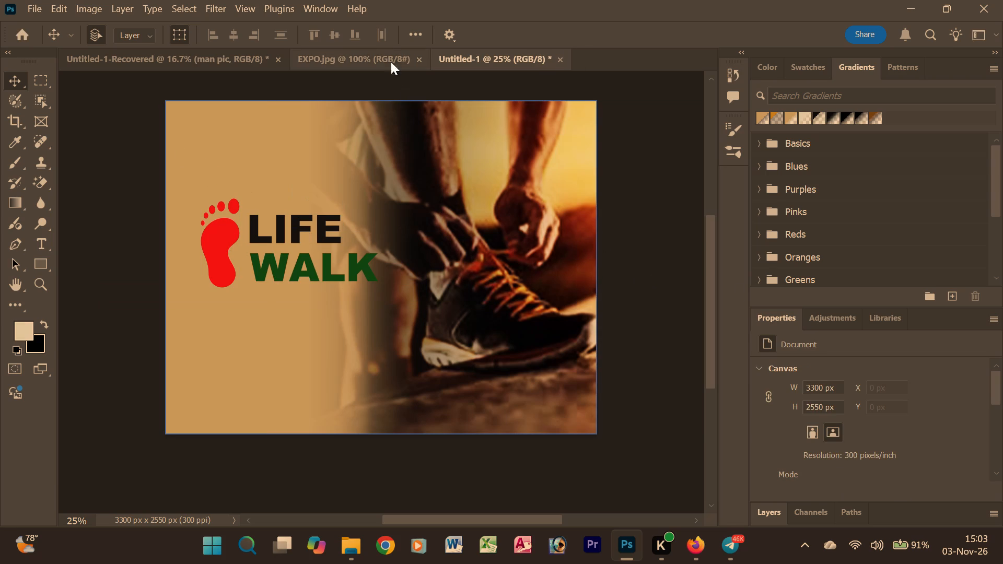
# Check the footprint on the EXPO flyer, then switch to Firefox and search Pinterest for "Yellow foot print".
pyautogui.click(340, 53)
pyautogui.click(340, 57)
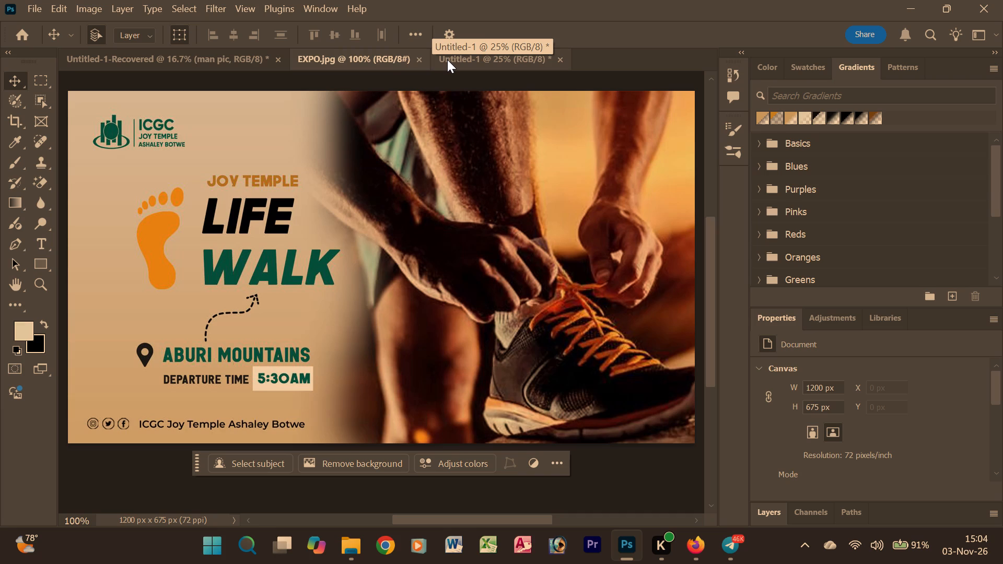
pyautogui.click(347, 59)
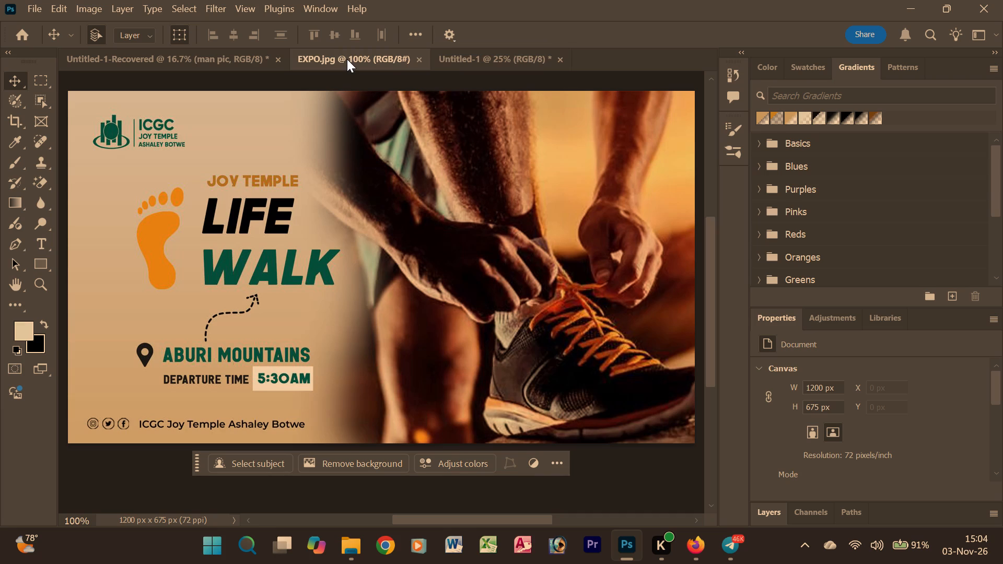
pyautogui.click(503, 63)
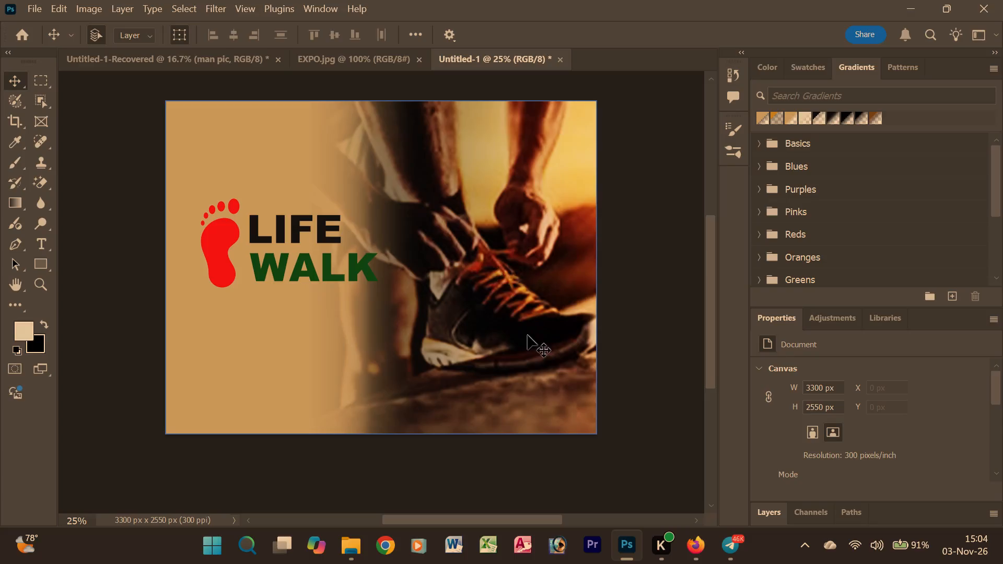
pyautogui.click(694, 557)
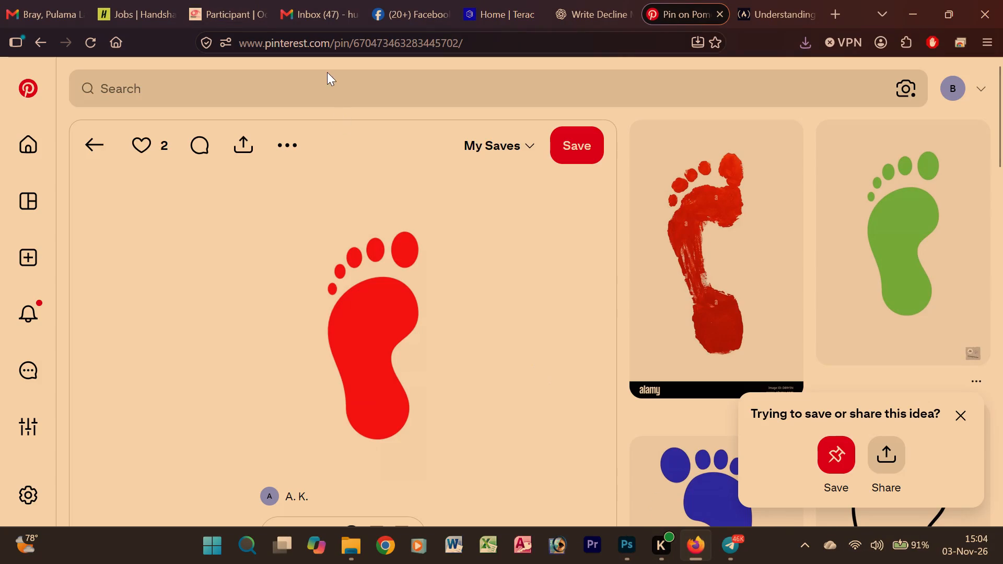
pyautogui.click(325, 86)
pyautogui.write('YE')
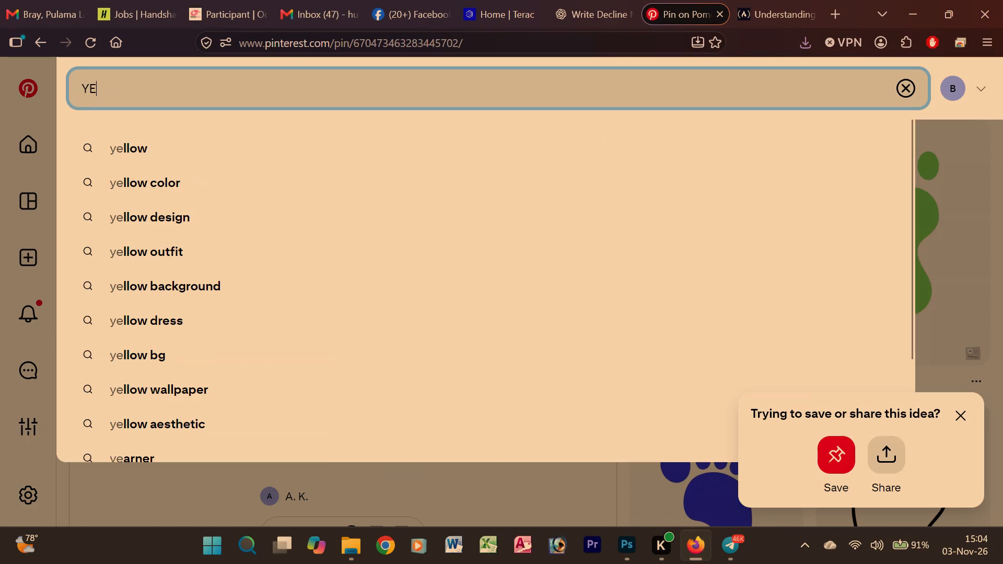
pyautogui.press('BackSpace')
pyautogui.write('ello')
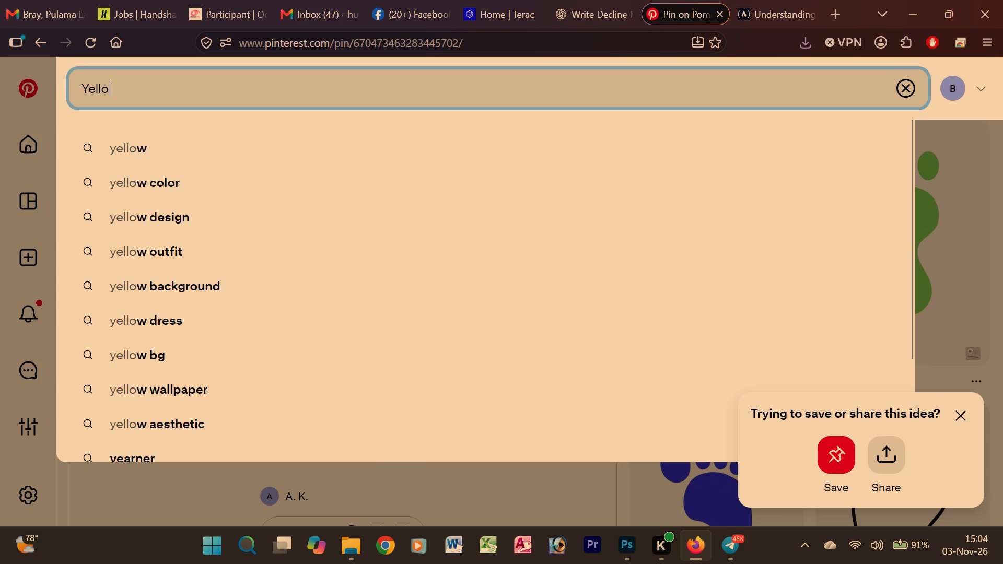
pyautogui.write('w foot')
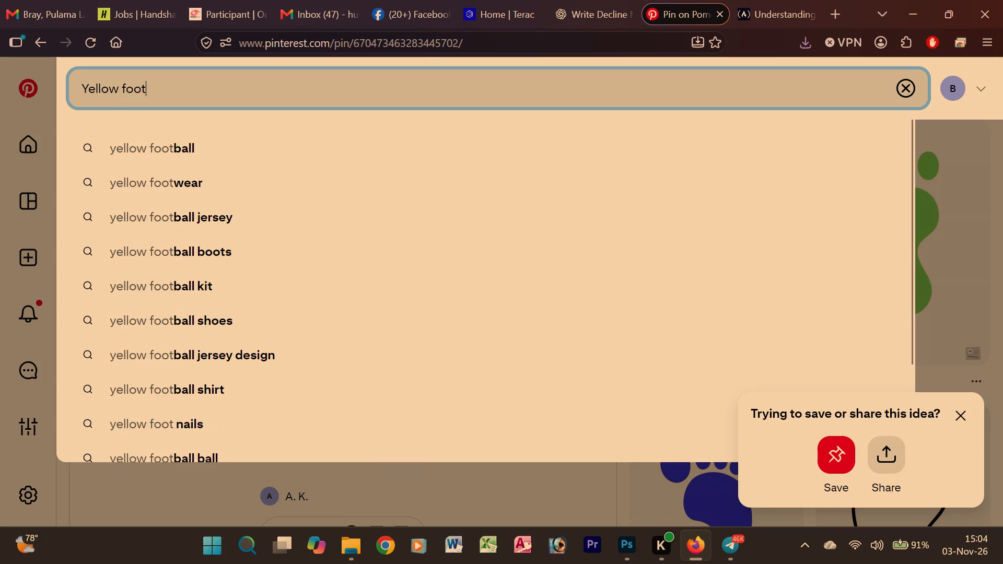
pyautogui.press('space')
pyautogui.write('print')
pyautogui.press('Return')
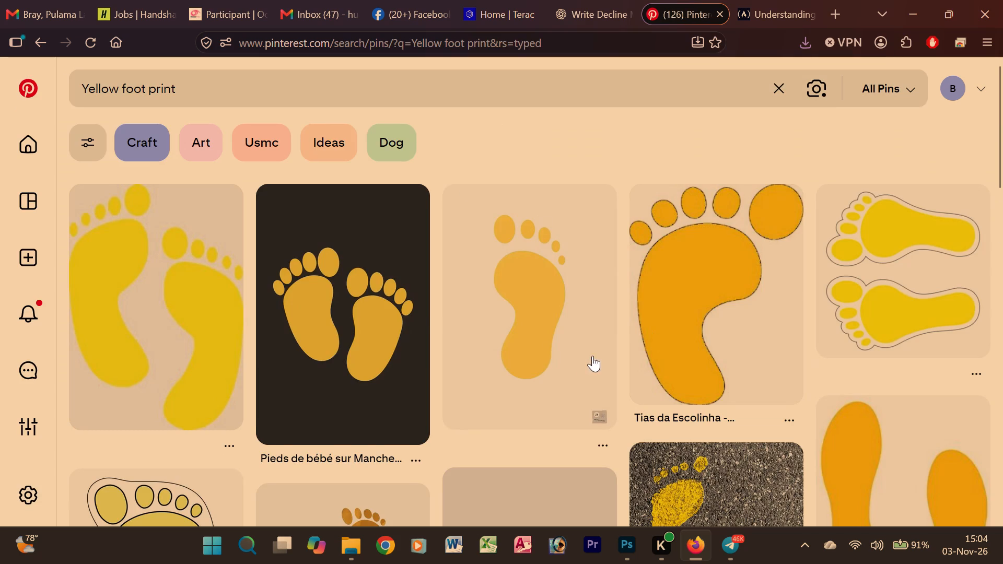
# Browse the Pinterest results for a single flat yellow footprint that suits the poster.
pyautogui.scroll(-4, 430, 312)
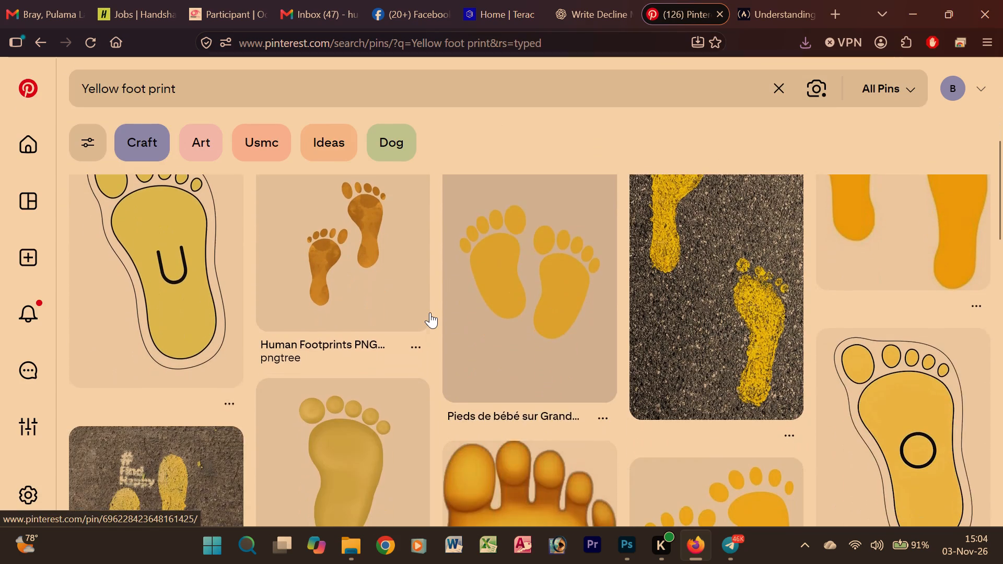
pyautogui.scroll(-6, 430, 312)
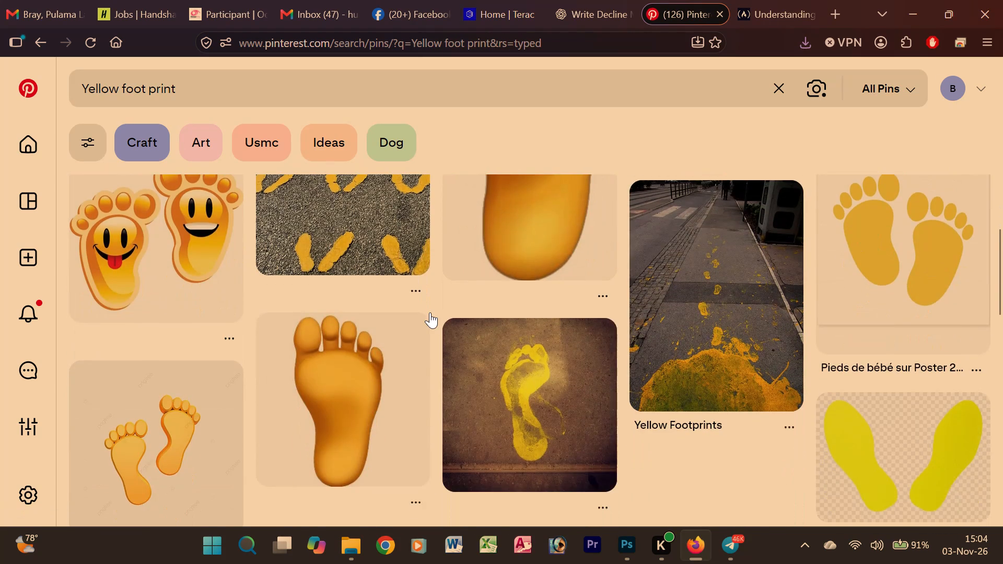
pyautogui.scroll(-5, 430, 312)
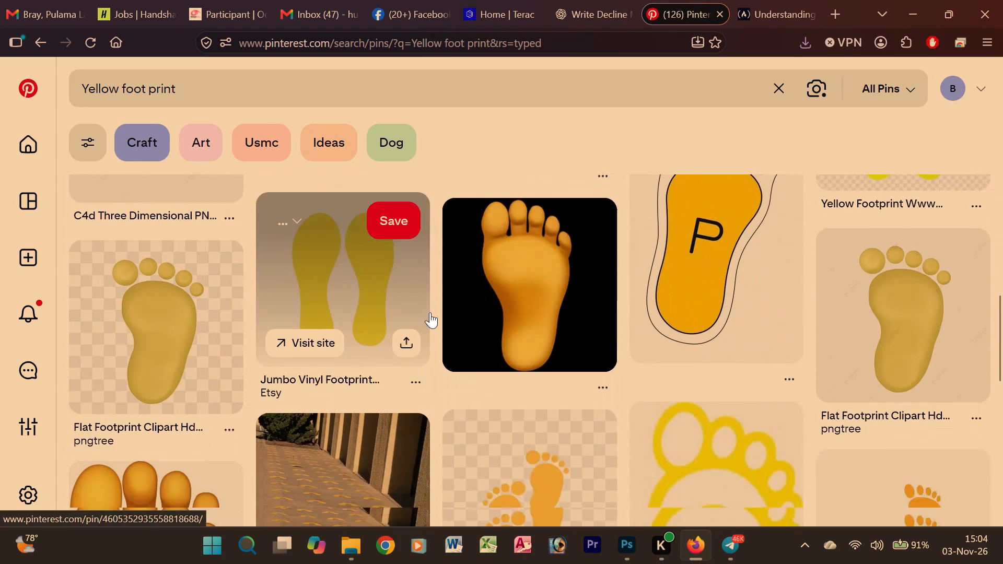
pyautogui.scroll(2, 430, 312)
pyautogui.scroll(-3, 430, 312)
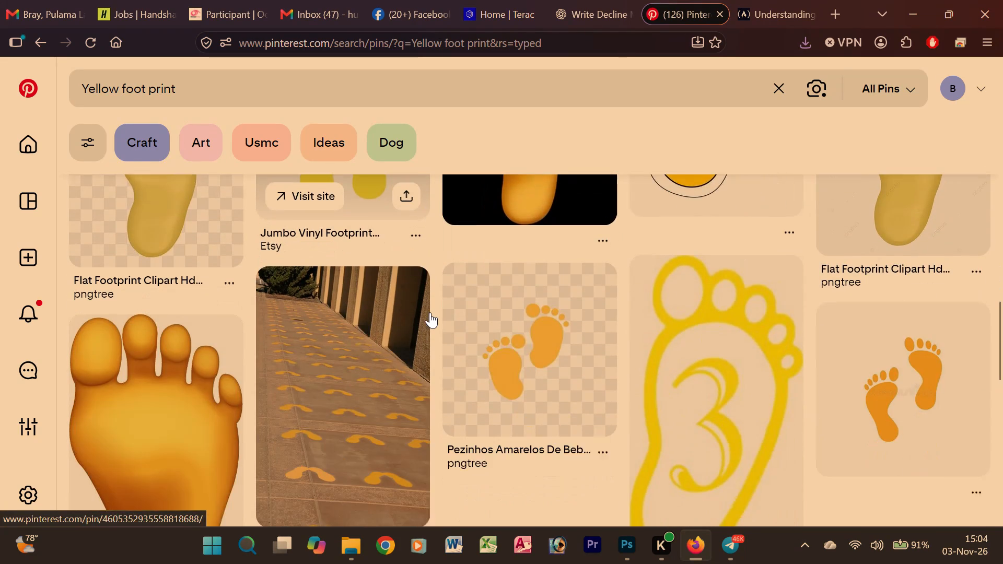
pyautogui.scroll(-6, 430, 312)
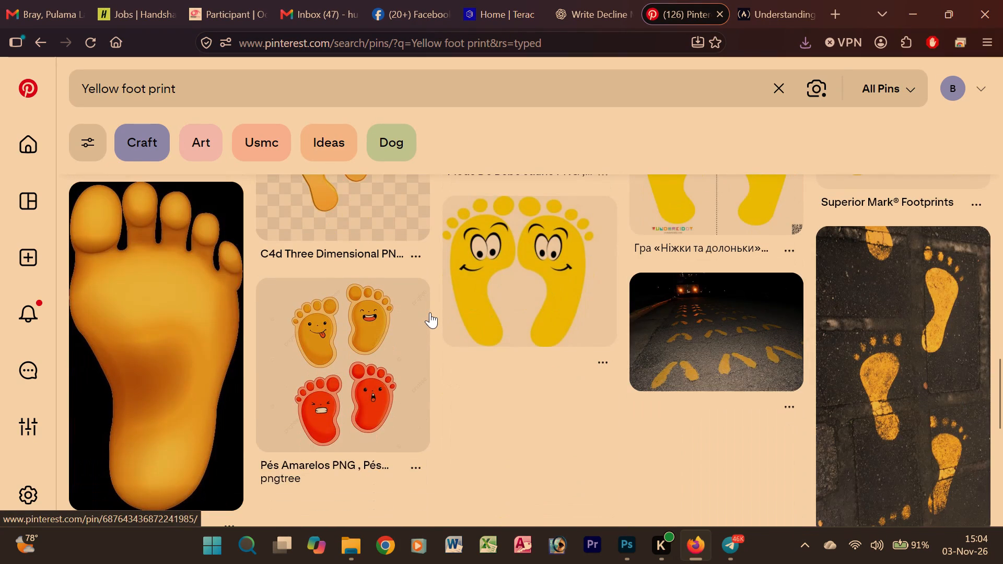
pyautogui.scroll(-2, 430, 312)
pyautogui.scroll(4, 430, 312)
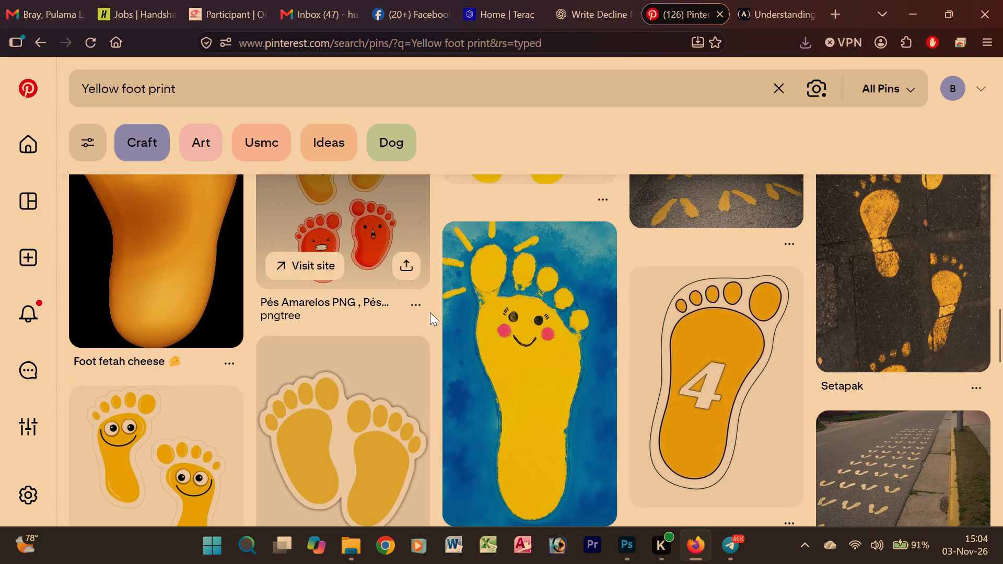
pyautogui.scroll(14, 430, 312)
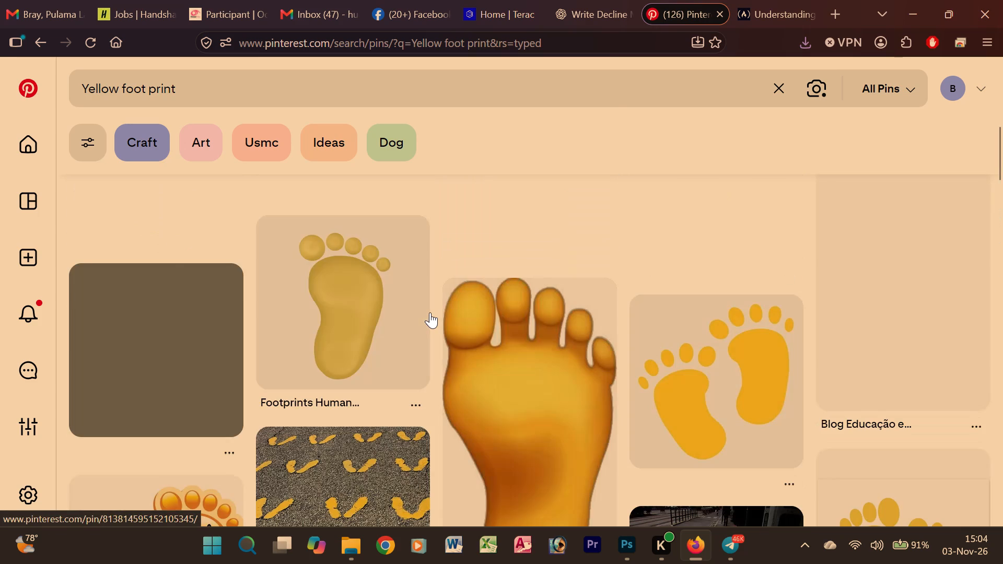
pyautogui.scroll(6, 460, 340)
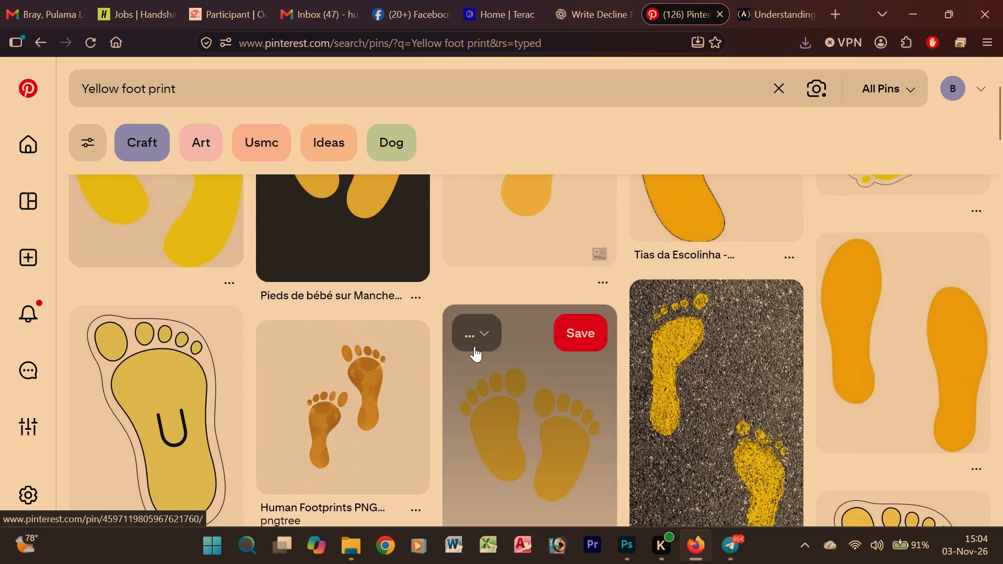
pyautogui.scroll(1, 474, 346)
# Open the plain single yellow footprint pin, go to its mirrored variant, and save that image as "mguu yellow" in the shimoni walk folder.
pyautogui.click(498, 311)
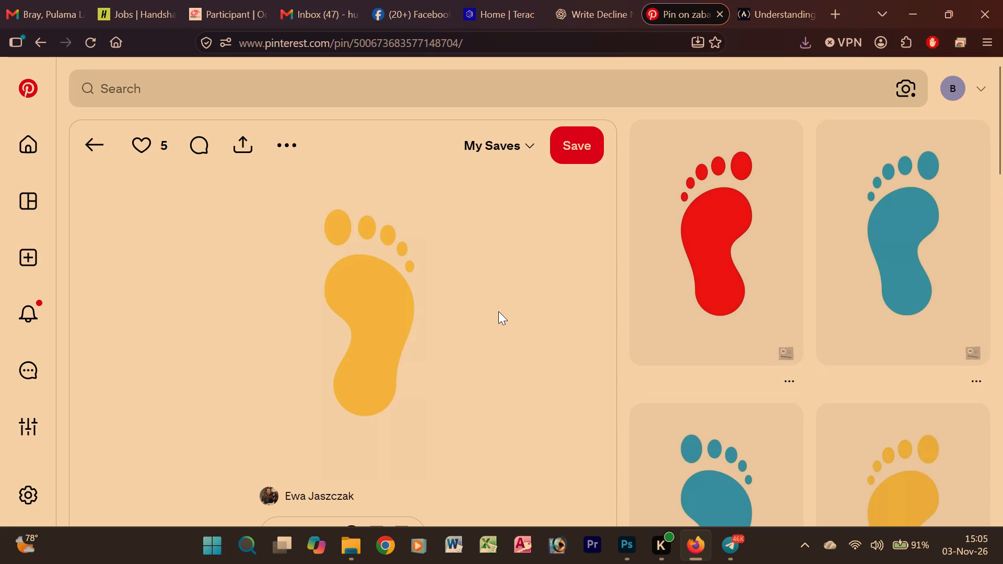
pyautogui.scroll(-2, 752, 203)
pyautogui.click(895, 399)
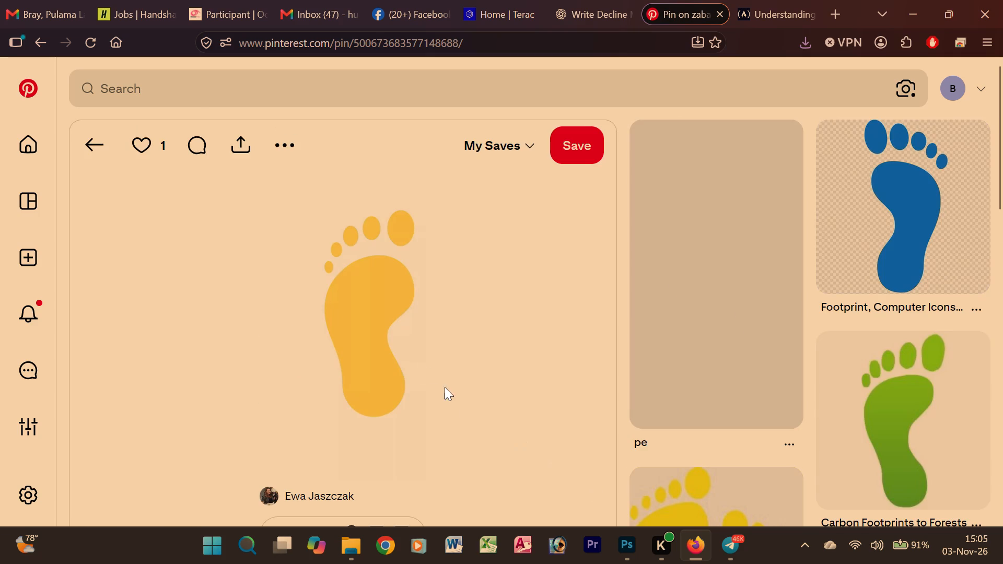
pyautogui.rightClick(362, 295)
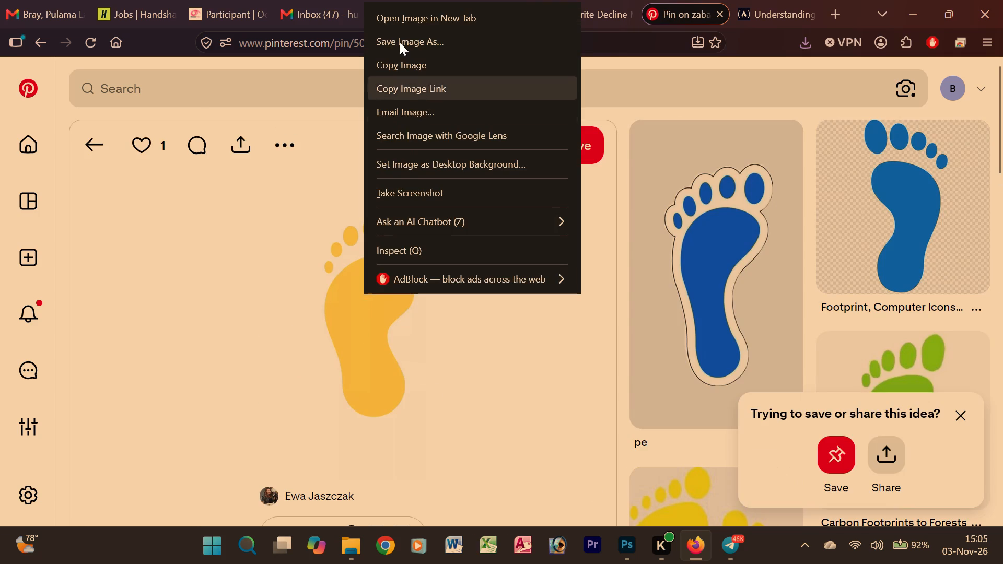
pyautogui.click(396, 42)
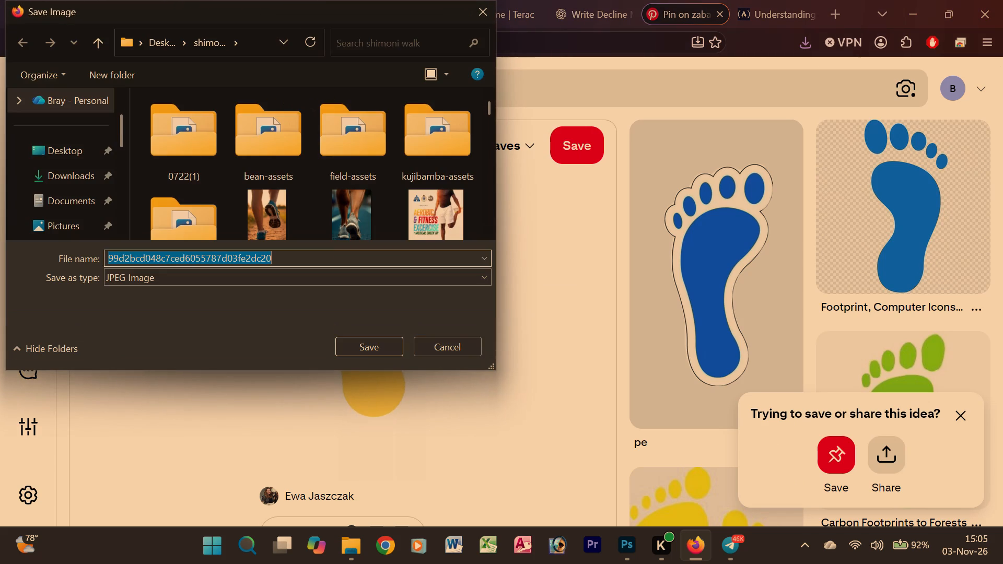
pyautogui.write('mgyy')
pyautogui.press('space')
pyautogui.press('BackSpace')
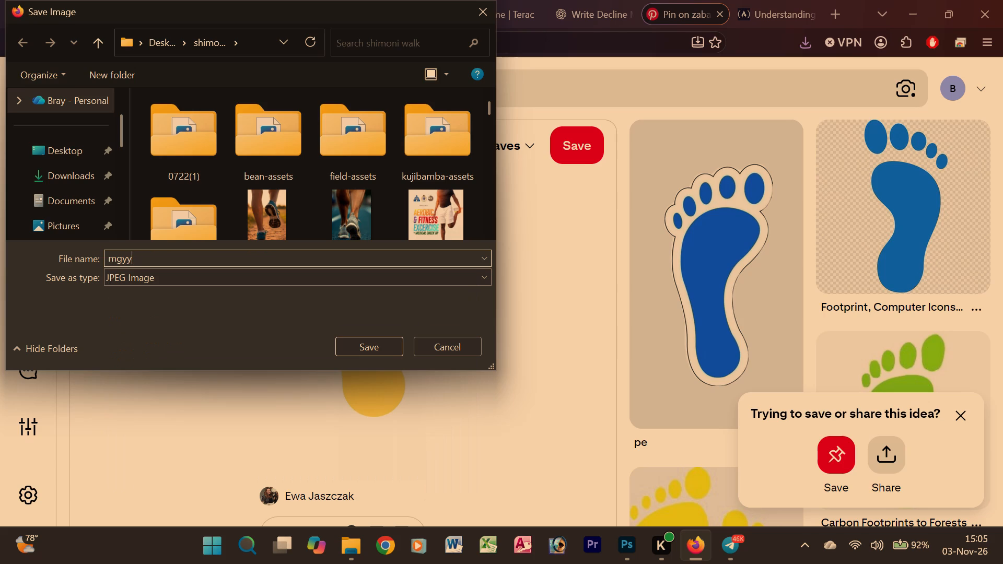
pyautogui.press('BackSpace')
pyautogui.press('BackSpace')
pyautogui.write('uu yellow')
pyautogui.click(377, 349)
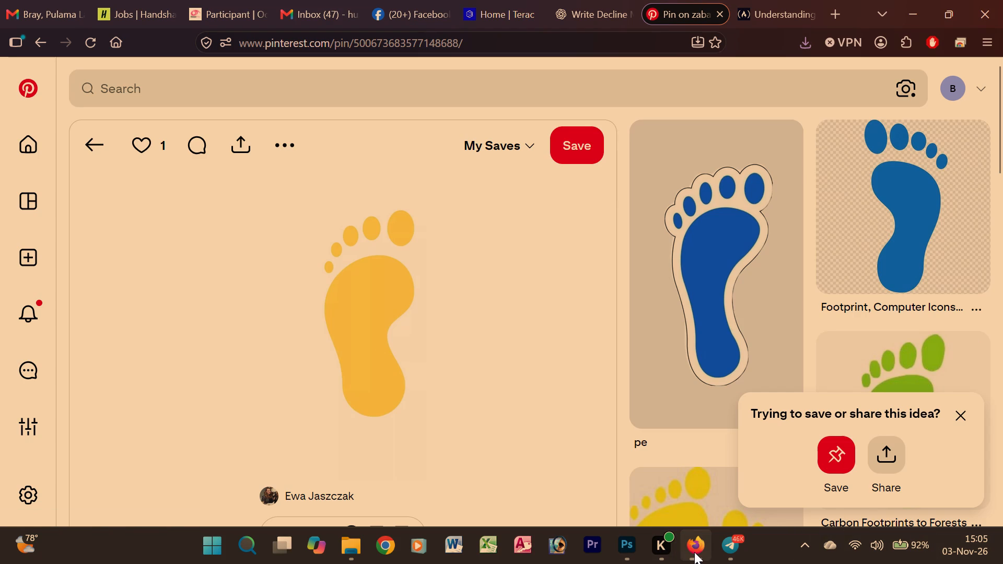
# Switch to Photoshop and delete the red footprint beside the LIFE WALK title.
pyautogui.click(622, 555)
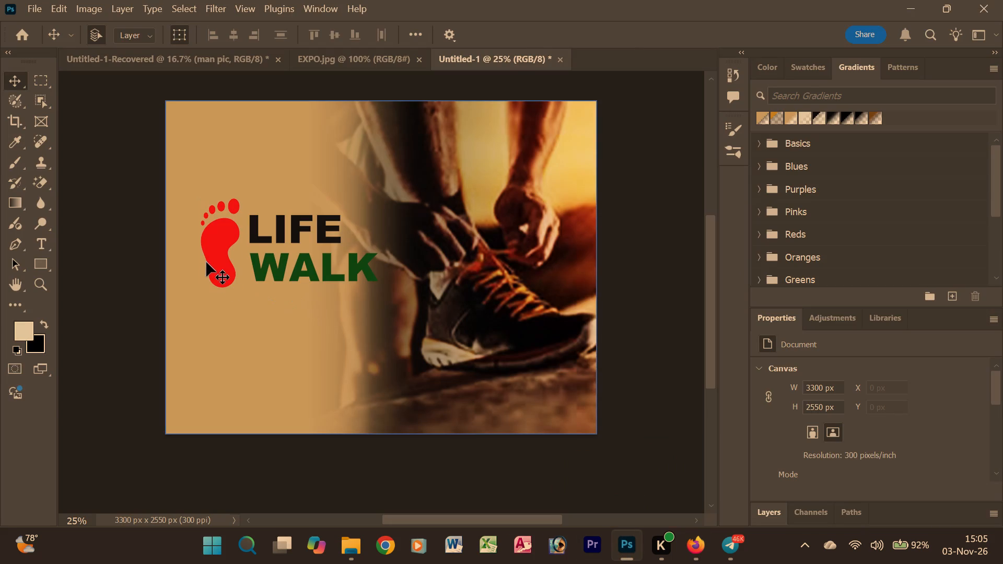
pyautogui.click(206, 262)
pyautogui.click(215, 261)
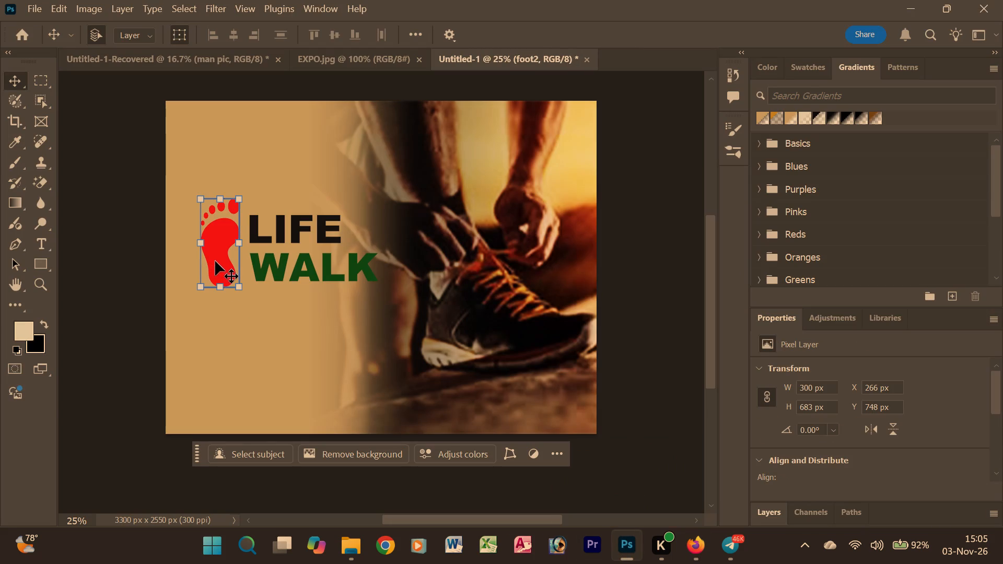
pyautogui.press('Delete')
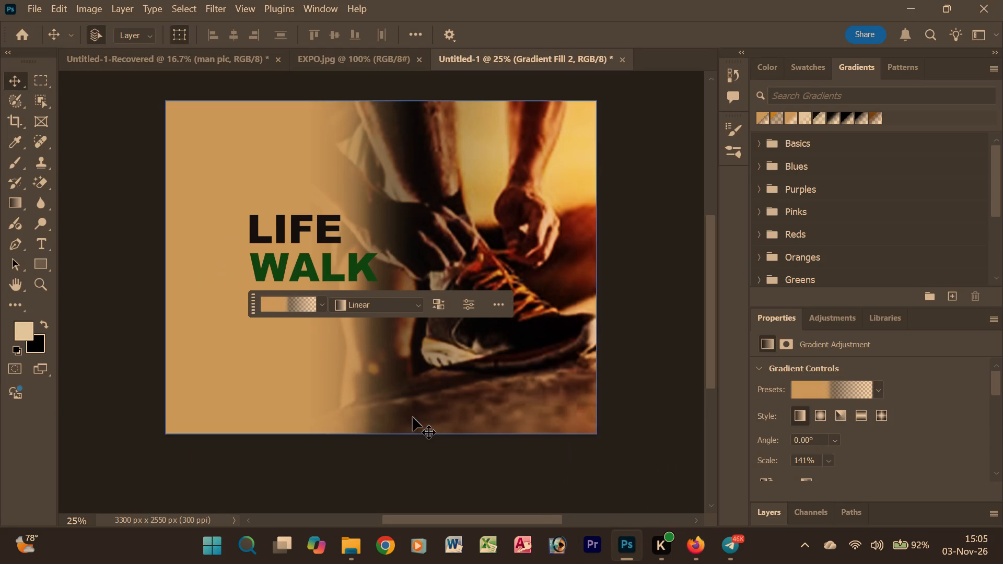
# Find the "mguu yellow" image in the shimoni walk folder and place it into the Untitled-1 LIFE WALK poster in Photoshop.
pyautogui.click(353, 545)
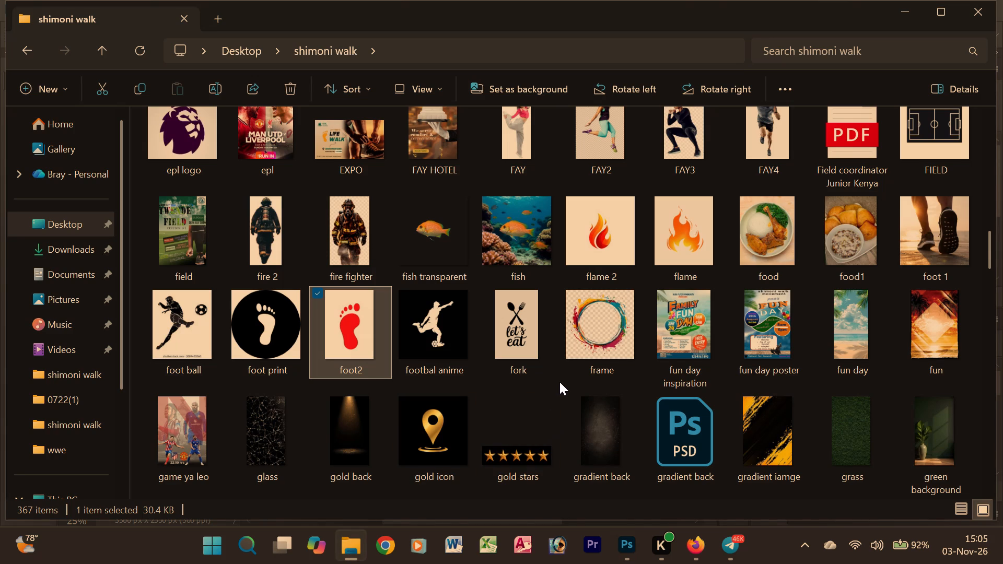
pyautogui.scroll(-5, 559, 382)
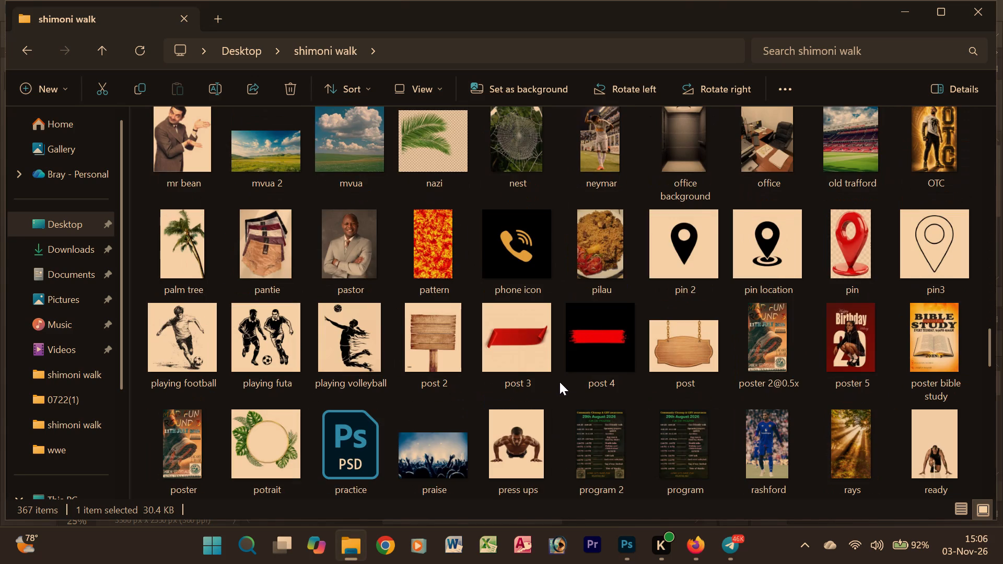
pyautogui.scroll(-1, 559, 382)
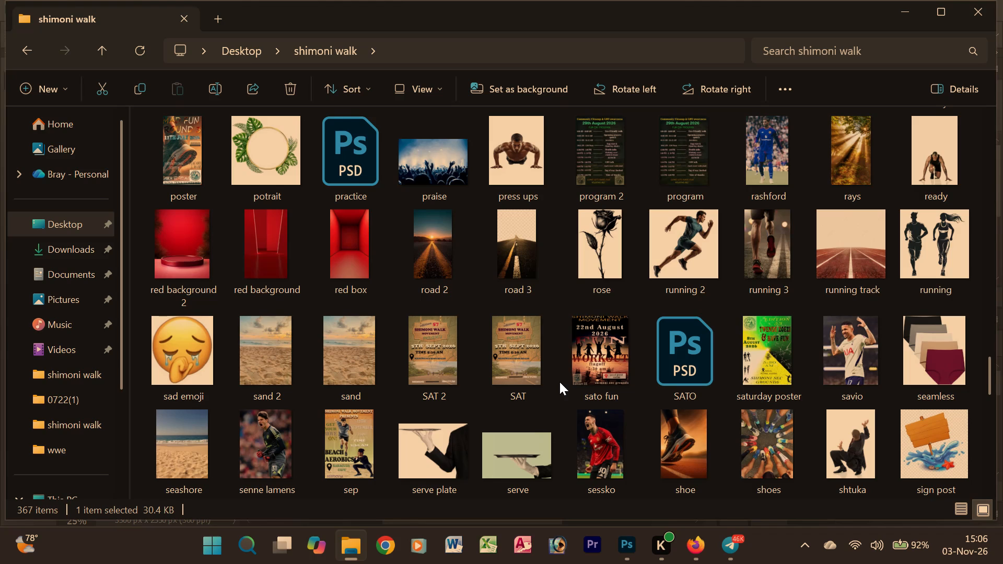
pyautogui.scroll(-2, 559, 382)
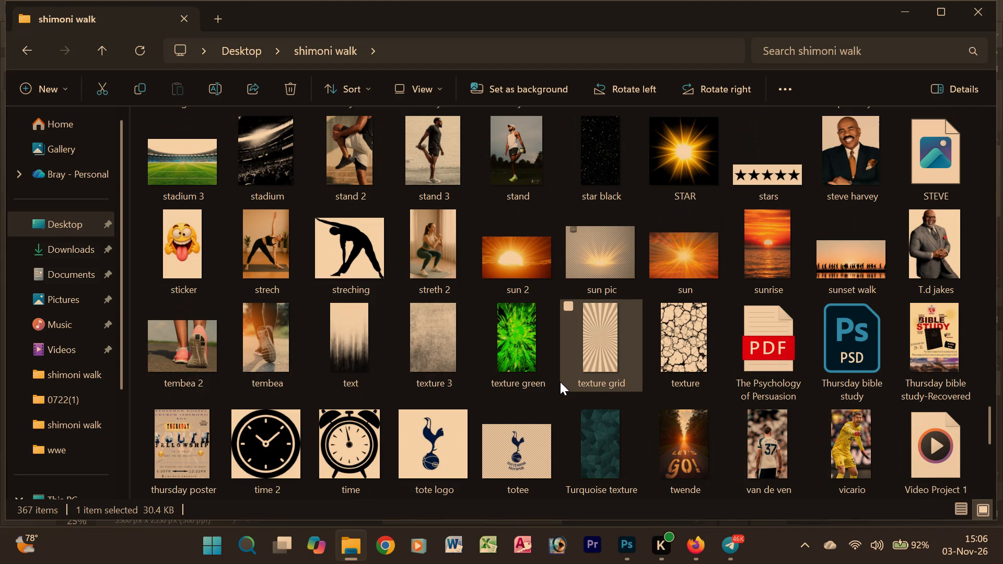
pyautogui.scroll(-1, 560, 382)
pyautogui.scroll(3, 560, 382)
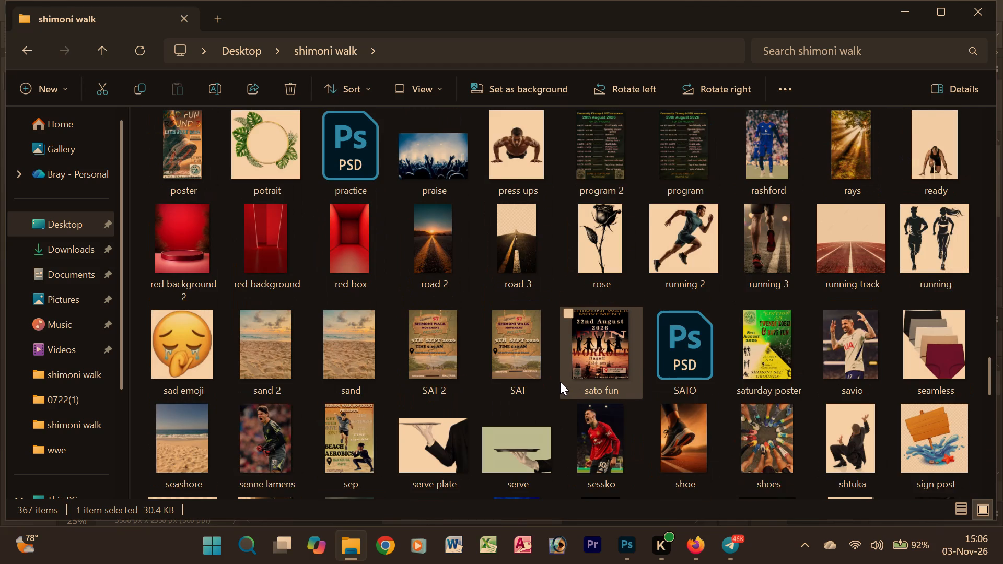
pyautogui.scroll(2, 560, 382)
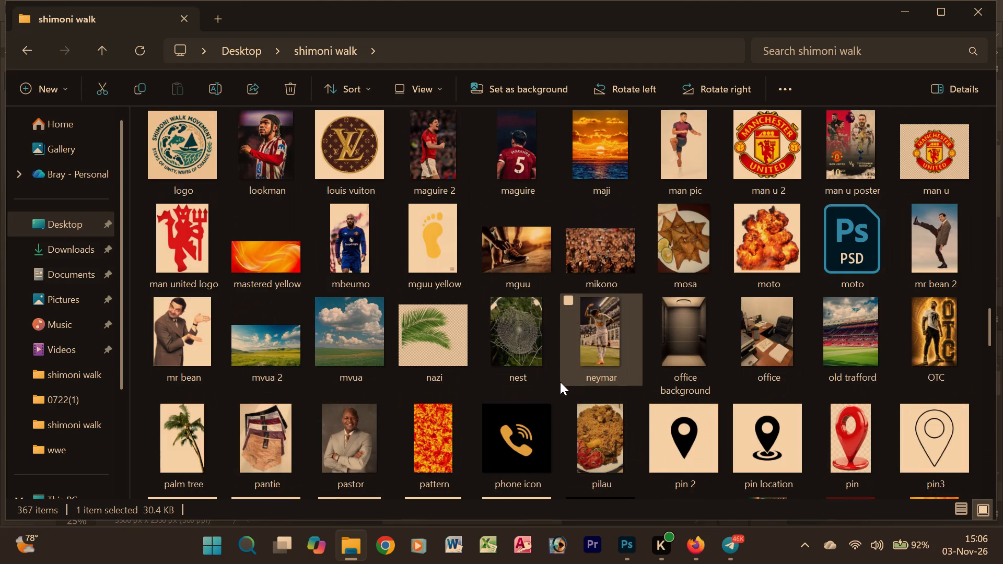
pyautogui.moveTo(436, 268); pyautogui.dragTo(486, 320)
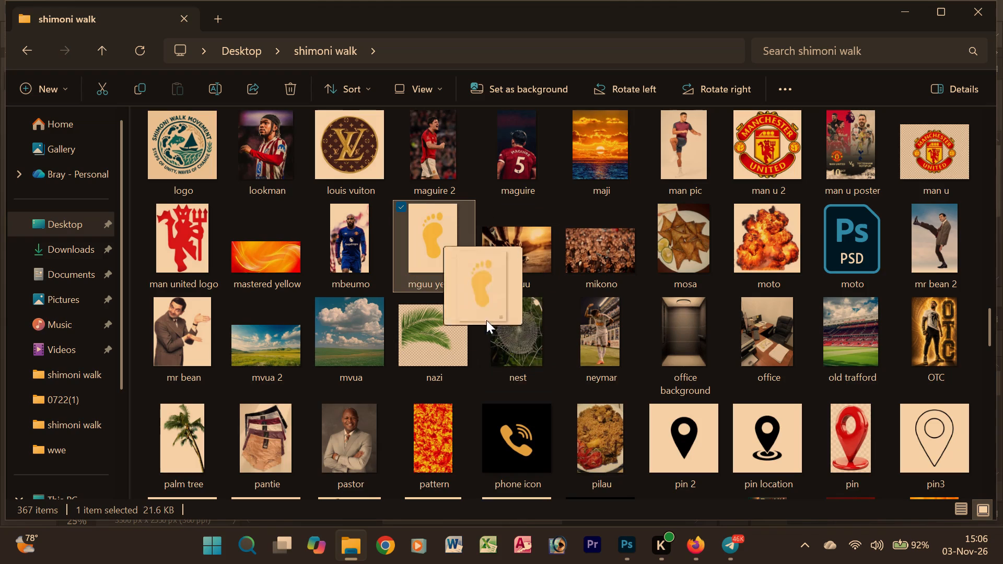
pyautogui.moveTo(486, 320); pyautogui.dragTo(221, 316)
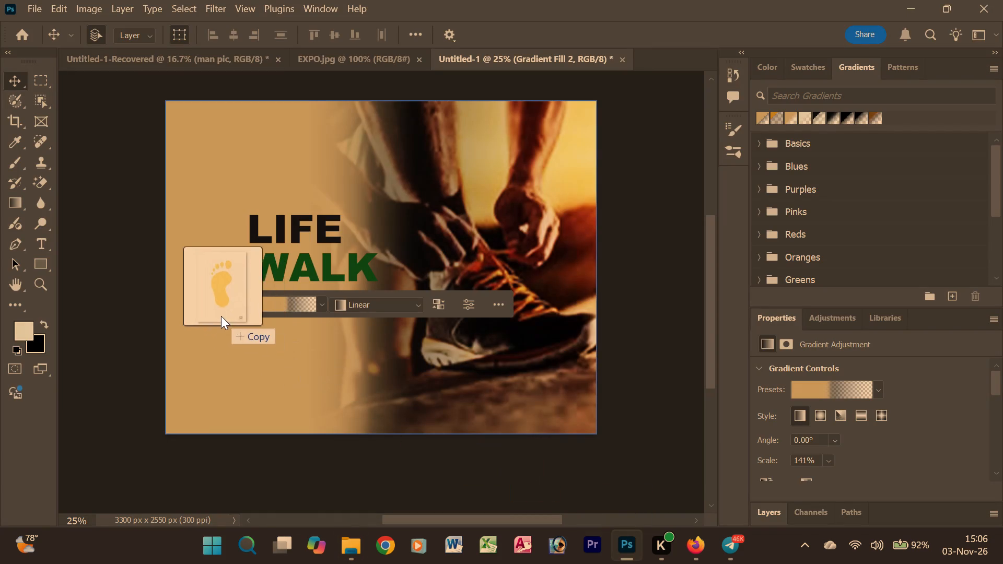
pyautogui.moveTo(221, 316); pyautogui.dragTo(206, 283)
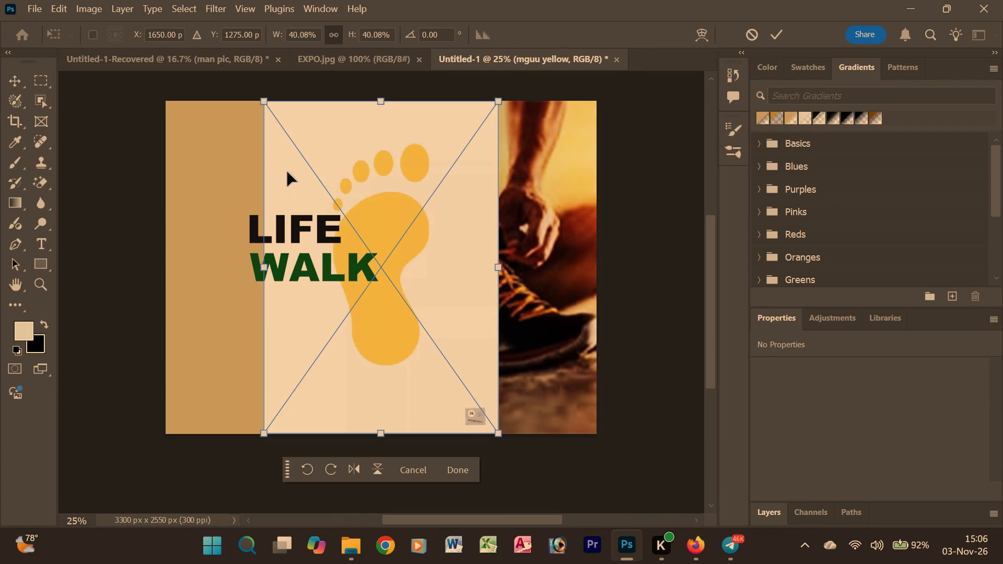
# Rasterize the placed footprint image and remove its plain background with the Magic Eraser.
pyautogui.click(37, 185)
pyautogui.click(450, 139)
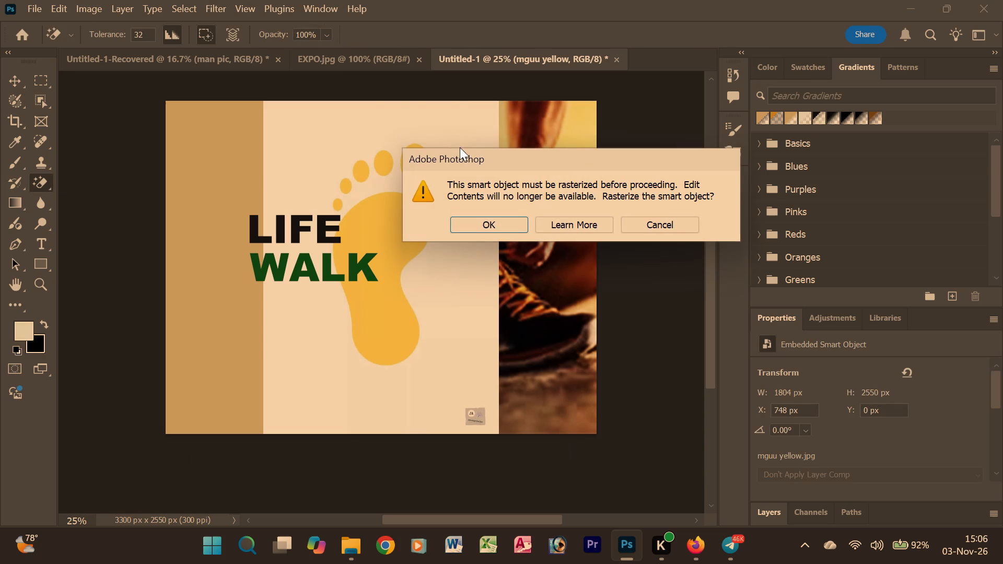
pyautogui.click(497, 224)
pyautogui.click(458, 147)
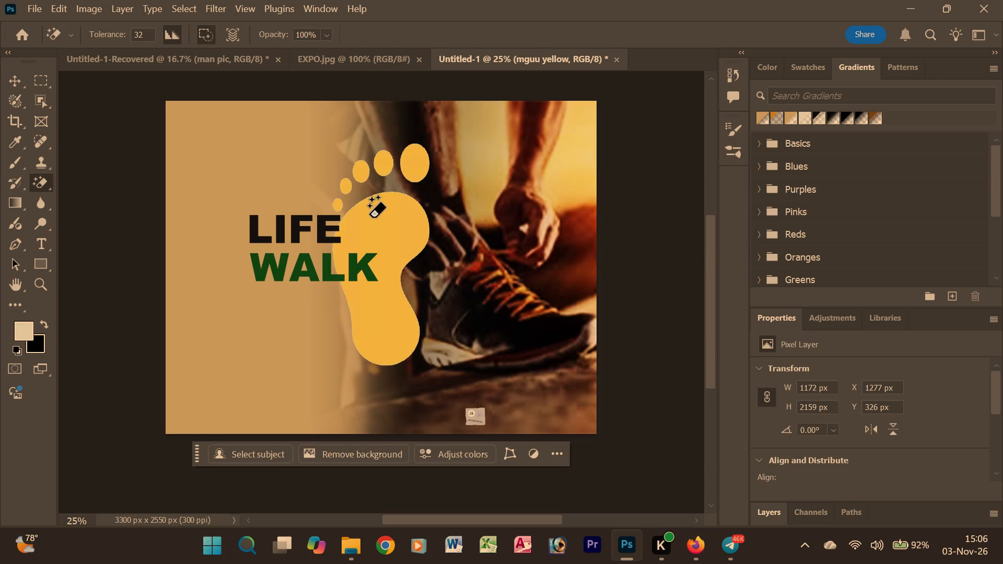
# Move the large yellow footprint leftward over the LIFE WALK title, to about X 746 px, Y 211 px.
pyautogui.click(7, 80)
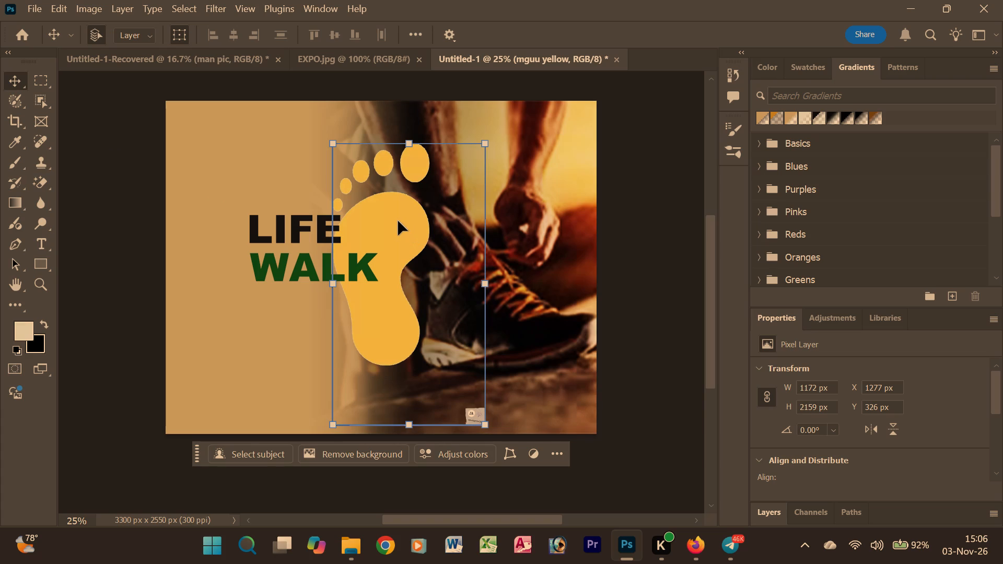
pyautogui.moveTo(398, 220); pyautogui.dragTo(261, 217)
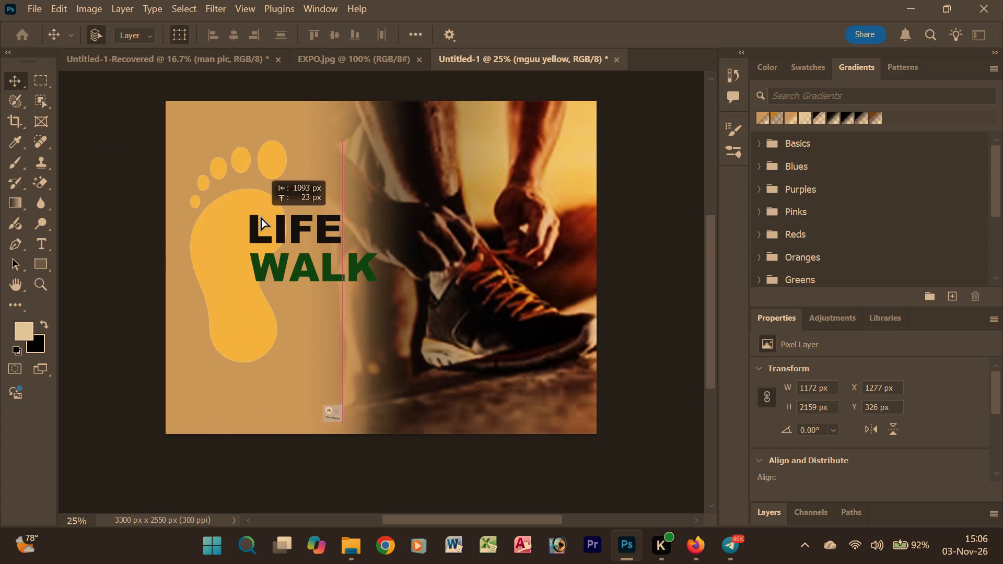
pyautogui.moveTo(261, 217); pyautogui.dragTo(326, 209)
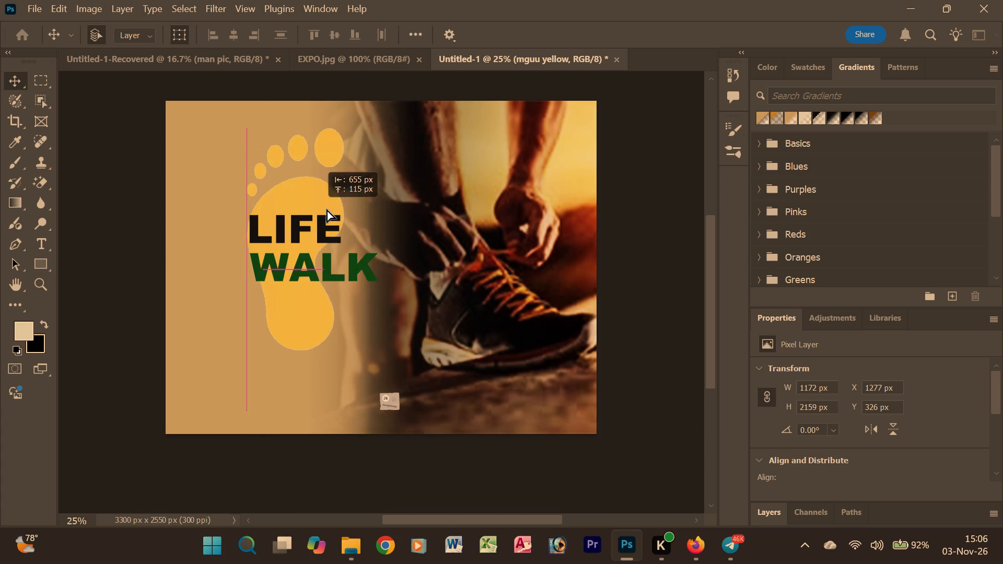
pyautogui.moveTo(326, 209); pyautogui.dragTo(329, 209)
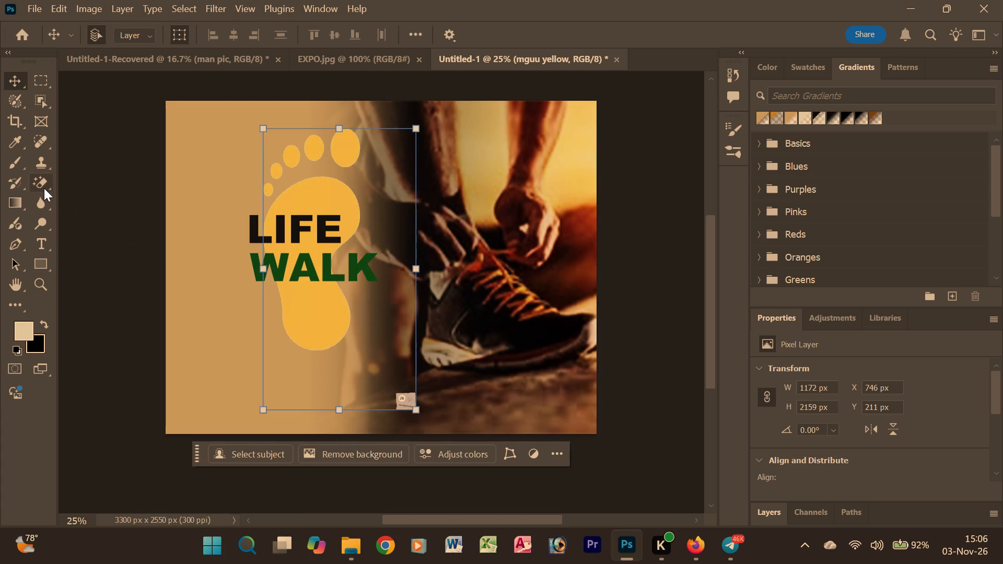
# Erase the small watermark below the yellow footprint using the Eraser tool at size 300.
pyautogui.rightClick(44, 188)
pyautogui.click(80, 182)
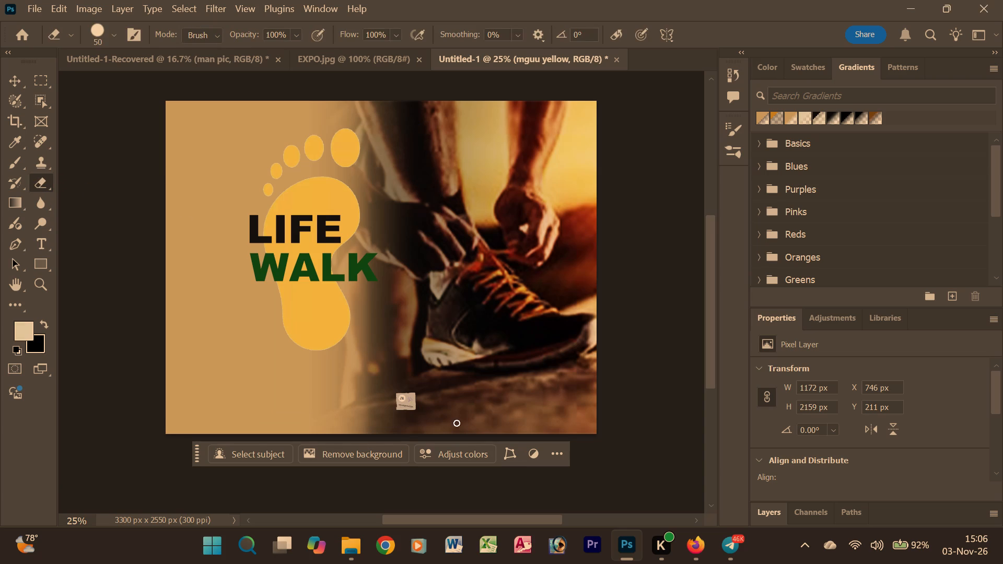
pyautogui.write(']]')
pyautogui.press(']')
pyautogui.press(']')
pyautogui.write(']]]]]')
pyautogui.press(']')
pyautogui.press(']')
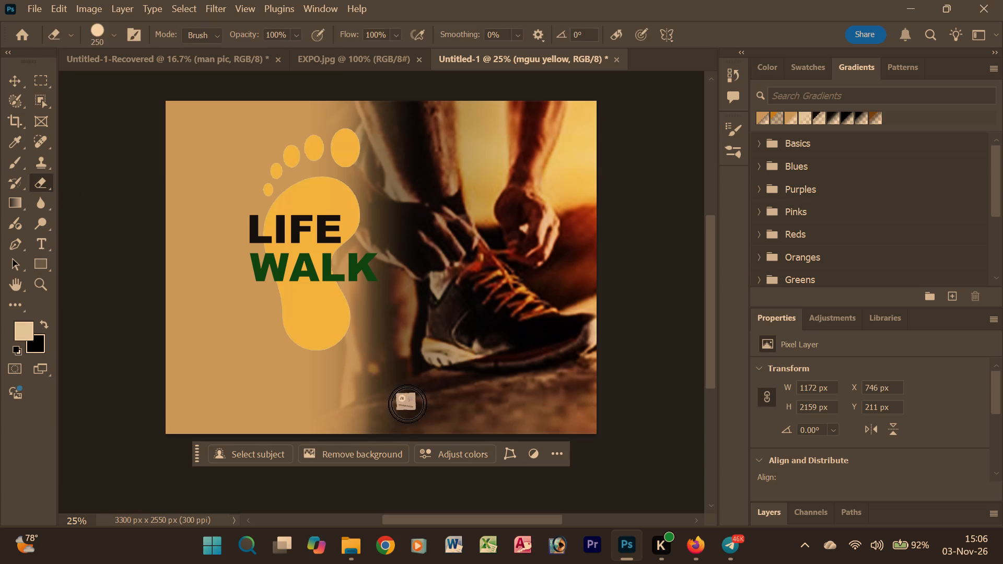
pyautogui.click(406, 404)
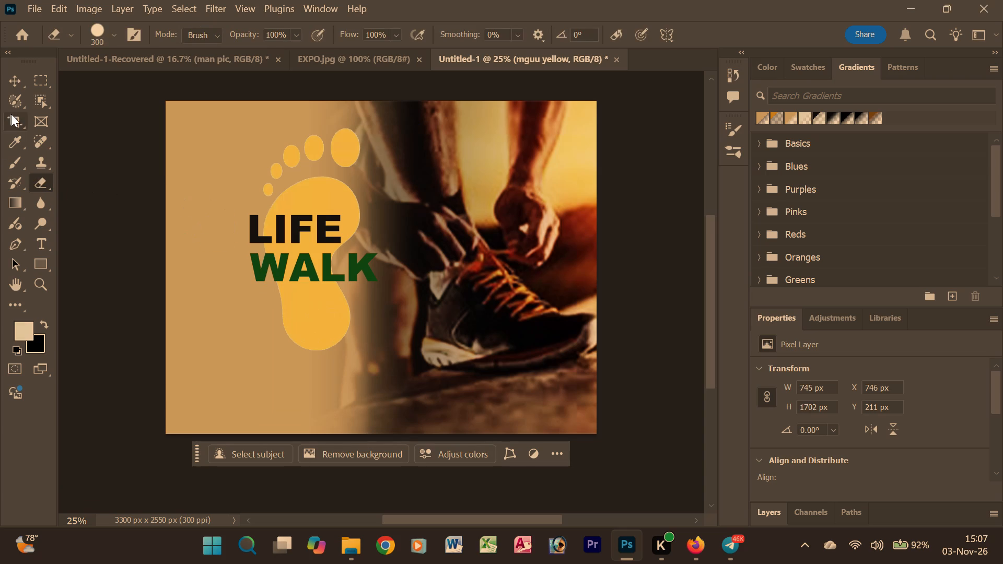
# Scale the yellow footprint to about 40.8% and place it just left of the LIFE WALK title.
pyautogui.click(10, 88)
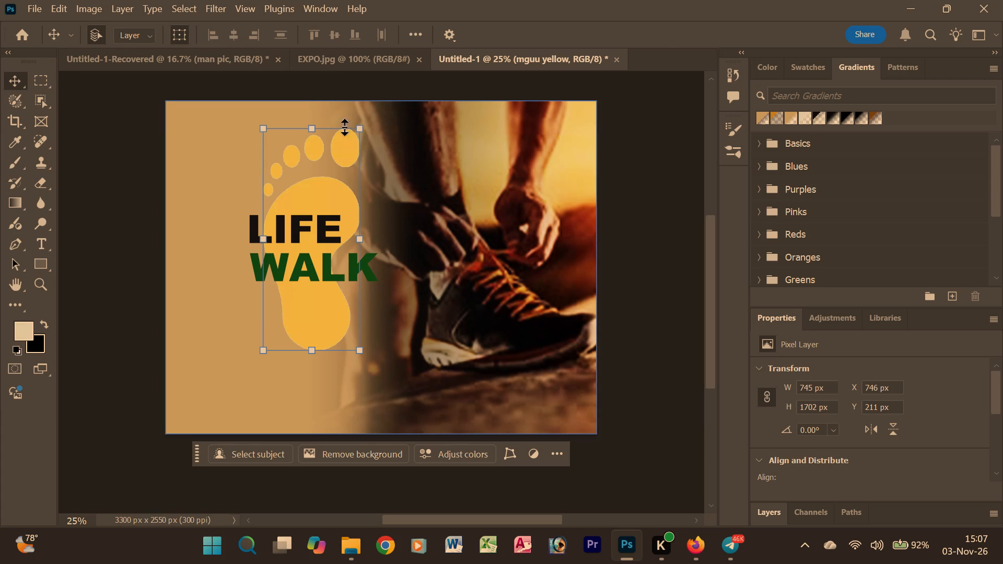
pyautogui.moveTo(360, 126); pyautogui.dragTo(284, 249)
pyautogui.moveTo(276, 323); pyautogui.dragTo(215, 265)
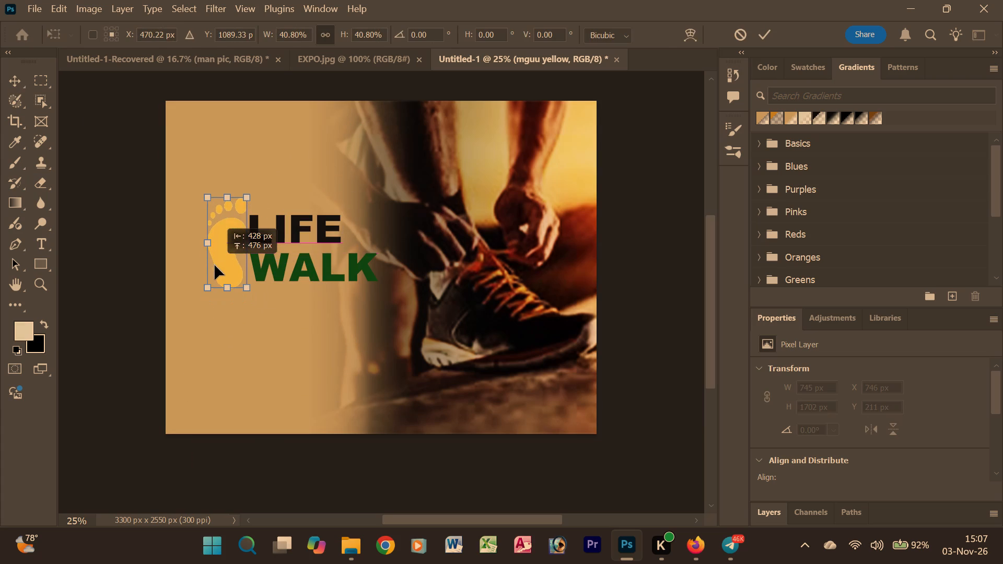
pyautogui.moveTo(215, 265); pyautogui.dragTo(213, 265)
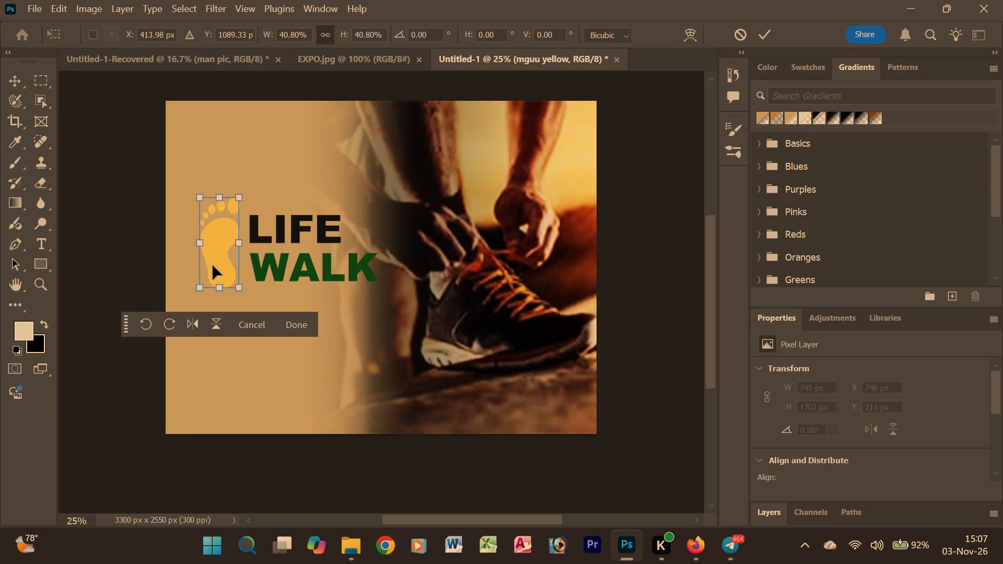
pyautogui.click(306, 325)
pyautogui.click(620, 233)
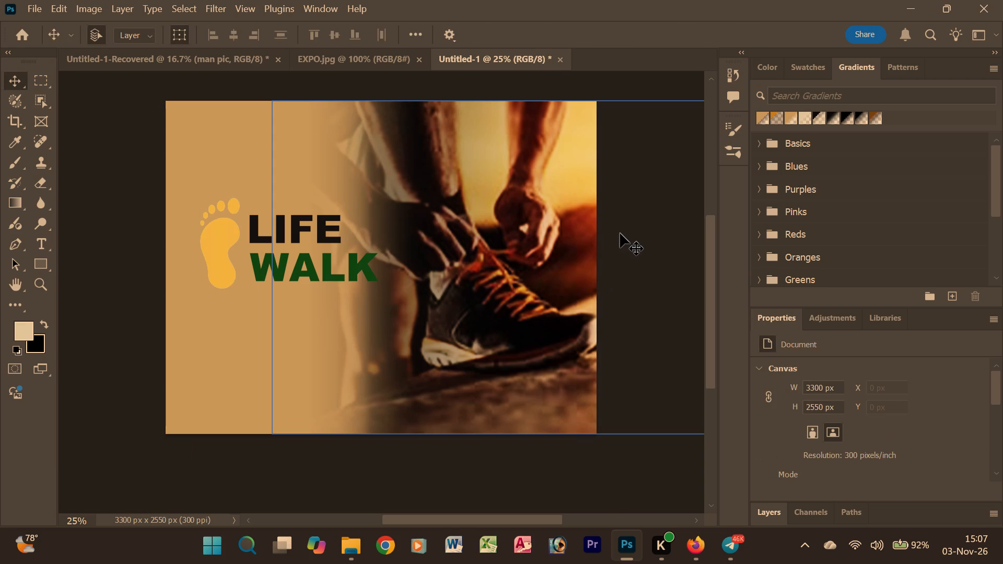
# Check the EXPO.jpg reference flyer and delete the yellow footprint beside the LIFE WALK title.
pyautogui.click(351, 53)
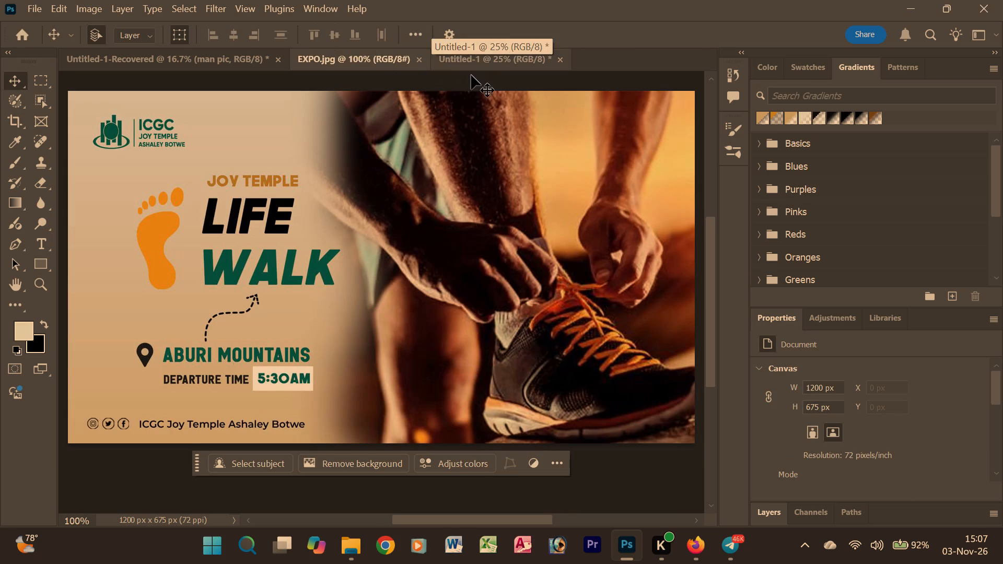
pyautogui.click(495, 63)
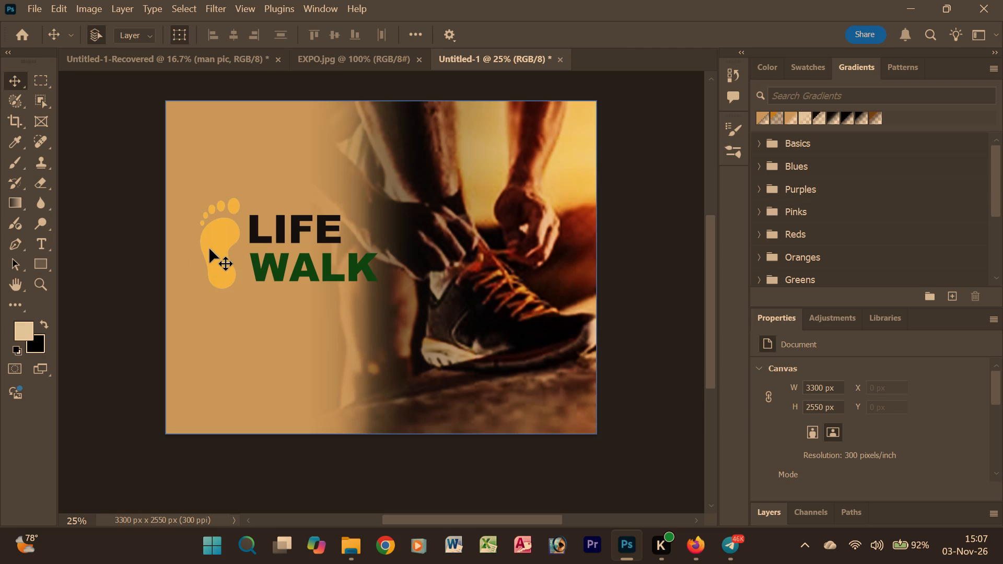
pyautogui.click(209, 249)
pyautogui.press('Delete')
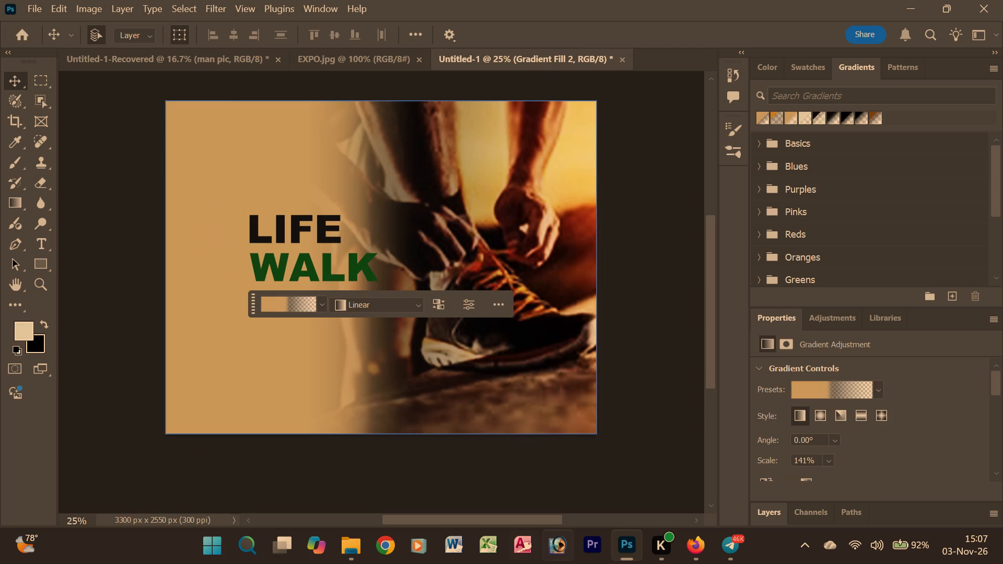
# Place the red footprint image foot2 from the shimoni walk folder into the Untitled-1 poster at its default fitted size.
pyautogui.click(352, 544)
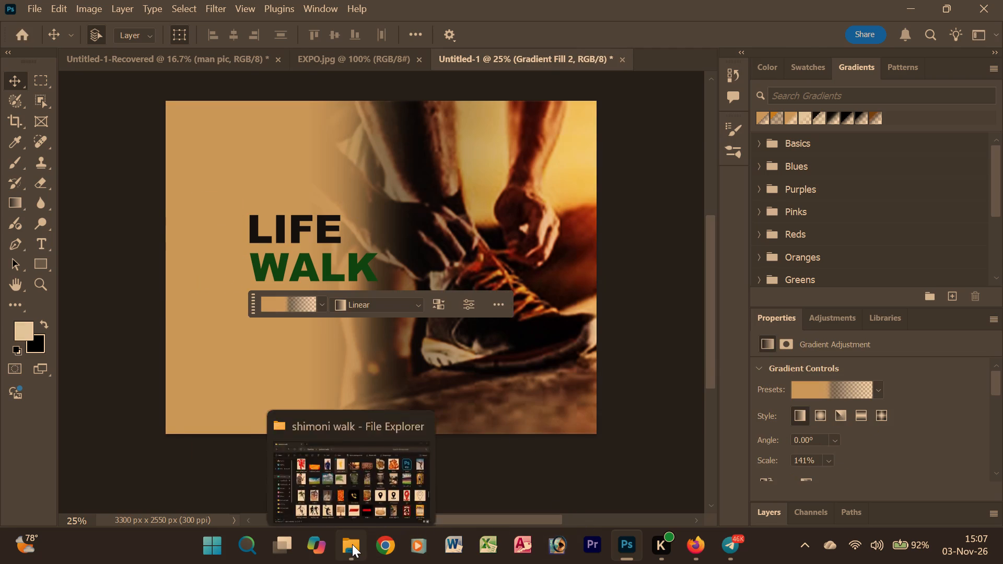
pyautogui.scroll(3, 453, 289)
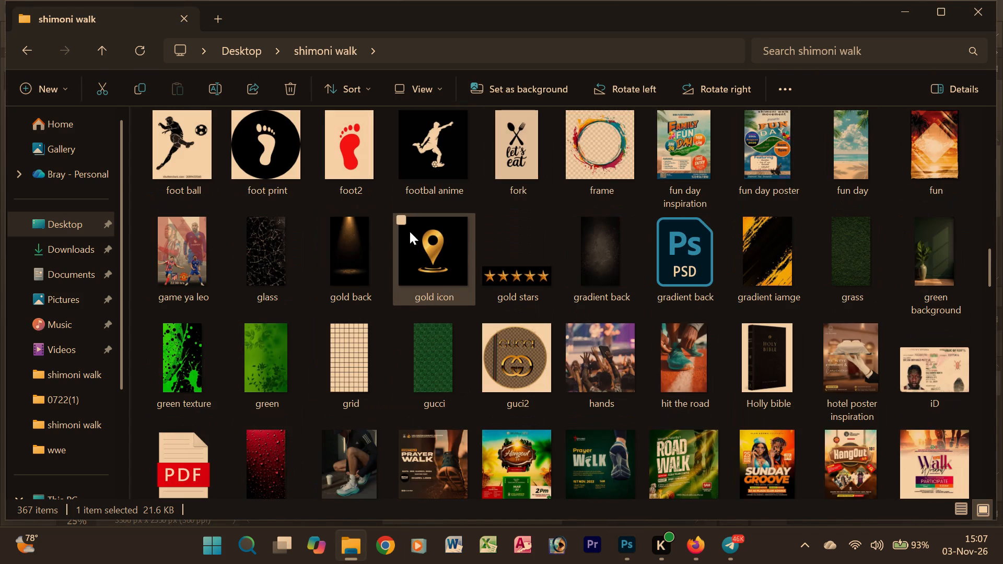
pyautogui.moveTo(339, 150); pyautogui.dragTo(422, 289)
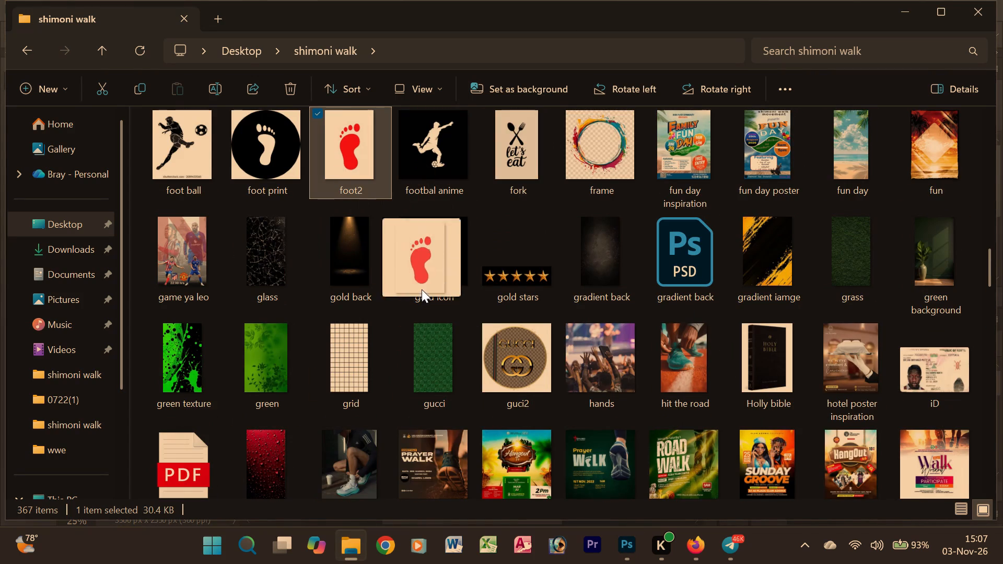
pyautogui.moveTo(422, 289); pyautogui.dragTo(322, 326)
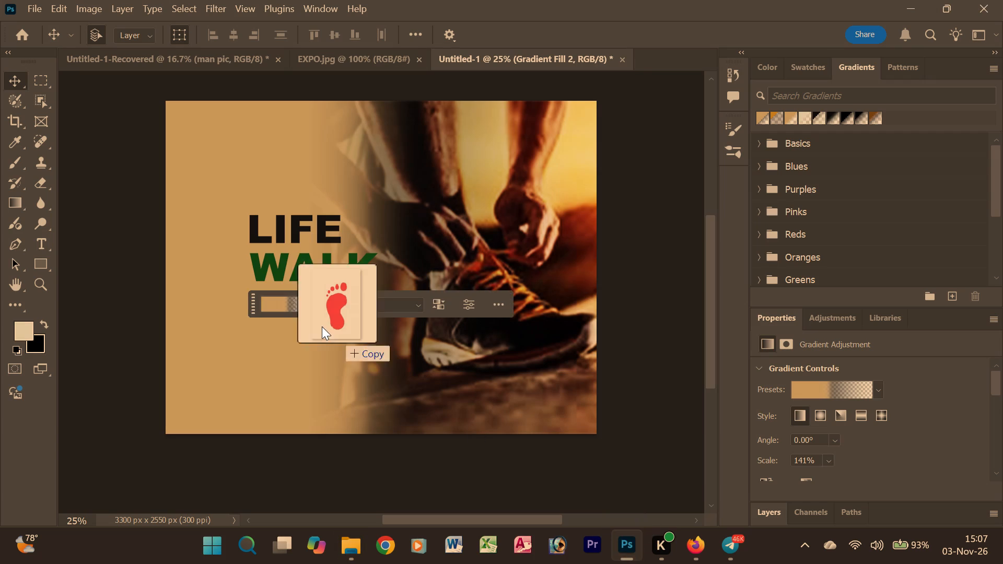
pyautogui.moveTo(322, 326); pyautogui.dragTo(224, 257)
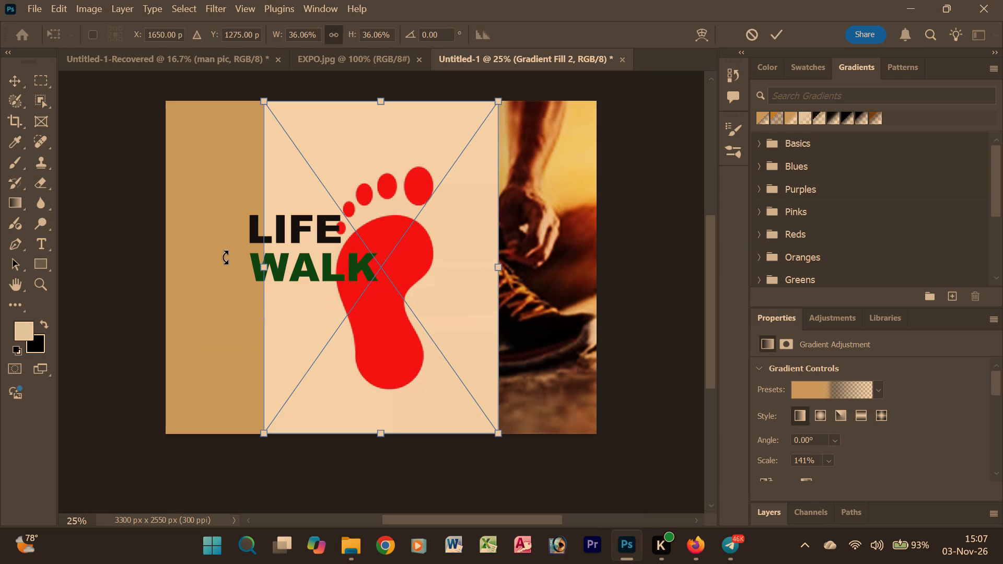
pyautogui.click(472, 466)
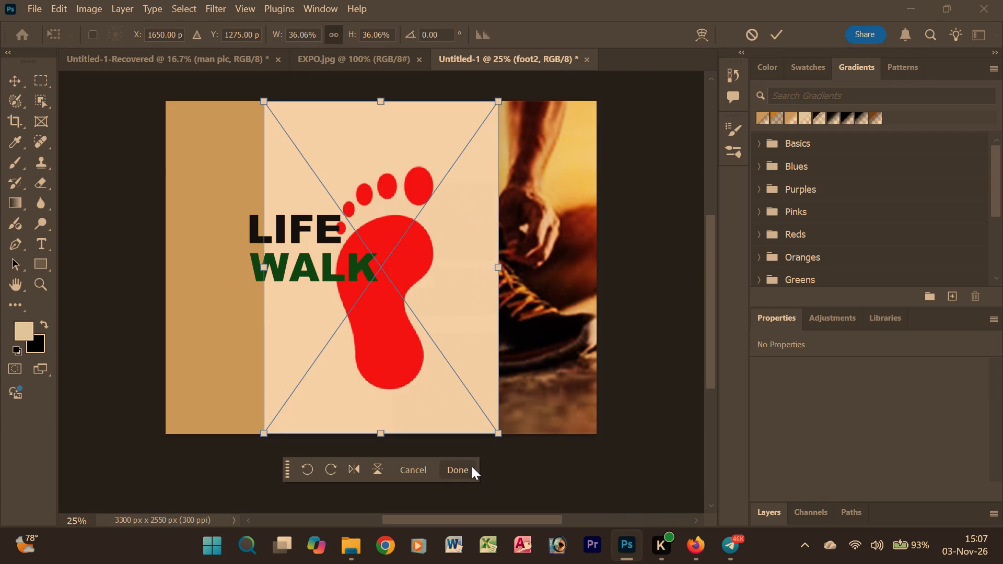
# Rasterize the placed foot2 image and remove its plain background with the Magic Eraser.
pyautogui.rightClick(46, 188)
pyautogui.click(88, 211)
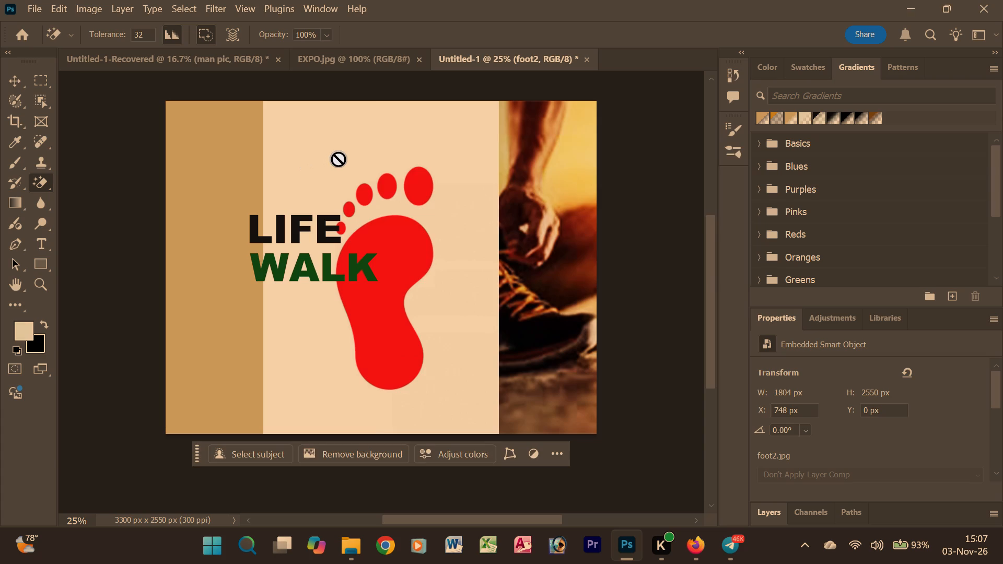
pyautogui.click(338, 158)
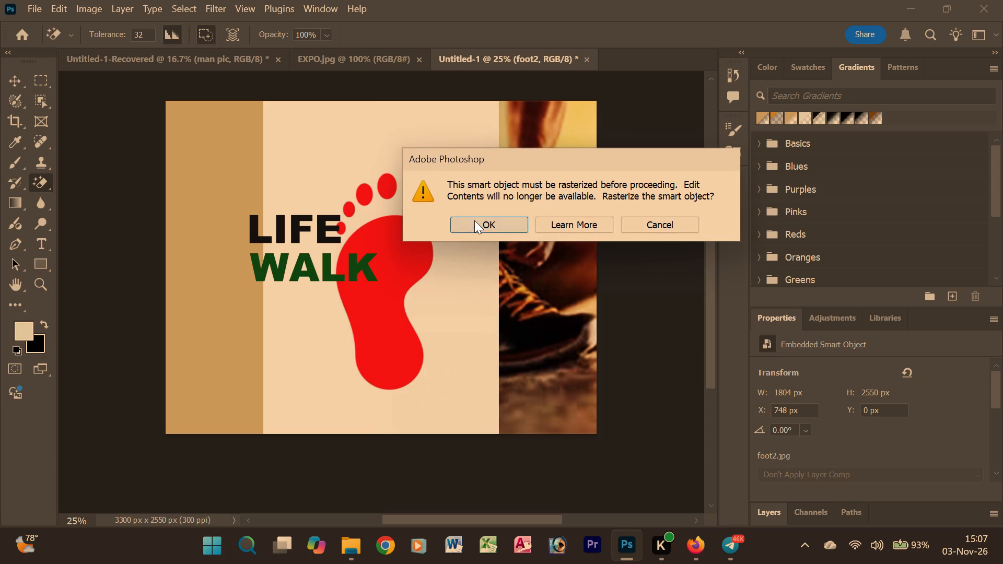
pyautogui.click(474, 220)
pyautogui.click(402, 136)
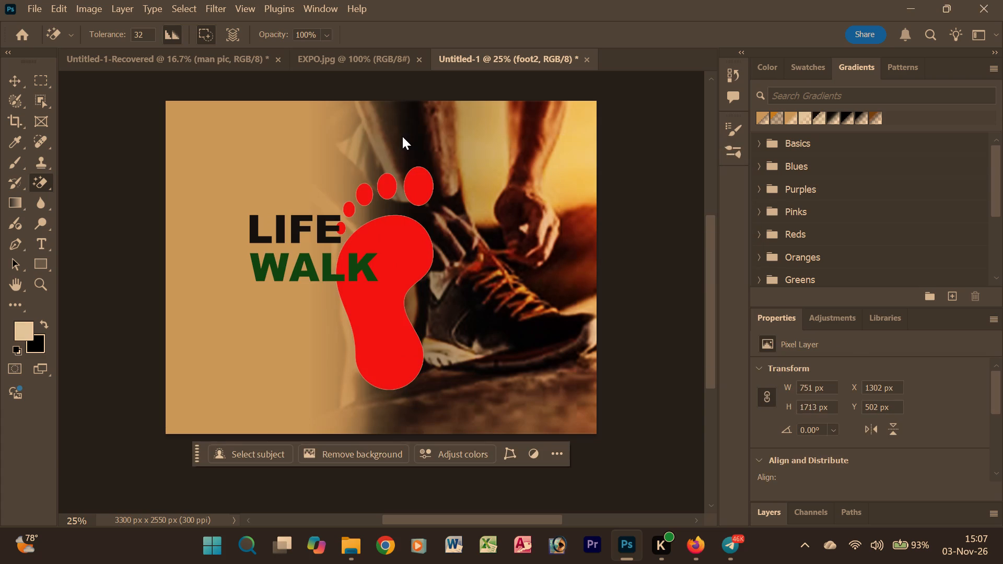
# Scale the red footprint to about 37.6% and place it just left of the LIFE WALK title, near X 270 px, Y 768 px.
pyautogui.click(8, 81)
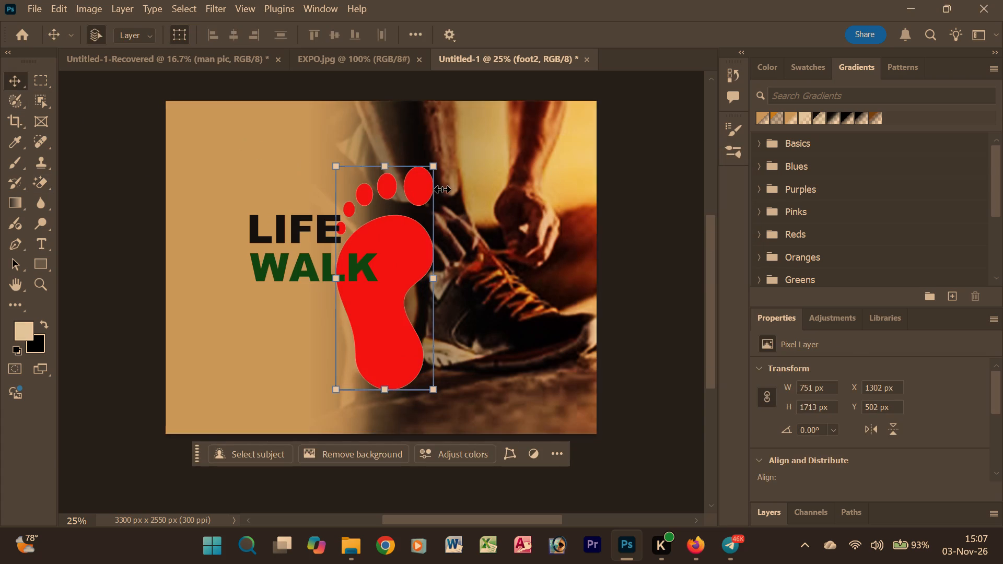
pyautogui.moveTo(433, 162); pyautogui.dragTo(393, 266)
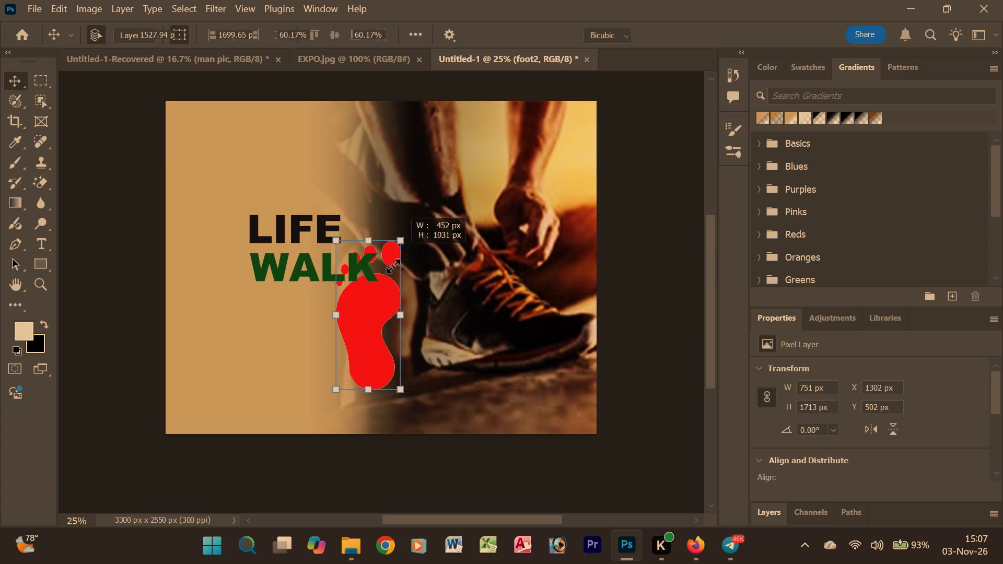
pyautogui.moveTo(393, 266); pyautogui.dragTo(384, 280)
pyautogui.moveTo(370, 310); pyautogui.dragTo(251, 269)
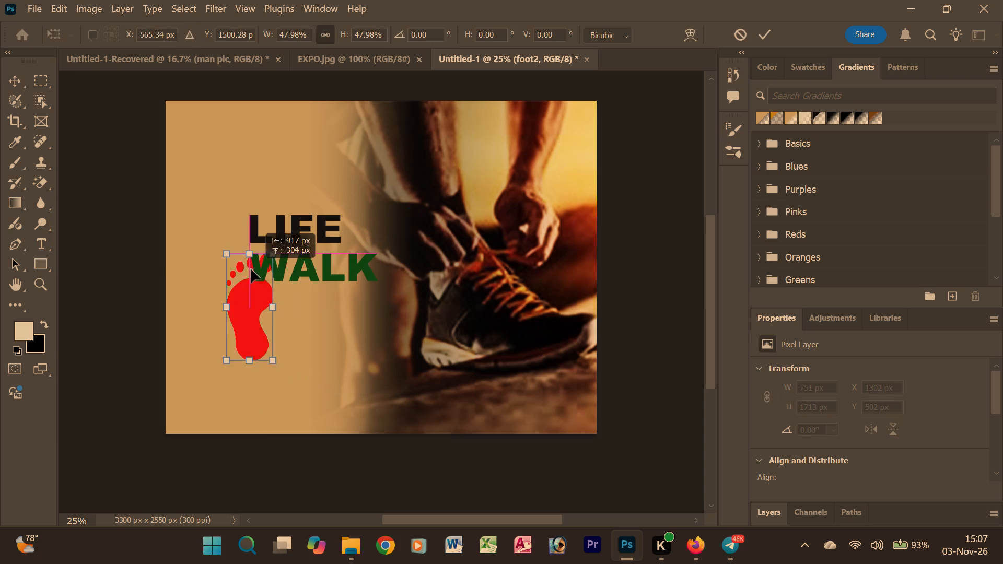
pyautogui.moveTo(251, 269); pyautogui.dragTo(217, 214)
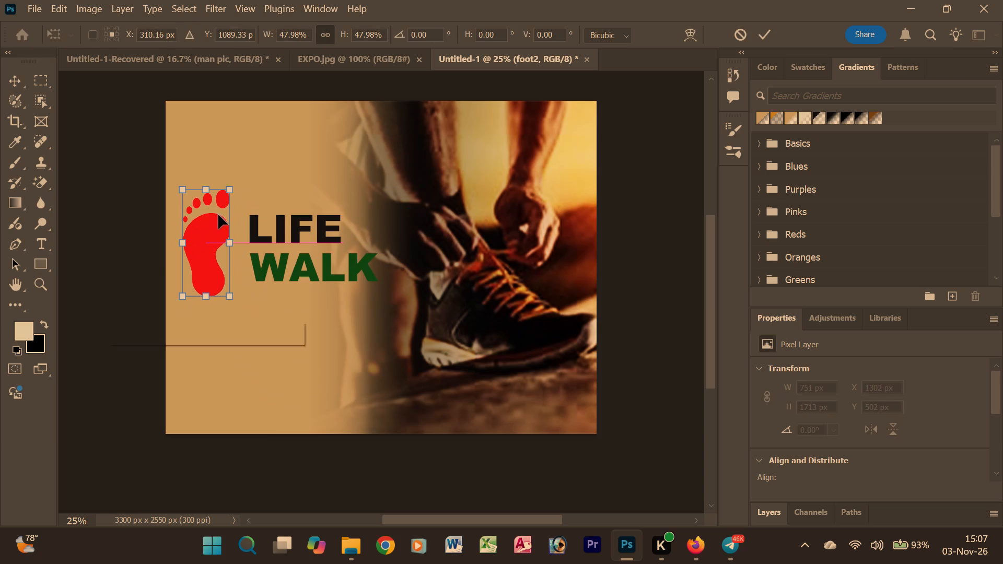
pyautogui.moveTo(231, 186); pyautogui.dragTo(220, 209)
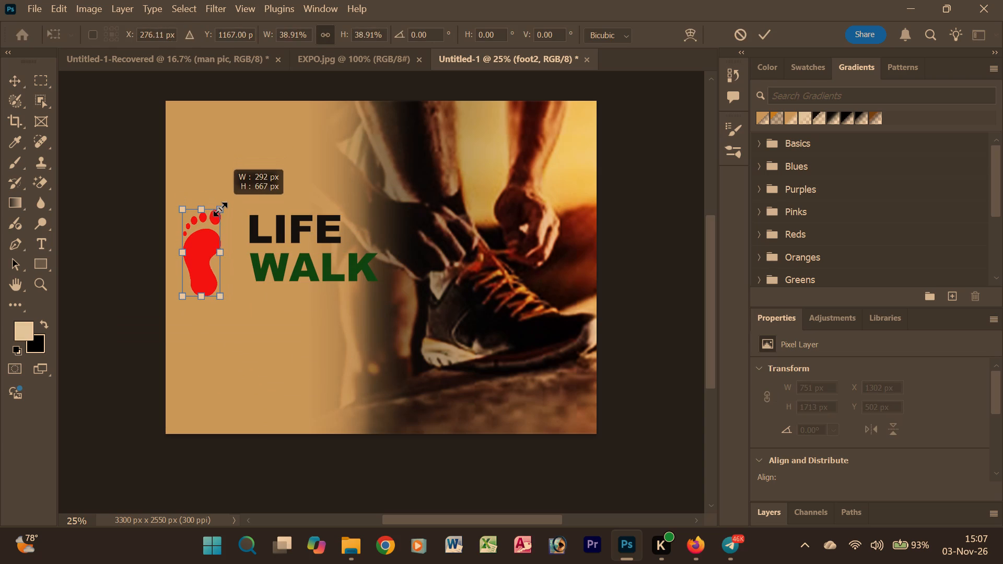
pyautogui.moveTo(220, 209); pyautogui.dragTo(220, 209)
pyautogui.moveTo(204, 253); pyautogui.dragTo(225, 242)
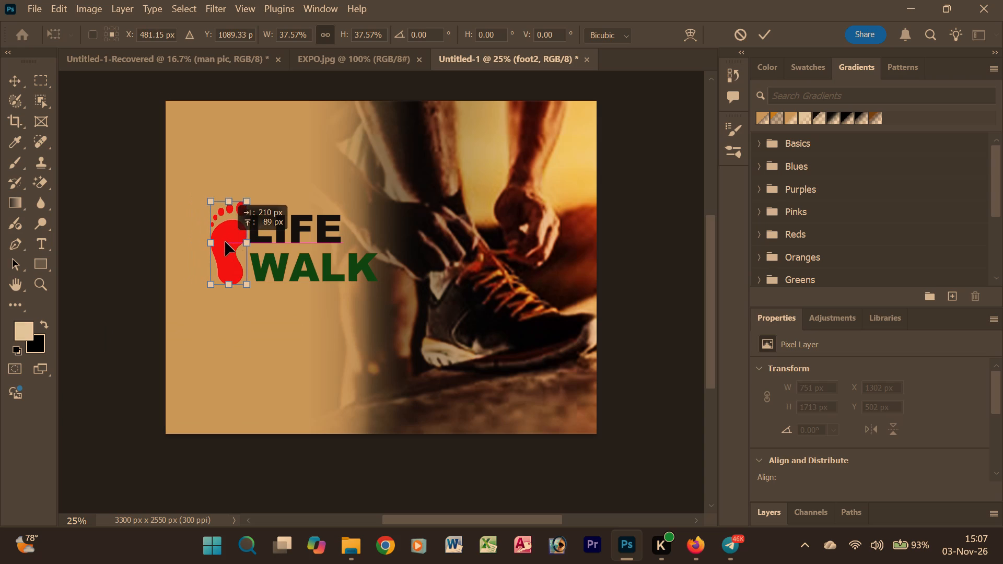
pyautogui.moveTo(225, 242); pyautogui.dragTo(222, 241)
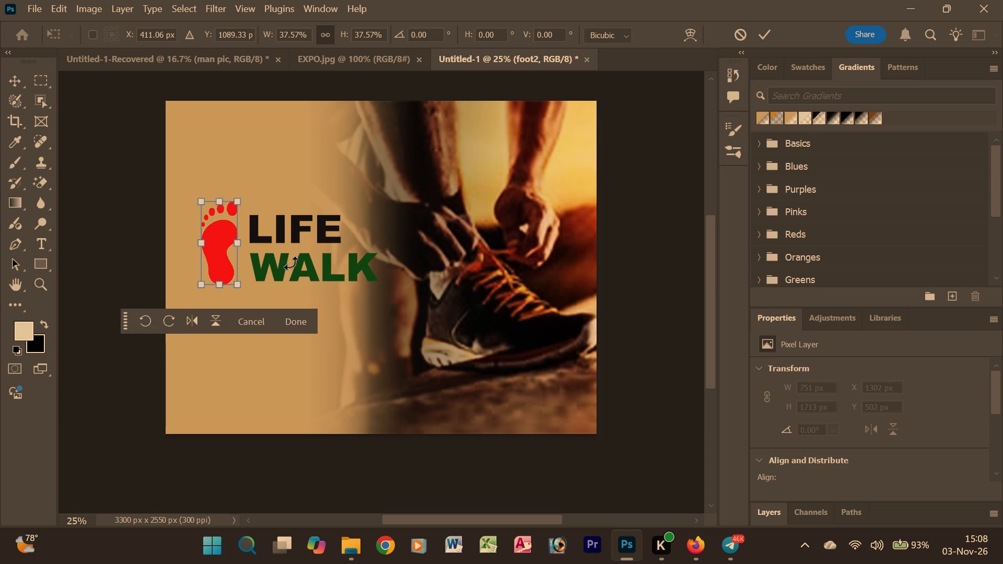
pyautogui.click(300, 326)
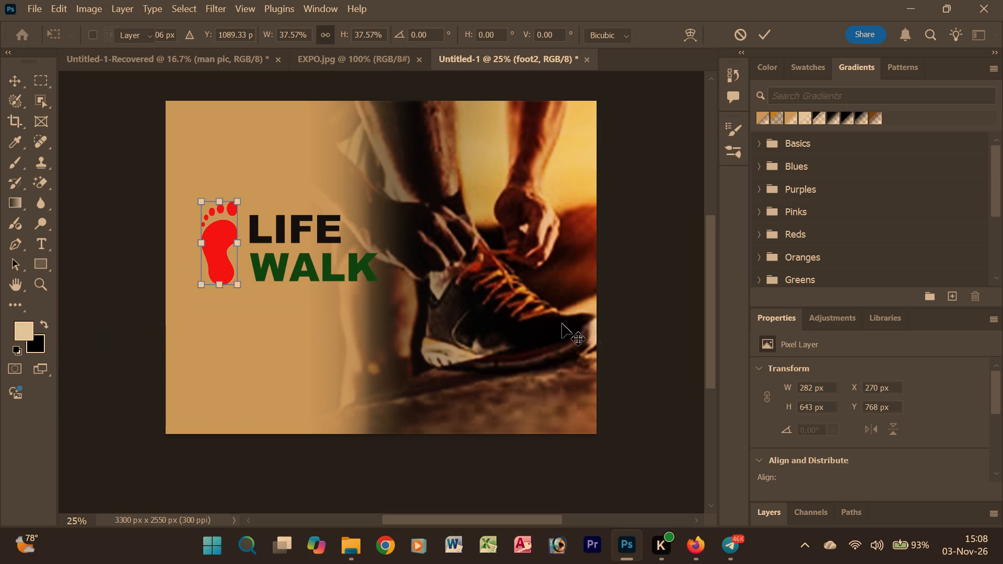
pyautogui.click(628, 309)
# Move the green WALK text about 92 px left at the same height, so it meets the red footprint's edge.
pyautogui.moveTo(329, 262); pyautogui.dragTo(321, 263)
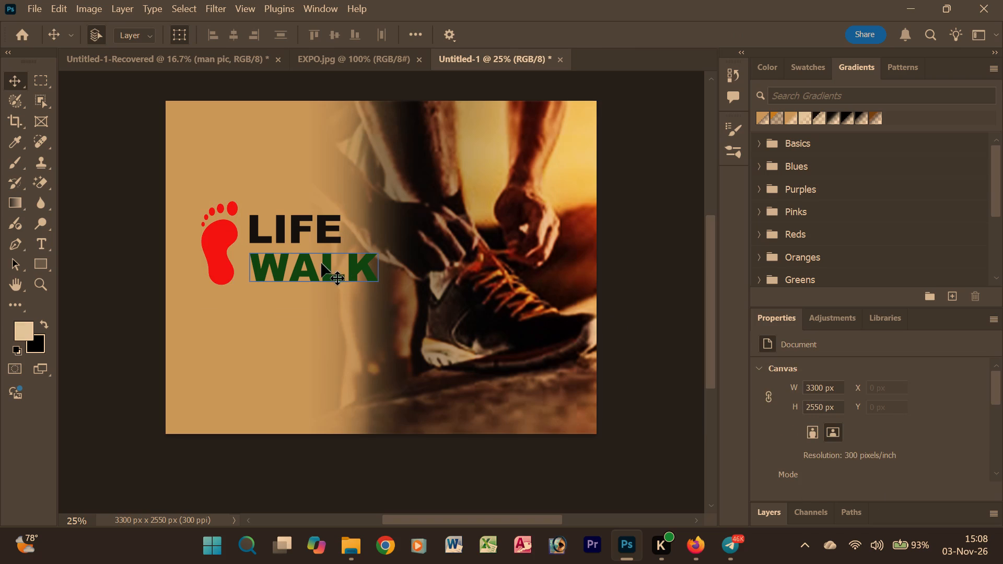
pyautogui.moveTo(321, 263); pyautogui.dragTo(316, 263)
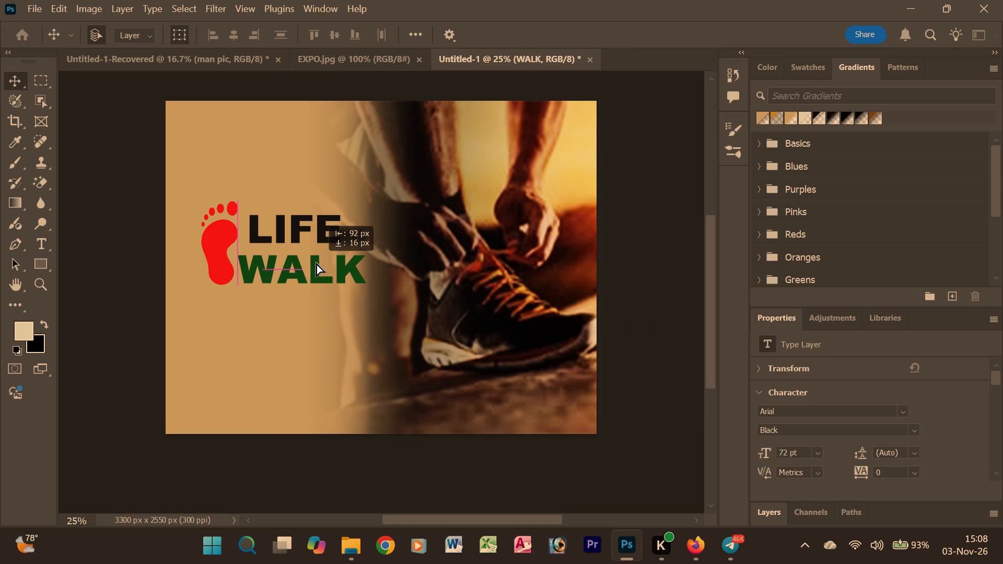
pyautogui.moveTo(316, 263); pyautogui.dragTo(316, 261)
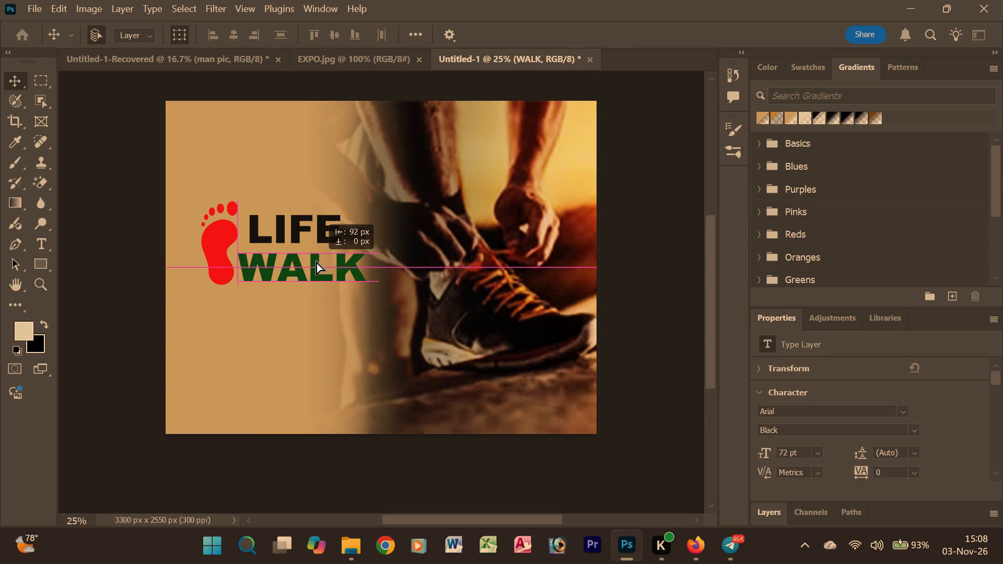
pyautogui.moveTo(316, 261); pyautogui.dragTo(316, 261)
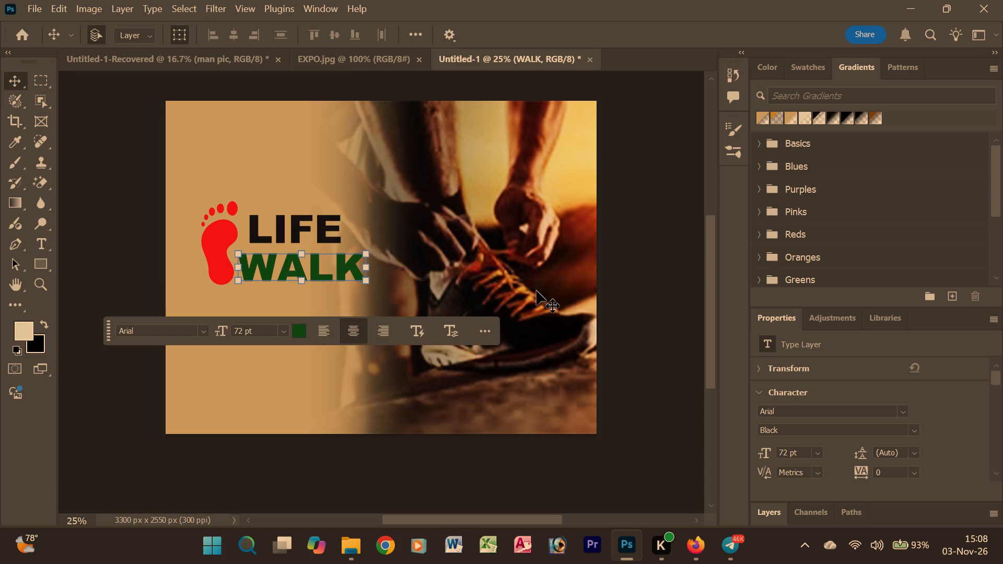
pyautogui.click(655, 274)
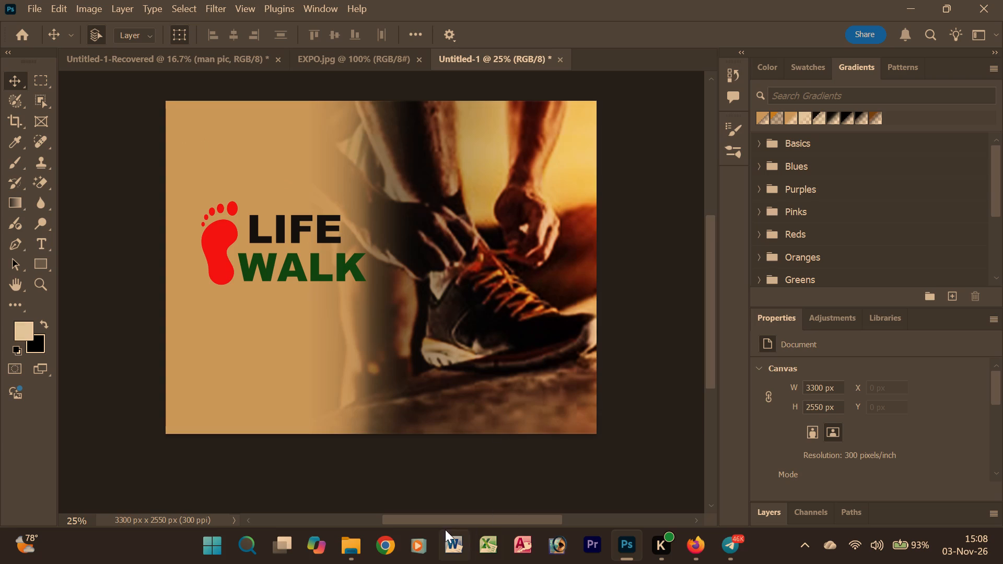
# Place the Shimoni Walk Movement logo image from the shimoni walk folder into the Untitled-1 poster at its default fitted size.
pyautogui.click(360, 556)
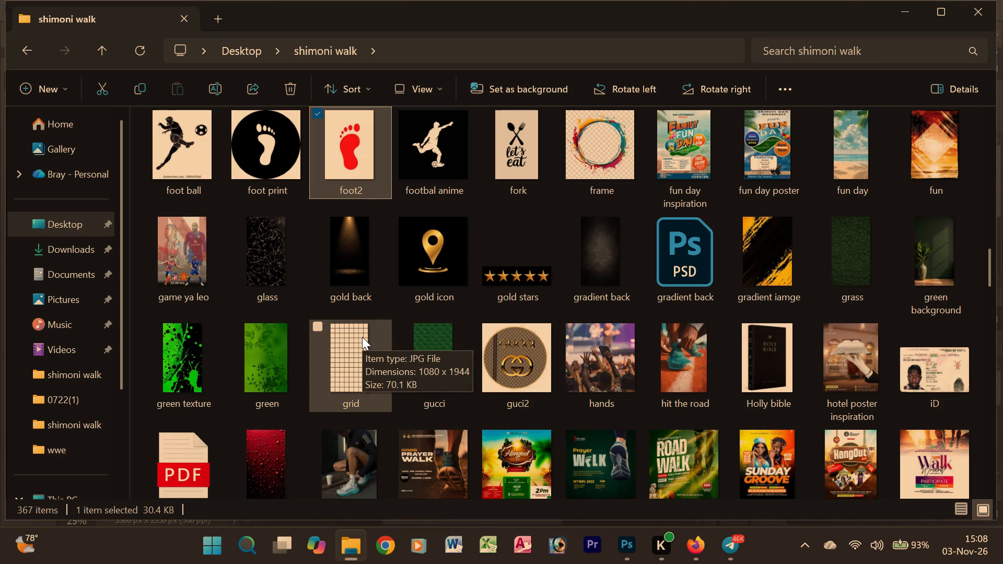
pyautogui.scroll(-2, 362, 337)
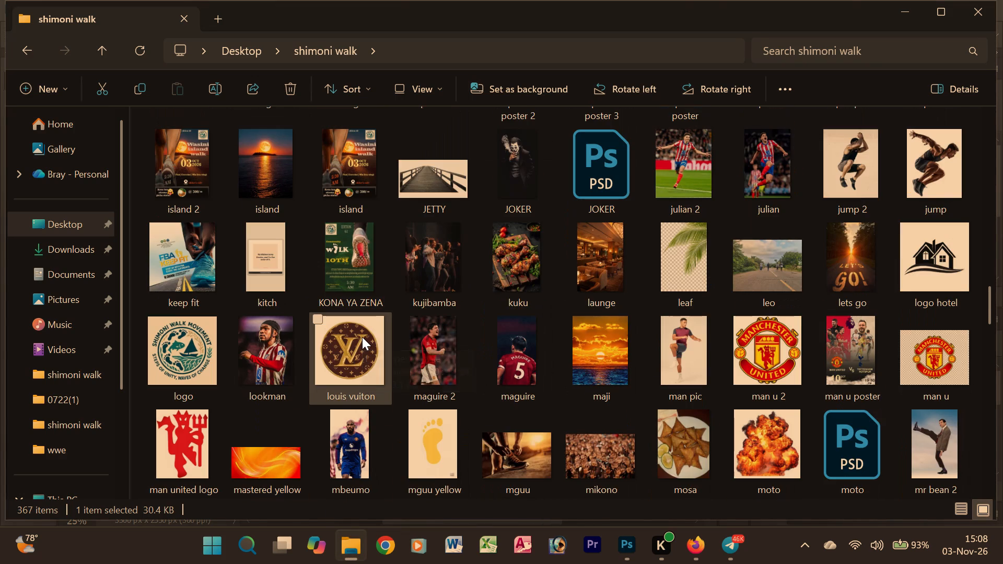
pyautogui.scroll(-1, 362, 337)
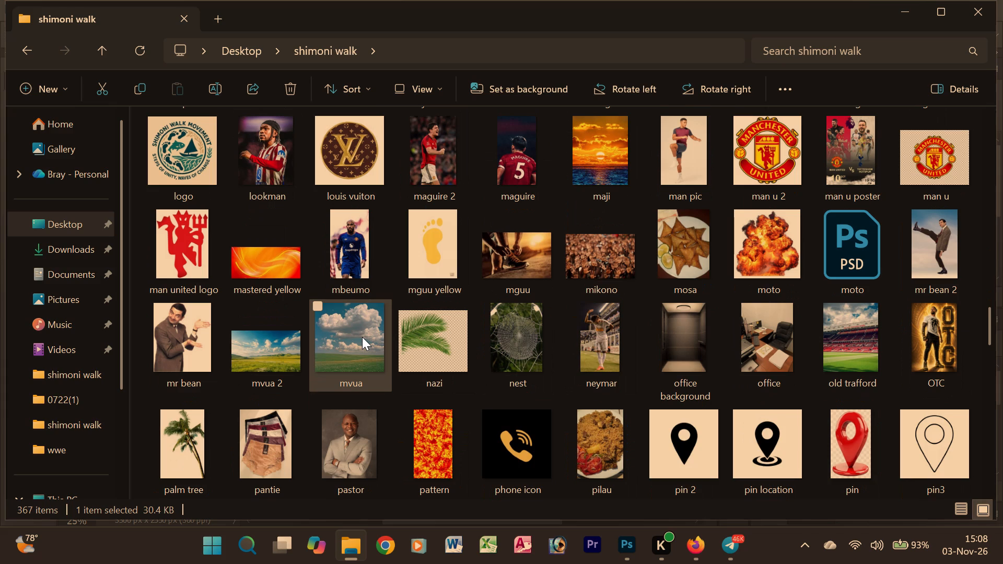
pyautogui.scroll(-1, 362, 337)
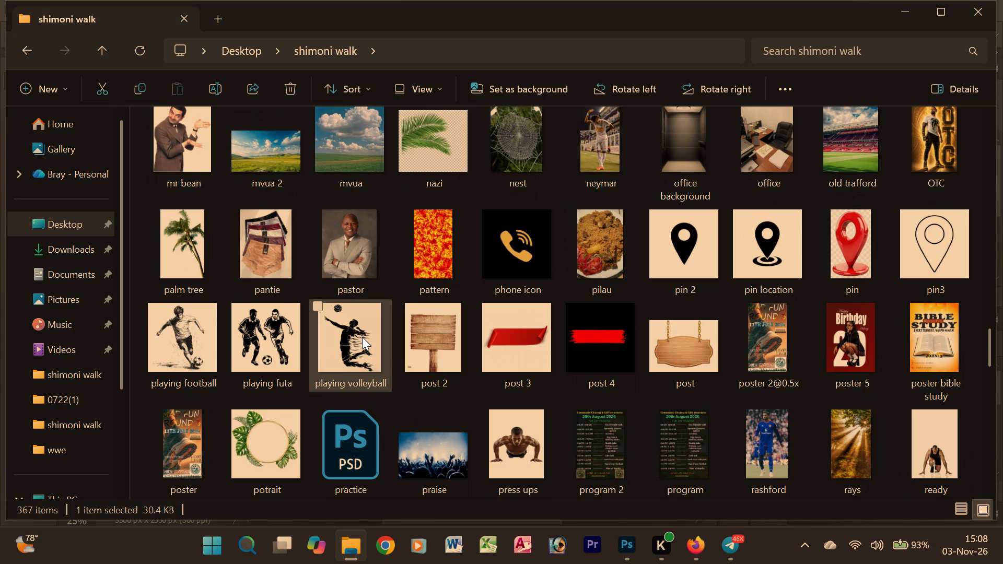
pyautogui.scroll(-1, 362, 337)
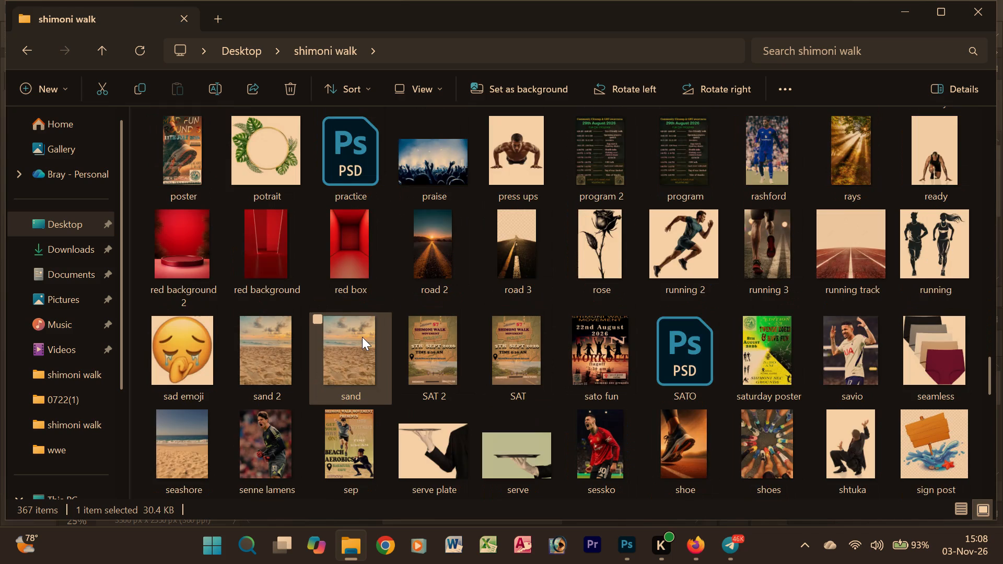
pyautogui.scroll(-1, 362, 337)
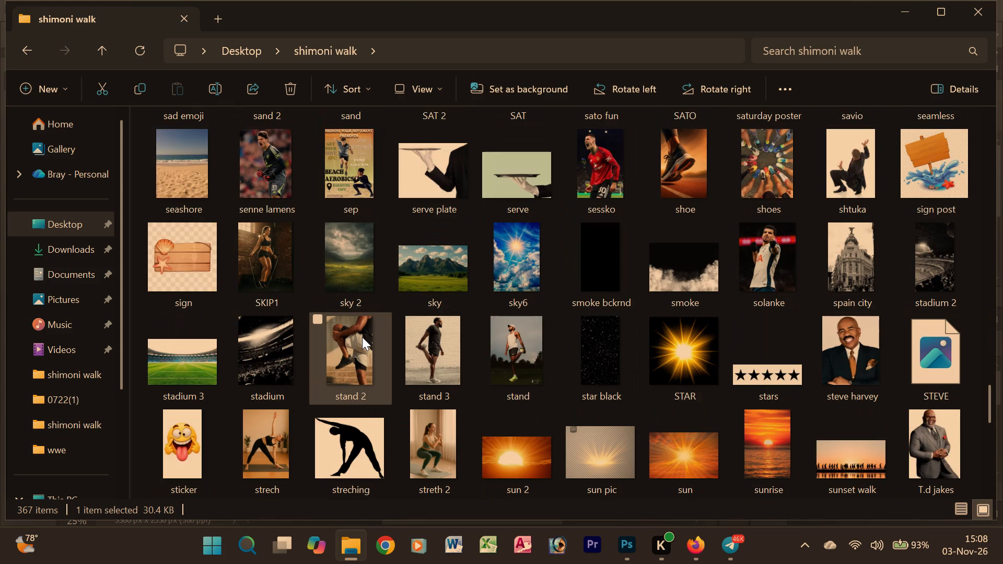
pyautogui.scroll(1, 362, 337)
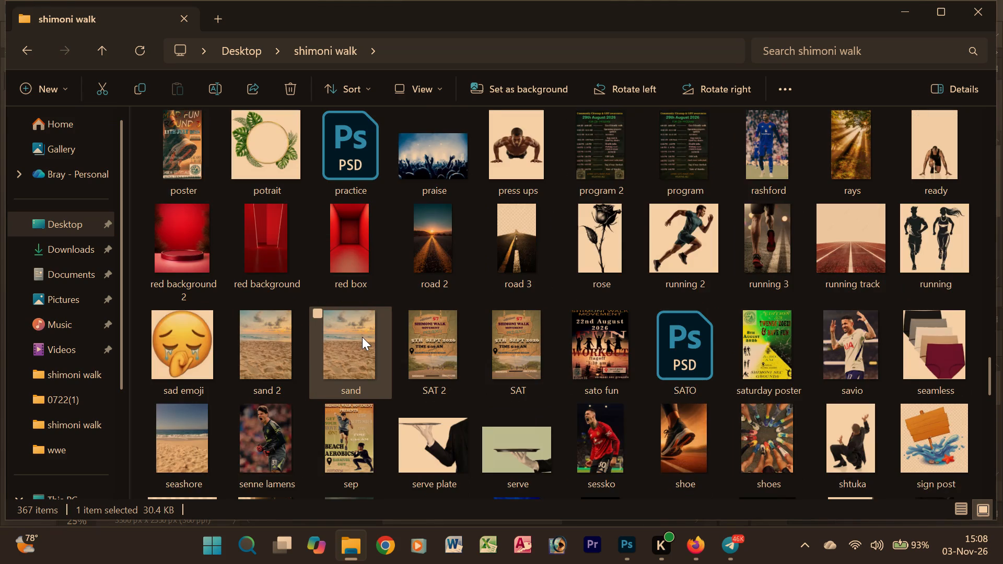
pyautogui.scroll(2, 362, 337)
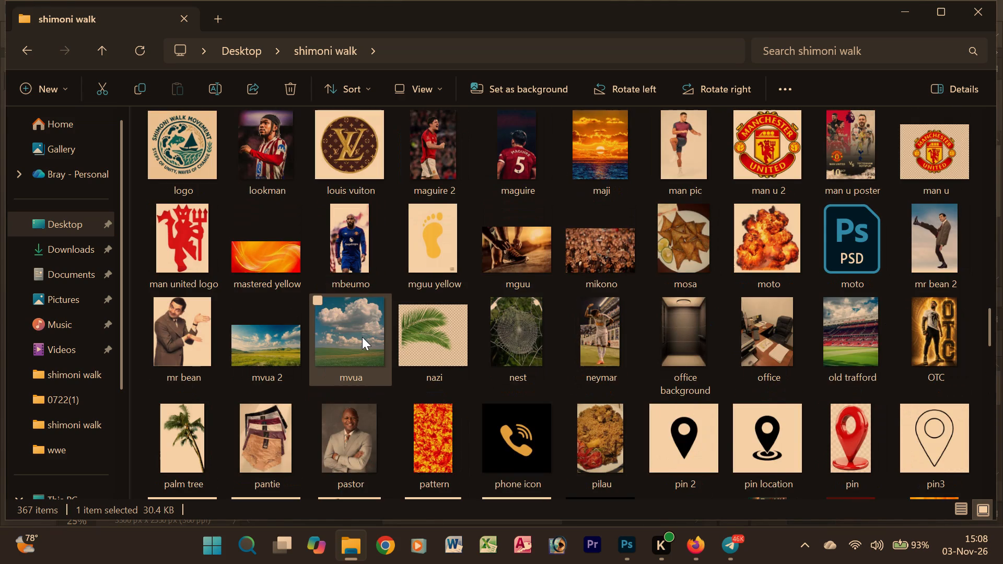
pyautogui.scroll(1, 362, 337)
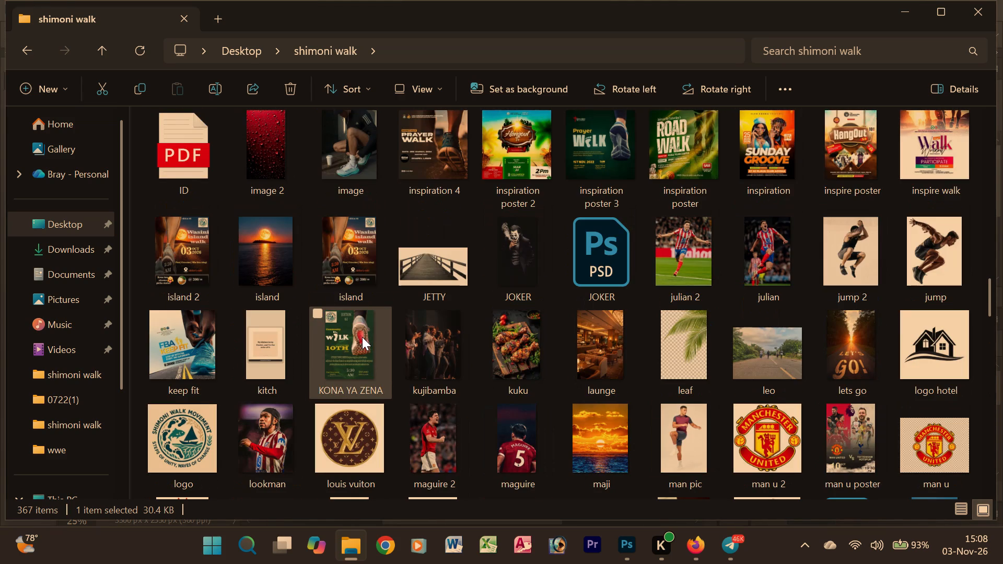
pyautogui.scroll(1, 362, 337)
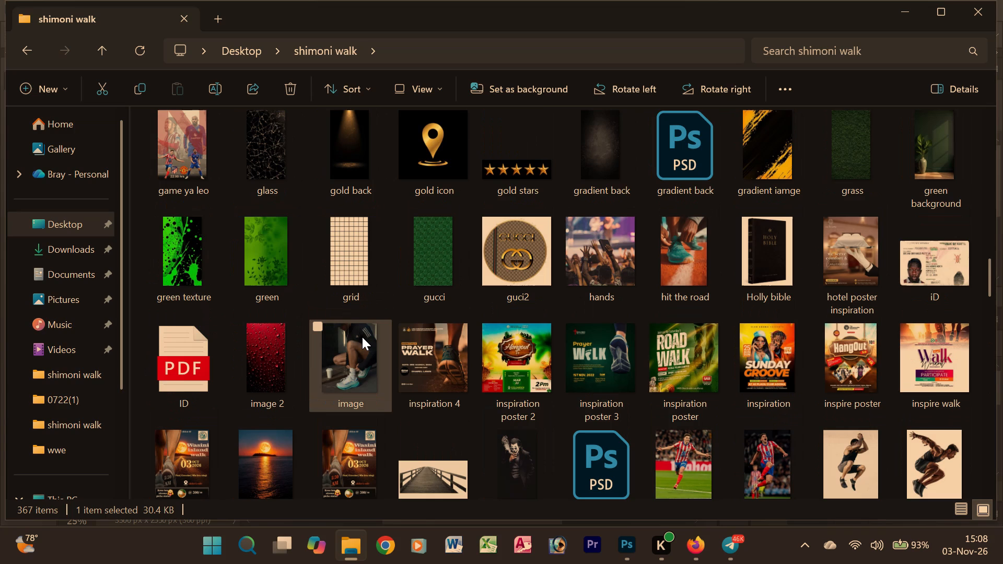
pyautogui.scroll(-1, 362, 337)
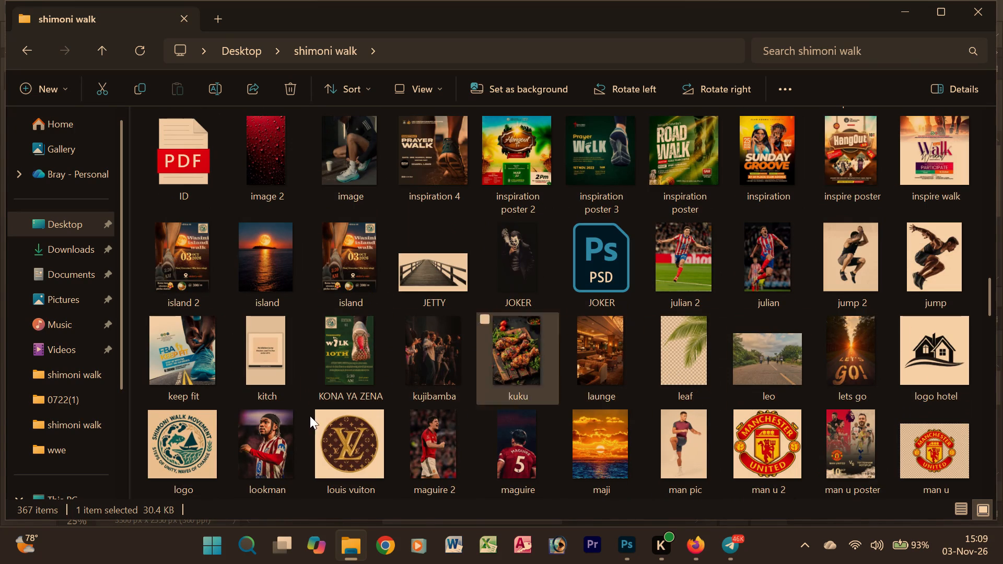
pyautogui.moveTo(175, 451); pyautogui.dragTo(624, 538)
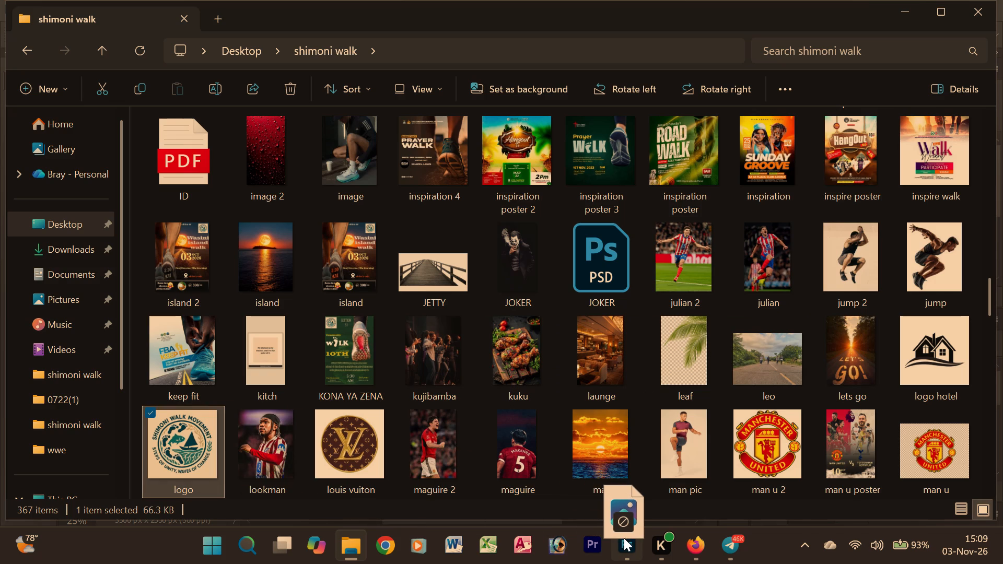
pyautogui.moveTo(624, 538); pyautogui.dragTo(218, 174)
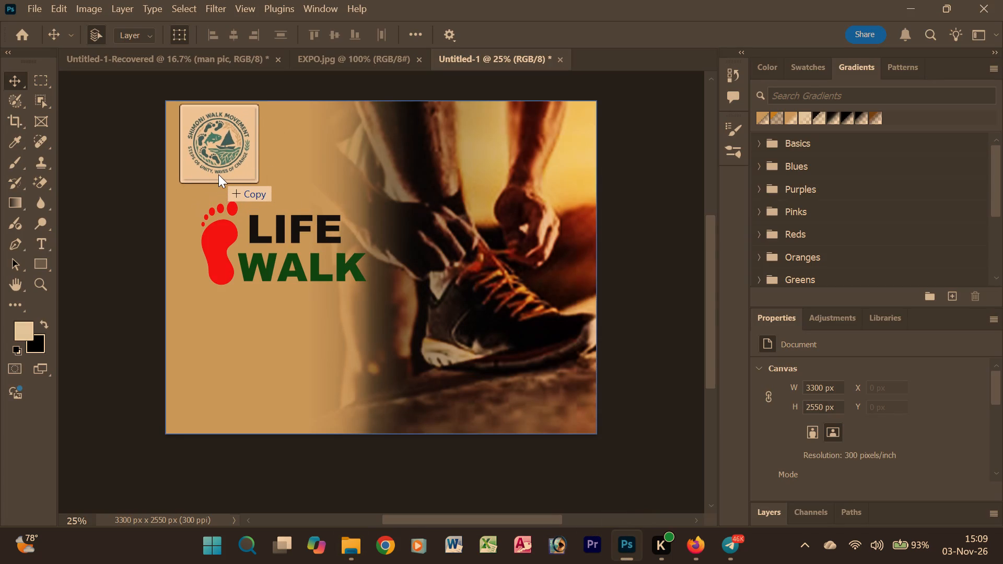
pyautogui.moveTo(218, 174); pyautogui.dragTo(220, 175)
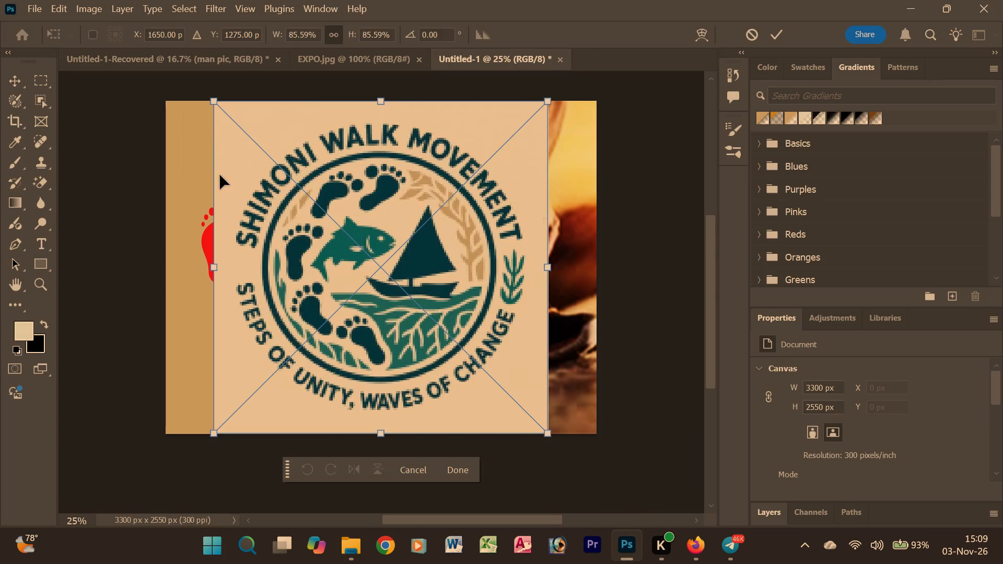
# Scale the logo to about 14.6% and place it in the poster's upper-left corner at X 270 px, Y 270 px.
pyautogui.moveTo(545, 99); pyautogui.dragTo(433, 213)
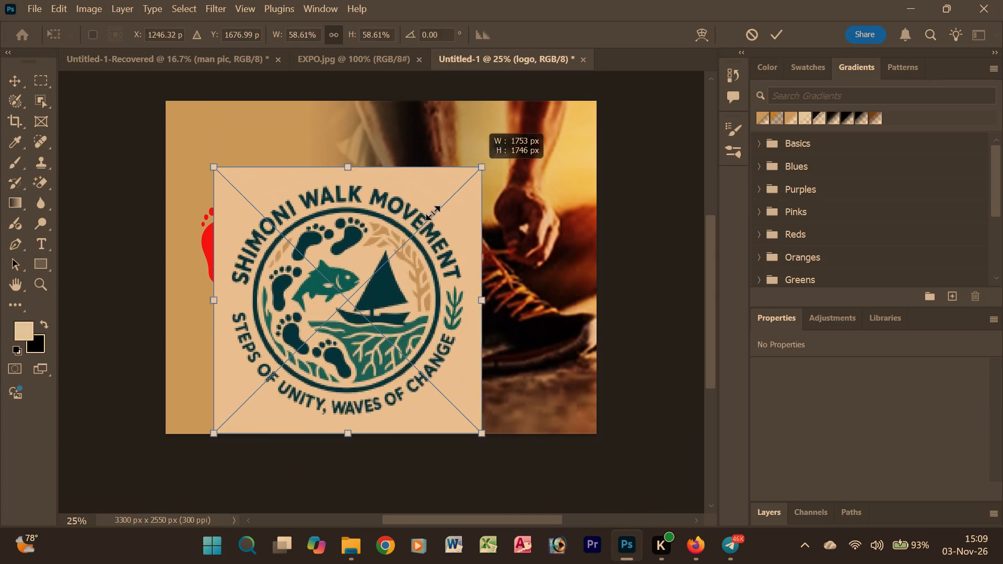
pyautogui.moveTo(433, 213); pyautogui.dragTo(287, 348)
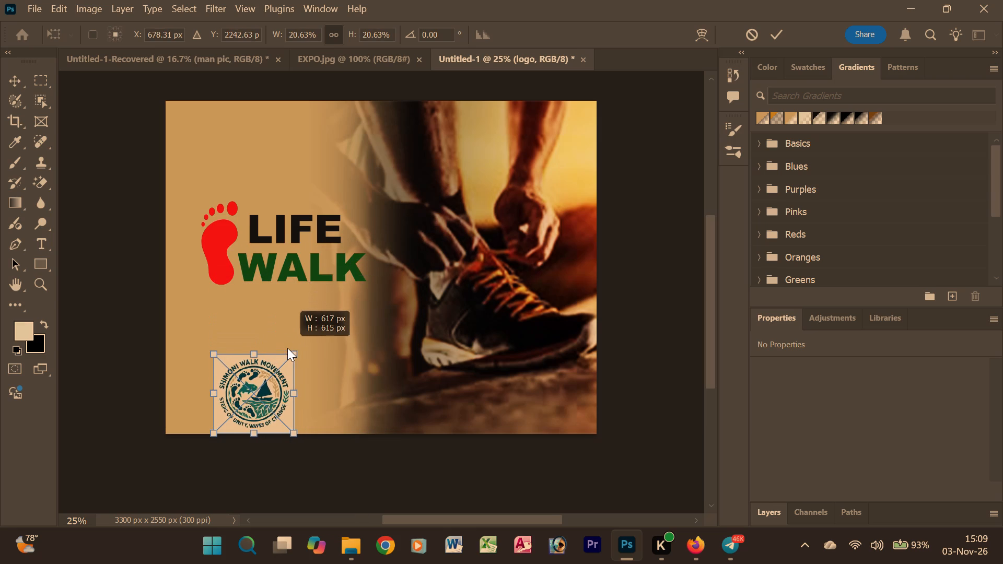
pyautogui.moveTo(287, 348); pyautogui.dragTo(278, 360)
pyautogui.moveTo(246, 400); pyautogui.dragTo(229, 341)
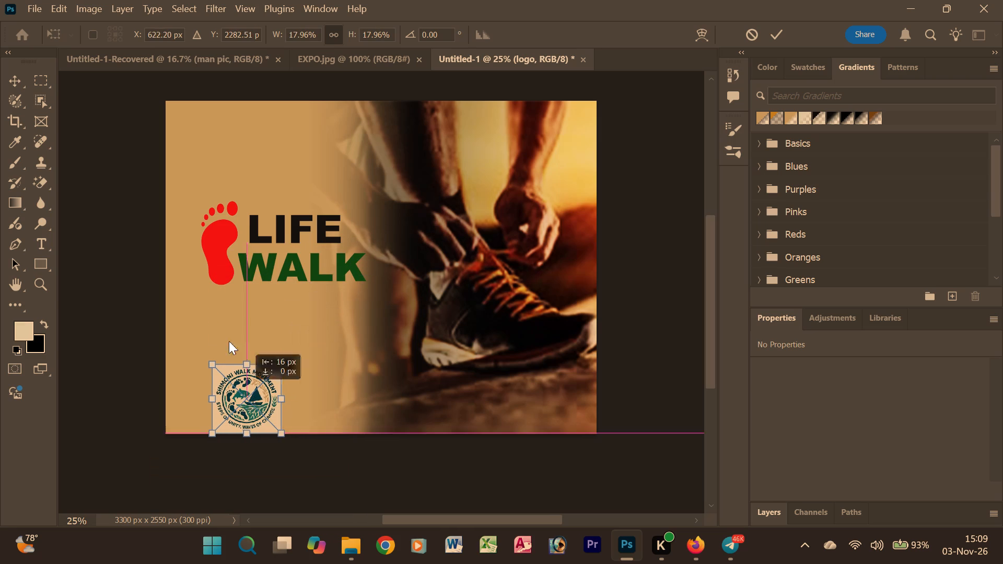
pyautogui.moveTo(229, 341); pyautogui.dragTo(208, 133)
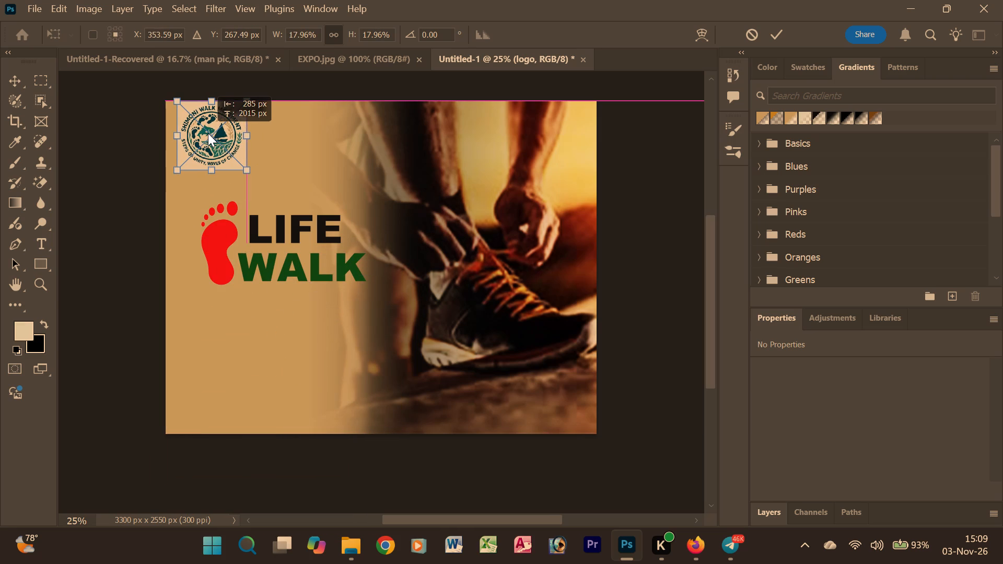
pyautogui.moveTo(208, 133); pyautogui.dragTo(201, 135)
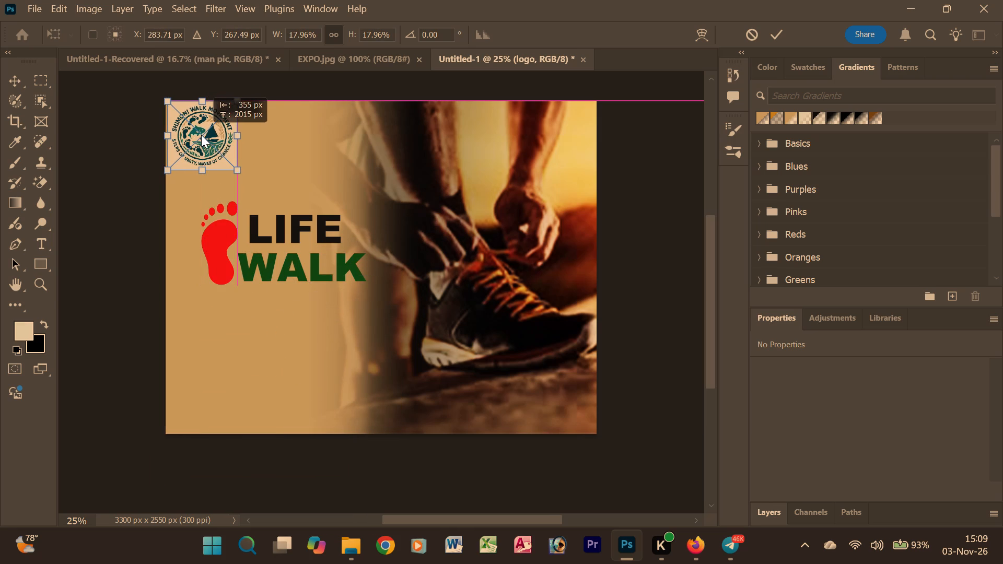
pyautogui.moveTo(201, 135); pyautogui.dragTo(204, 136)
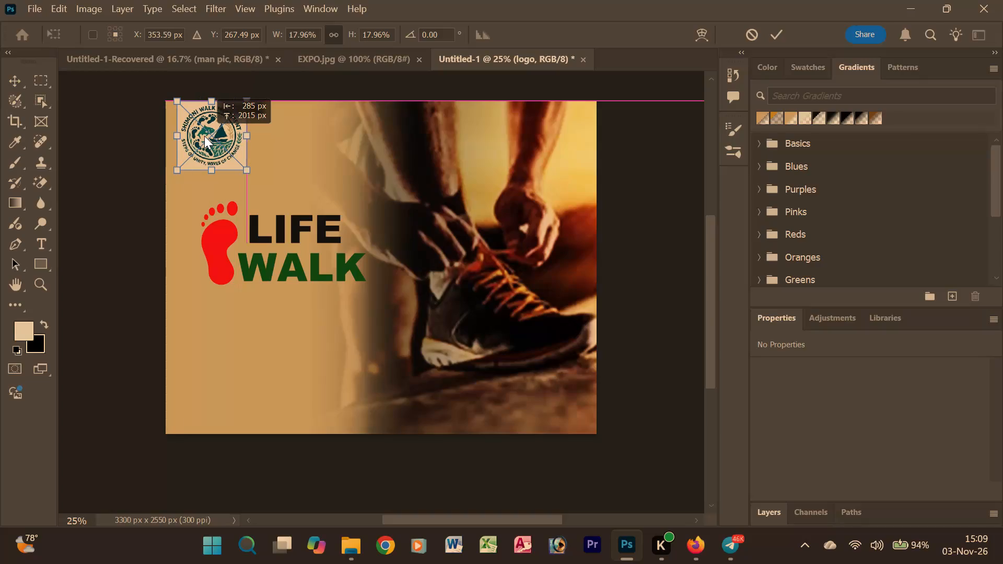
pyautogui.moveTo(204, 136); pyautogui.dragTo(204, 144)
pyautogui.moveTo(250, 104); pyautogui.dragTo(239, 116)
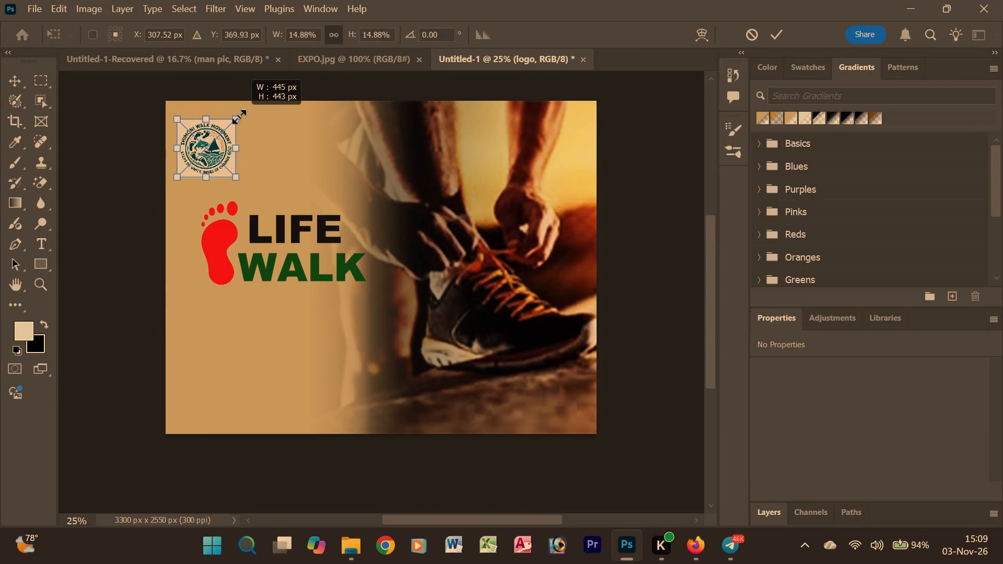
pyautogui.moveTo(239, 116); pyautogui.dragTo(238, 118)
pyautogui.moveTo(205, 147); pyautogui.dragTo(205, 139)
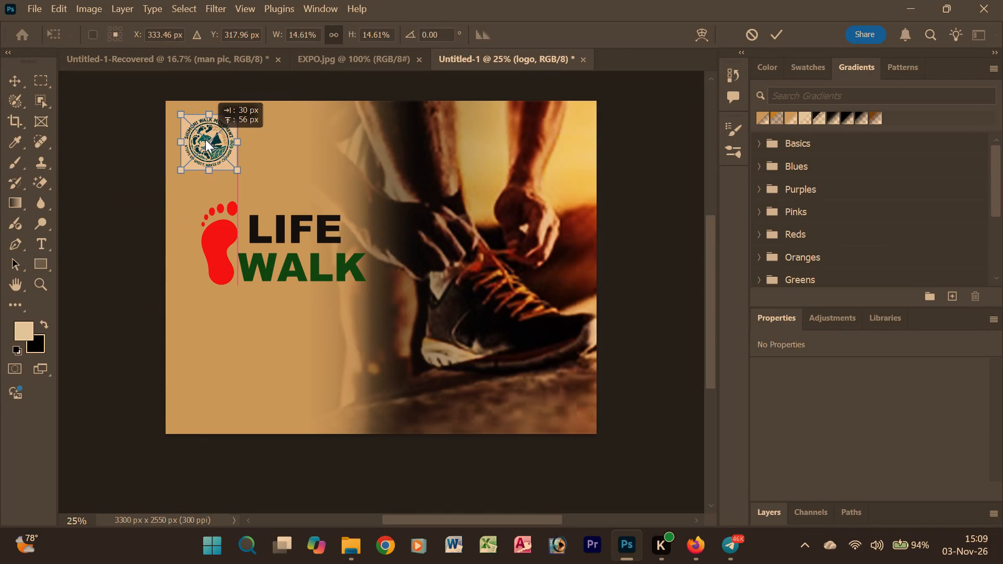
pyautogui.moveTo(205, 139); pyautogui.dragTo(204, 136)
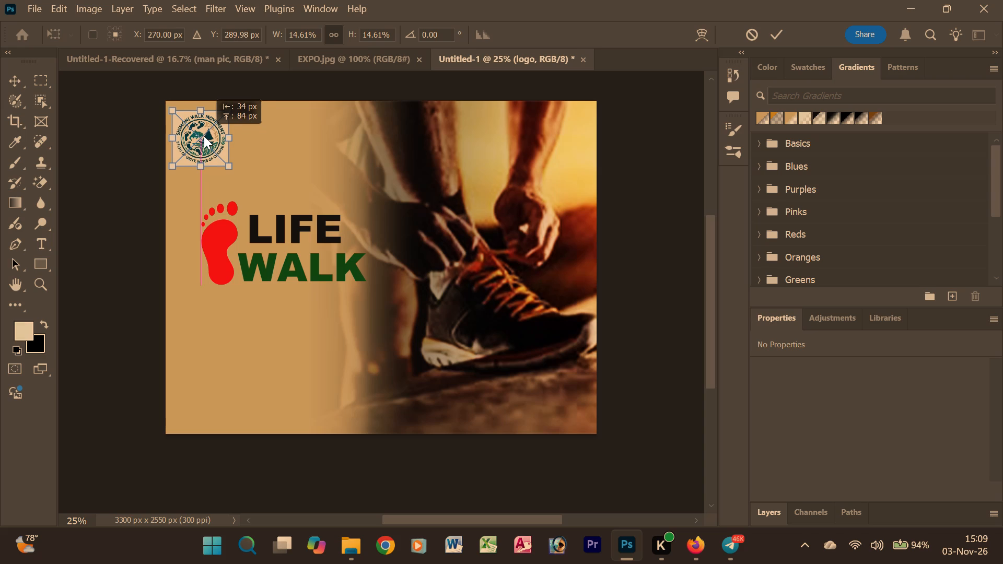
pyautogui.moveTo(204, 136); pyautogui.dragTo(204, 132)
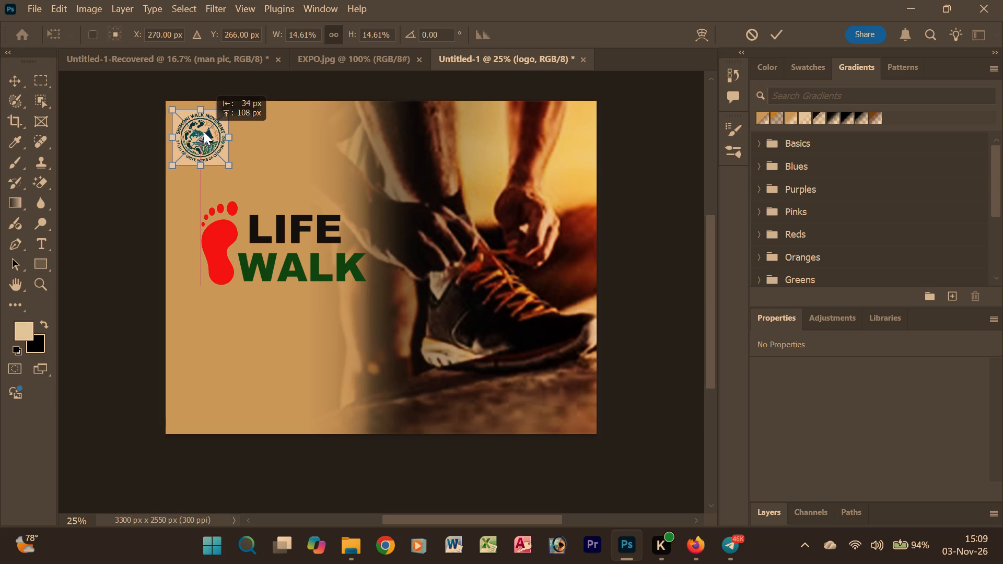
pyautogui.moveTo(204, 132); pyautogui.dragTo(203, 133)
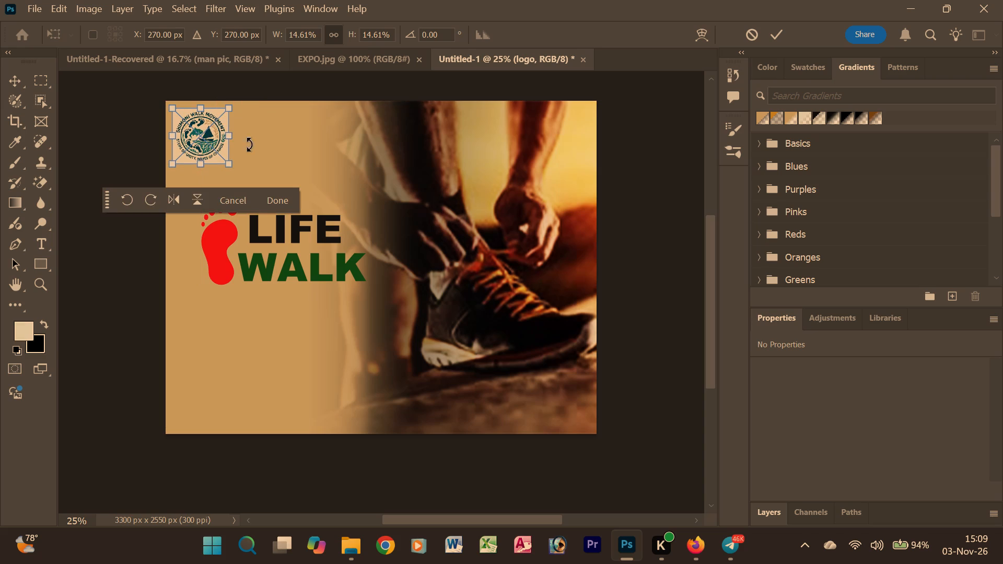
pyautogui.click(284, 206)
pyautogui.click(662, 196)
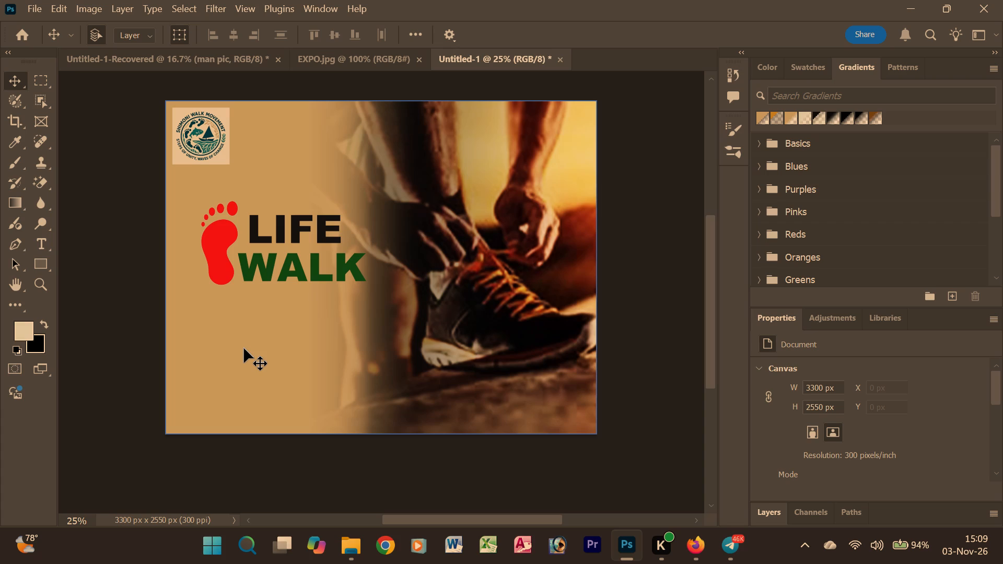
# Following the EXPO flyer's layout, add the text SHHIMONI in green 72 pt Arial Black below the WALK text.
pyautogui.click(365, 62)
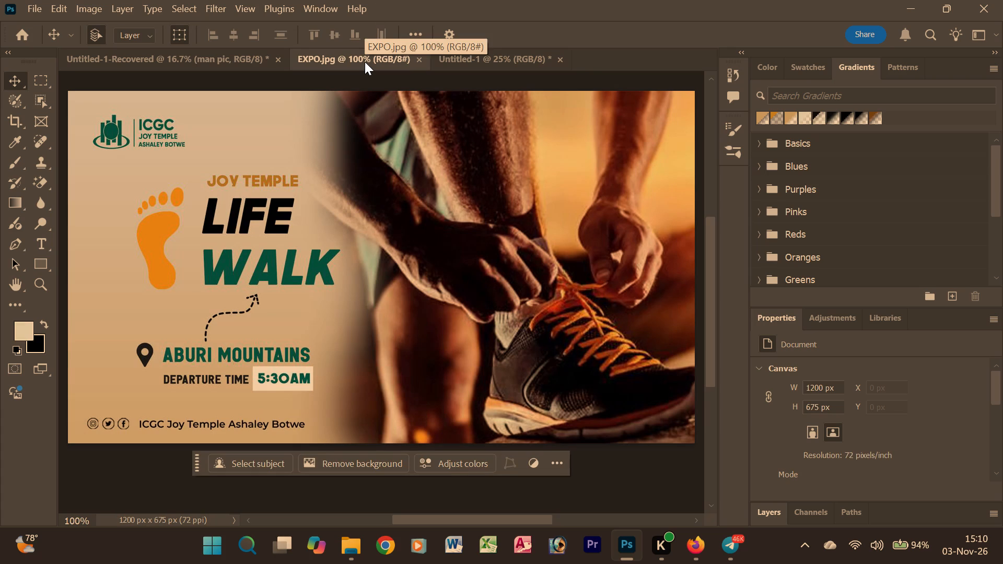
pyautogui.click(469, 54)
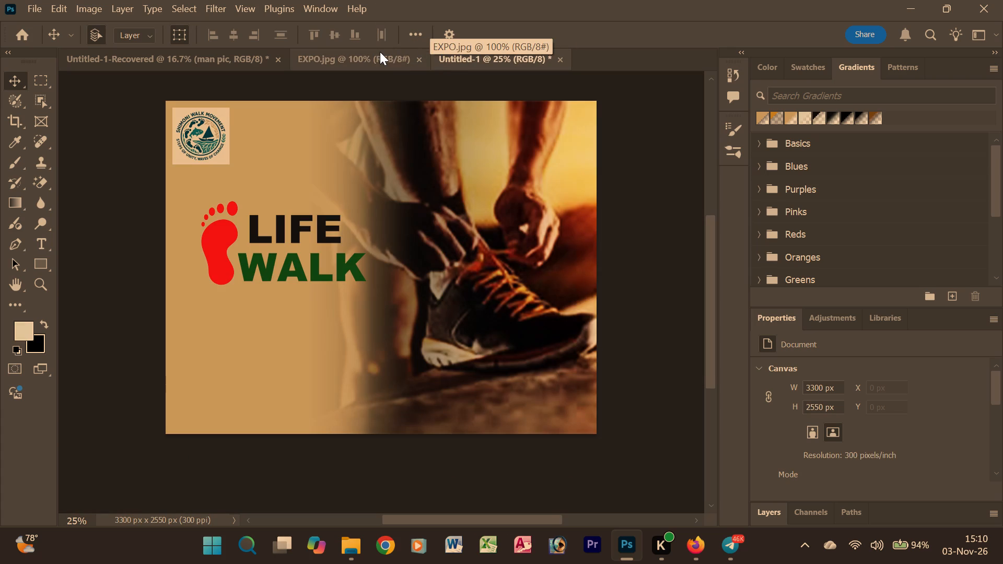
pyautogui.click(378, 58)
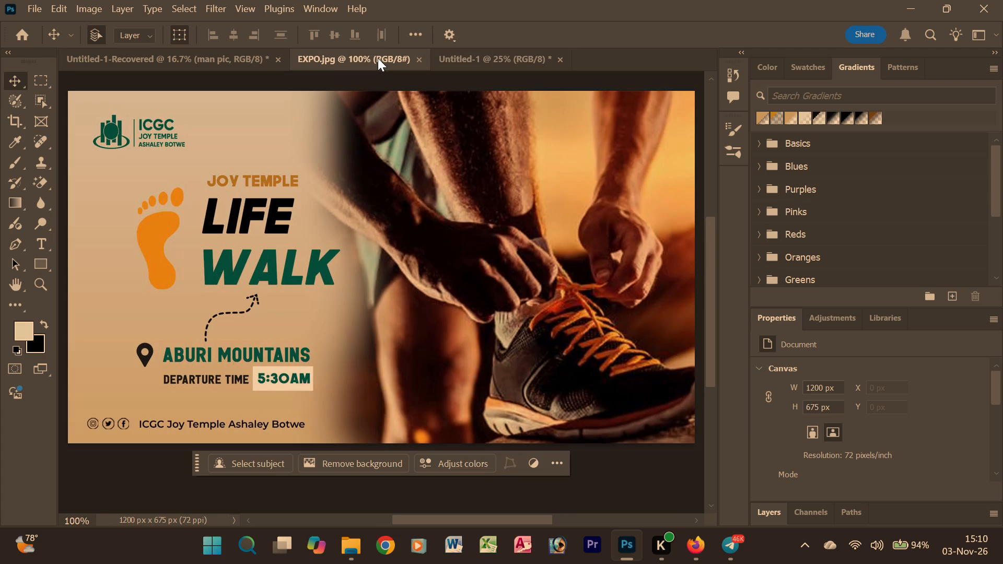
pyautogui.click(459, 55)
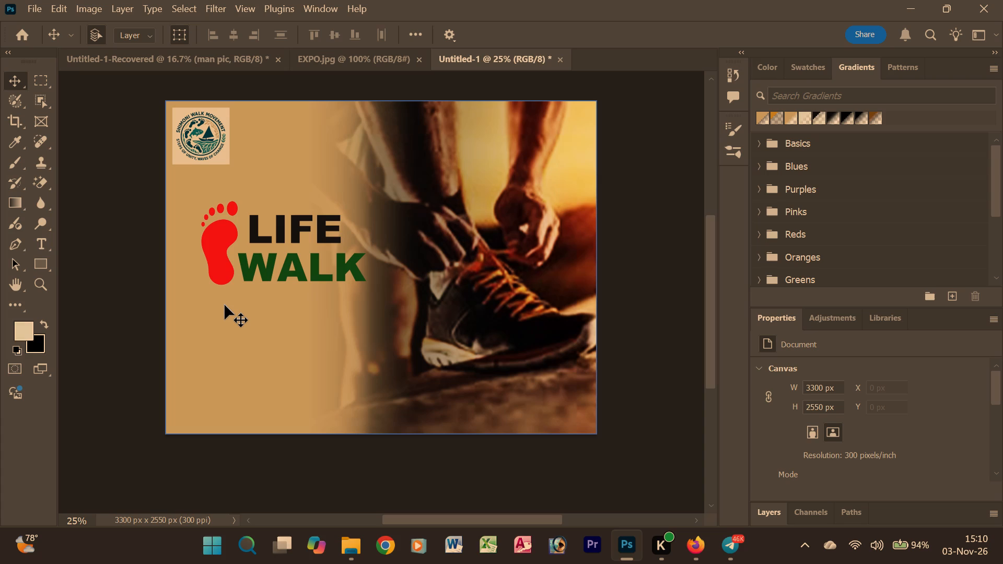
pyautogui.click(40, 243)
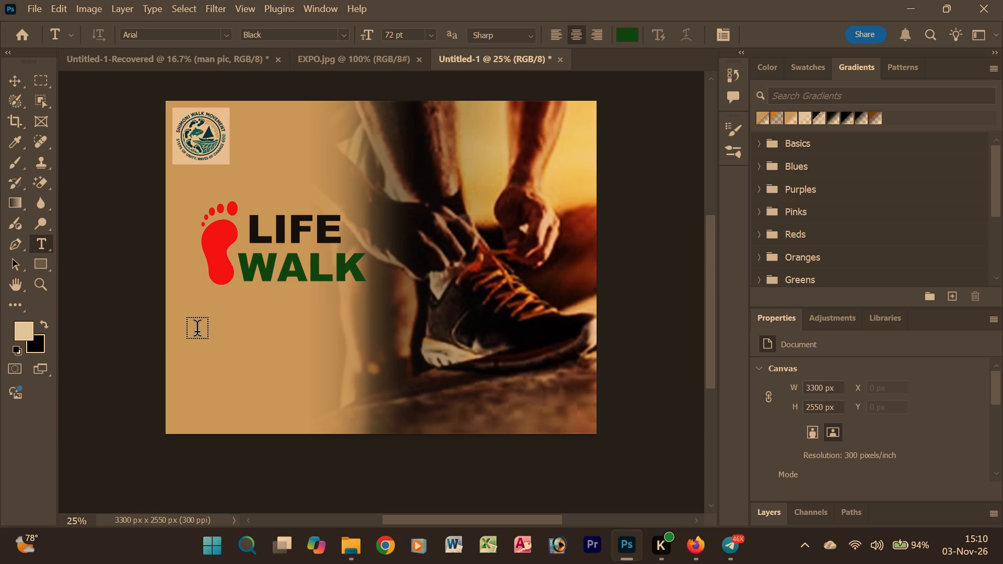
pyautogui.click(197, 332)
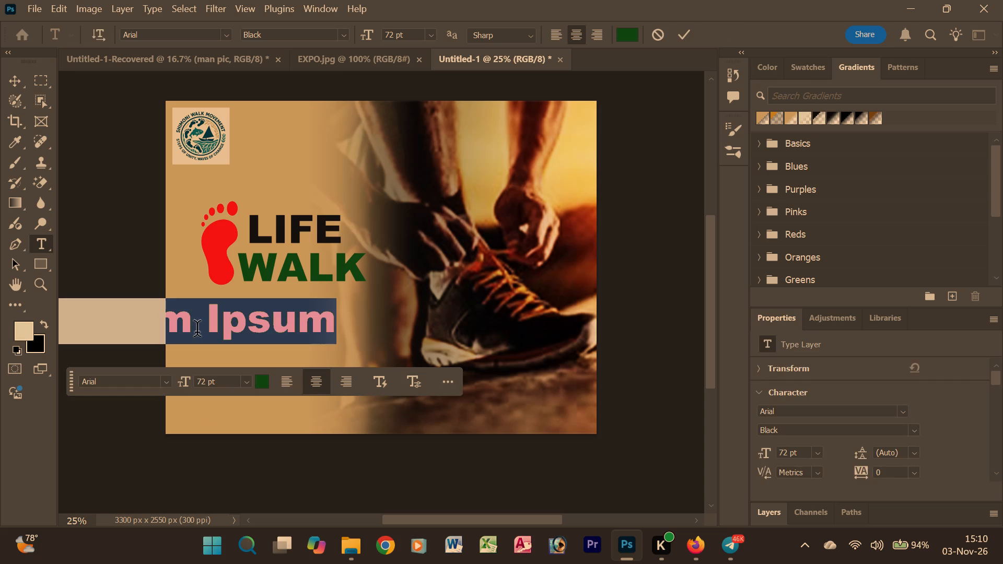
pyautogui.press('s')
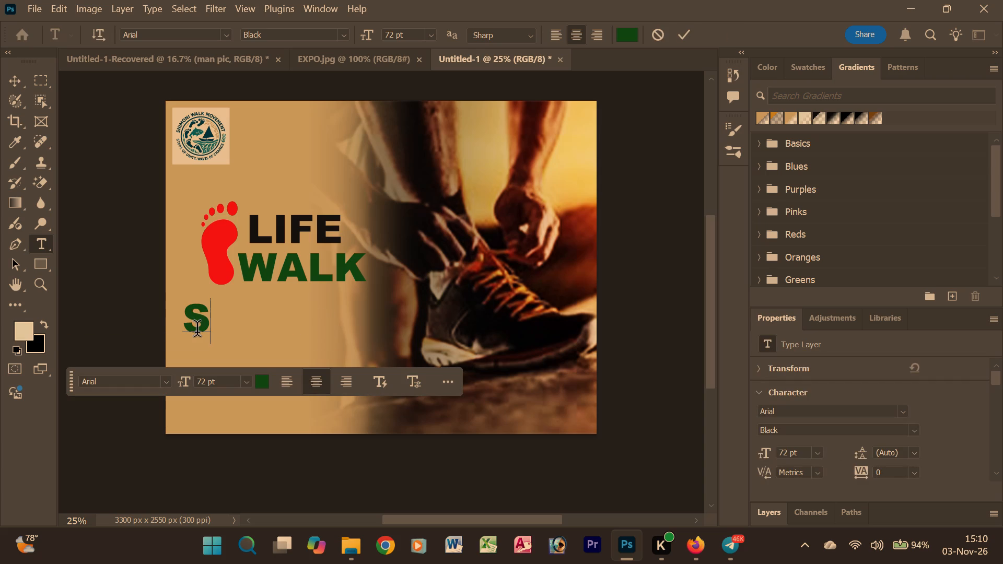
pyautogui.write('HH')
pyautogui.write('IMONI')
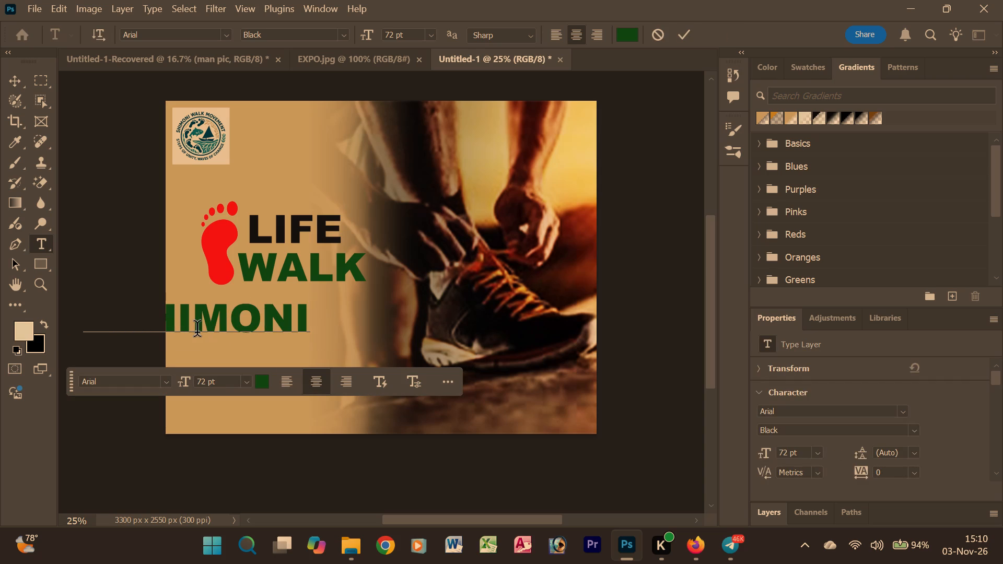
pyautogui.click(11, 86)
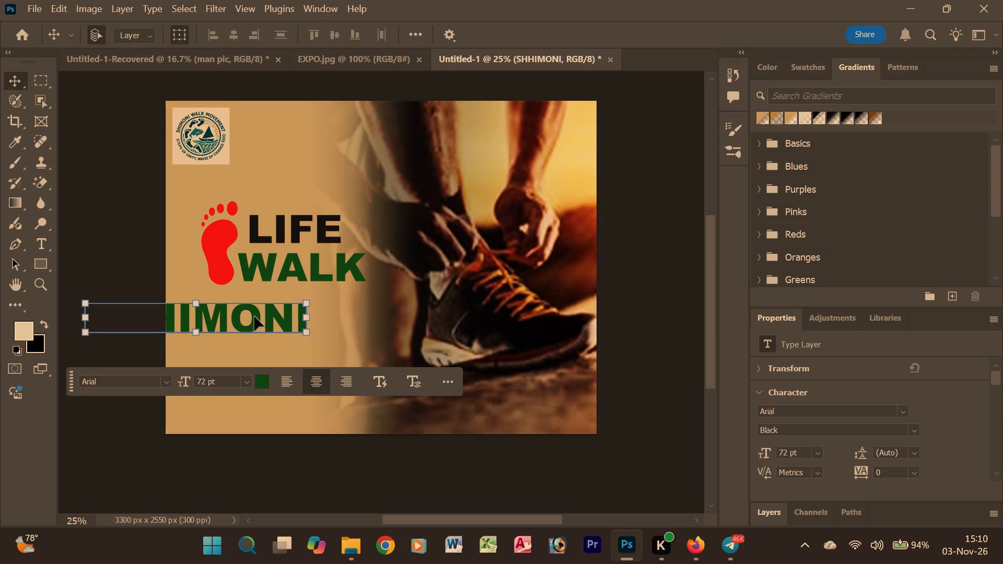
# Duplicate the green SHHIMONI text just below itself and change the copy's wording to BATI.
pyautogui.keyDown('alt'); pyautogui.moveTo(254, 316); pyautogui.dragTo(321, 370); pyautogui.keyUp('alt')
pyautogui.doubleClick(321, 370)
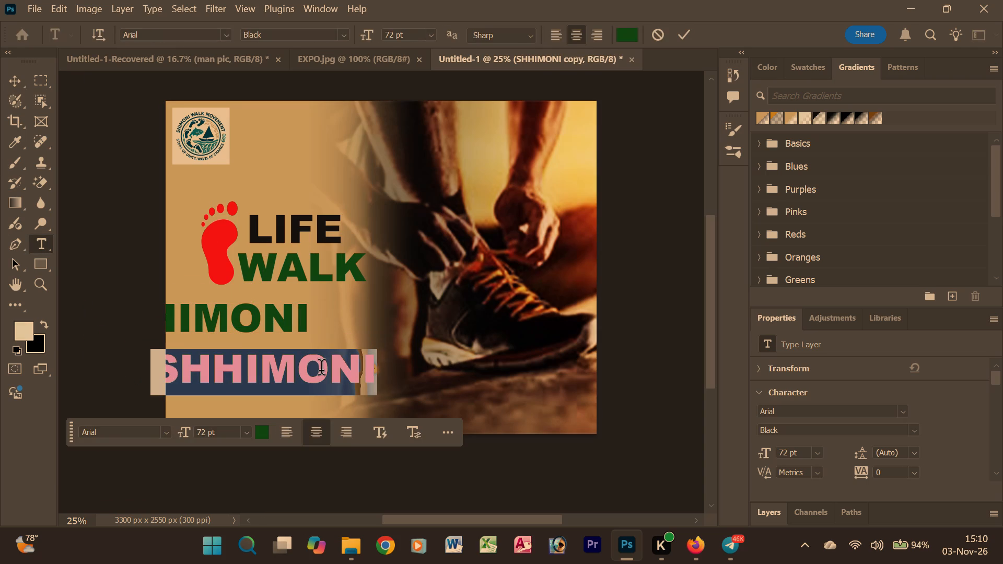
pyautogui.write('BATI')
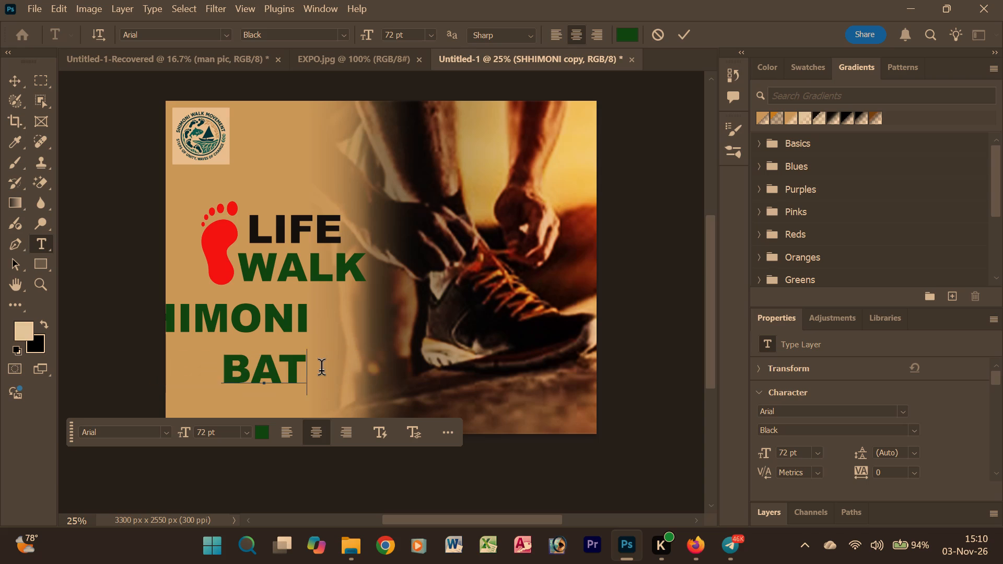
pyautogui.click(250, 323)
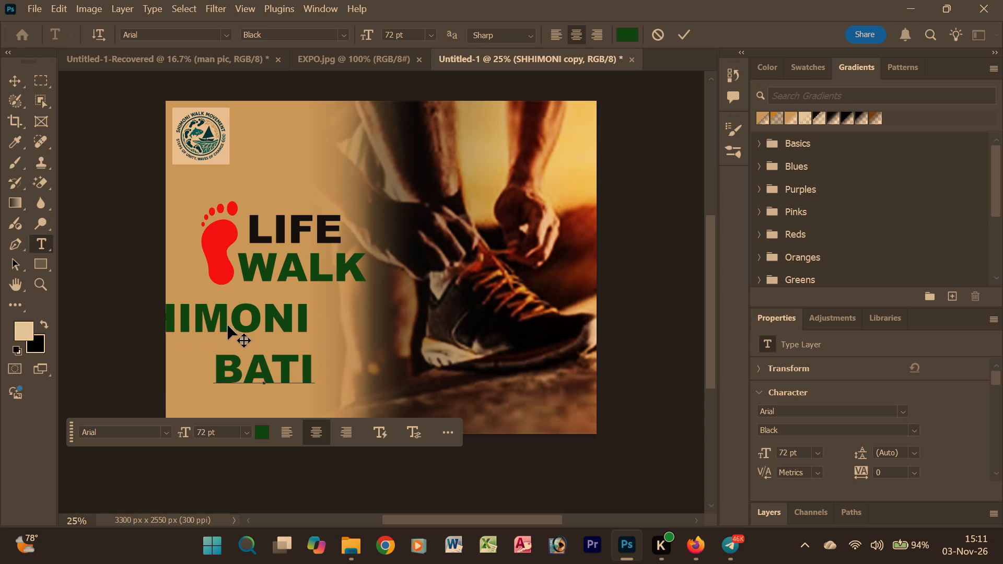
pyautogui.click(9, 84)
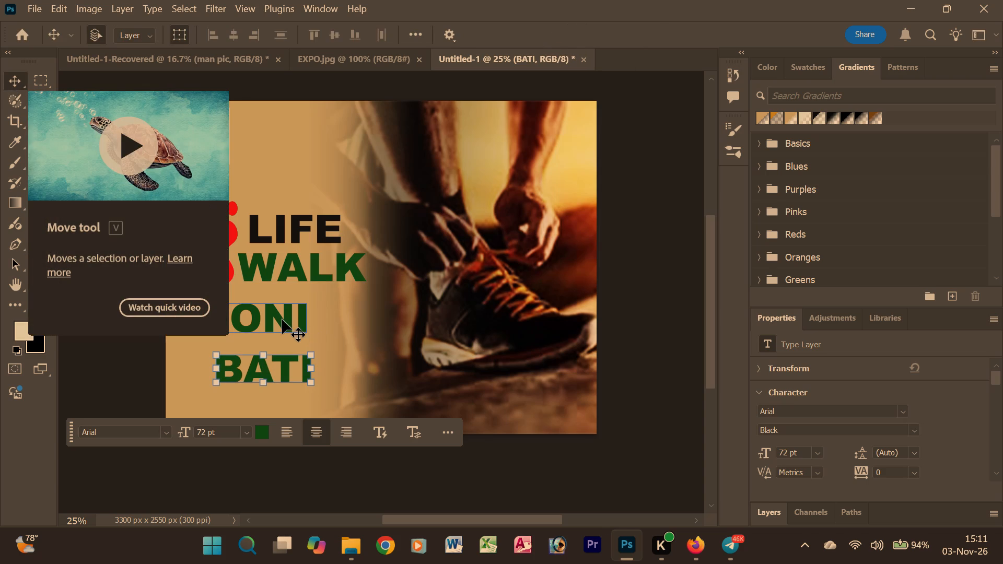
# Scale the BATI text to about 46% and place it beside SHHIMONI, below WALK, at about X 1472 px, Y 1692 px.
pyautogui.click(309, 357)
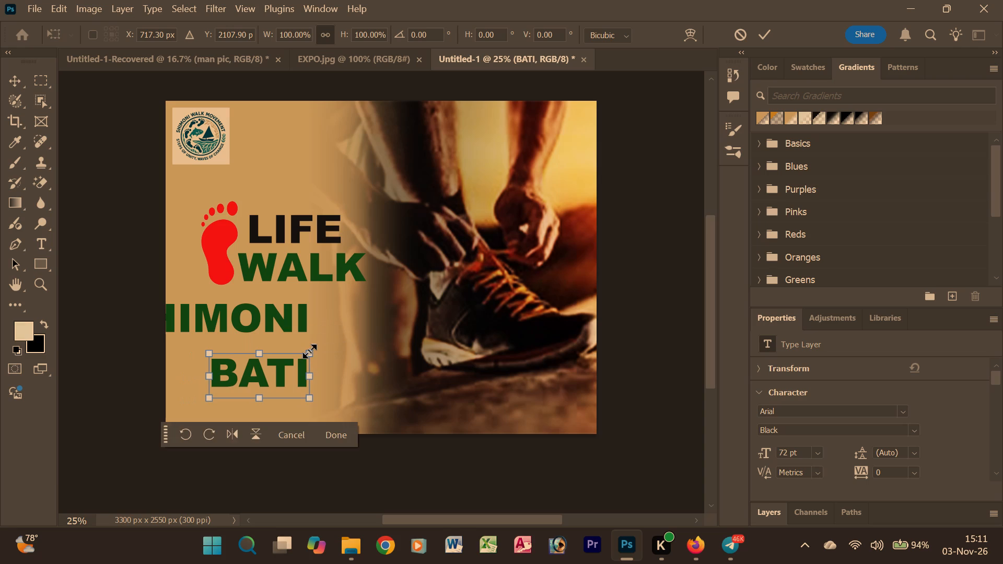
pyautogui.moveTo(309, 351); pyautogui.dragTo(263, 378)
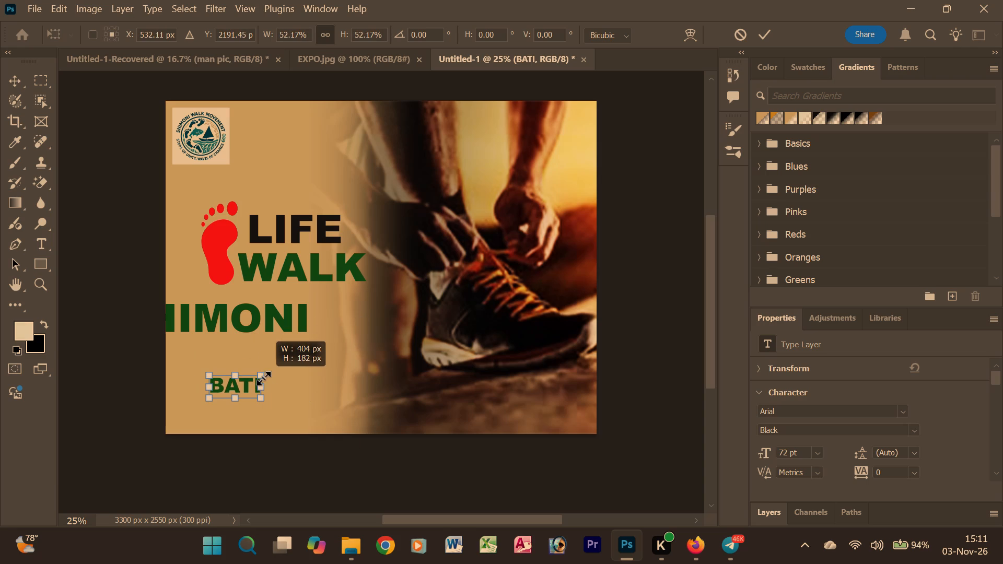
pyautogui.moveTo(263, 378); pyautogui.dragTo(257, 381)
pyautogui.moveTo(241, 391); pyautogui.dragTo(247, 390)
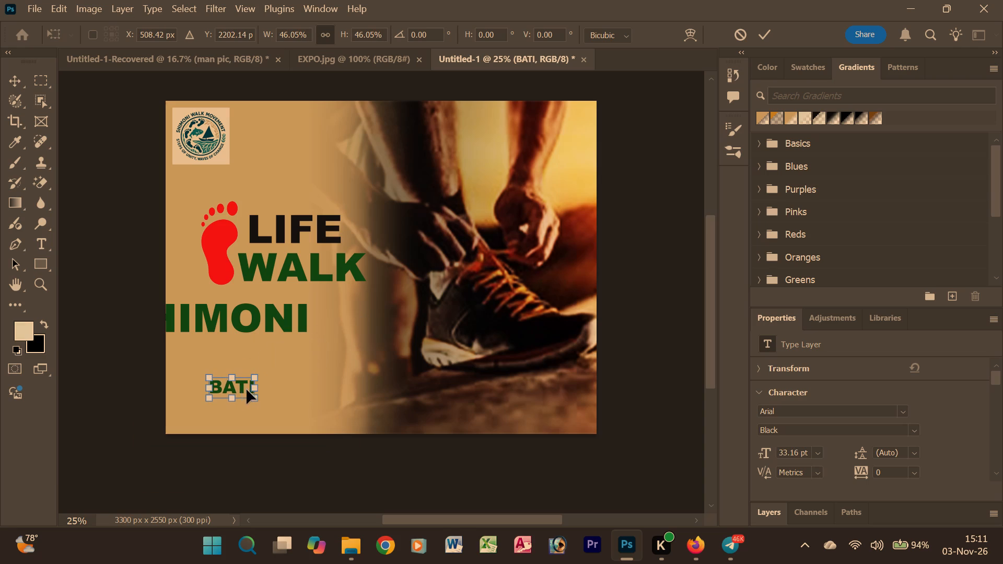
pyautogui.moveTo(247, 390); pyautogui.dragTo(367, 326)
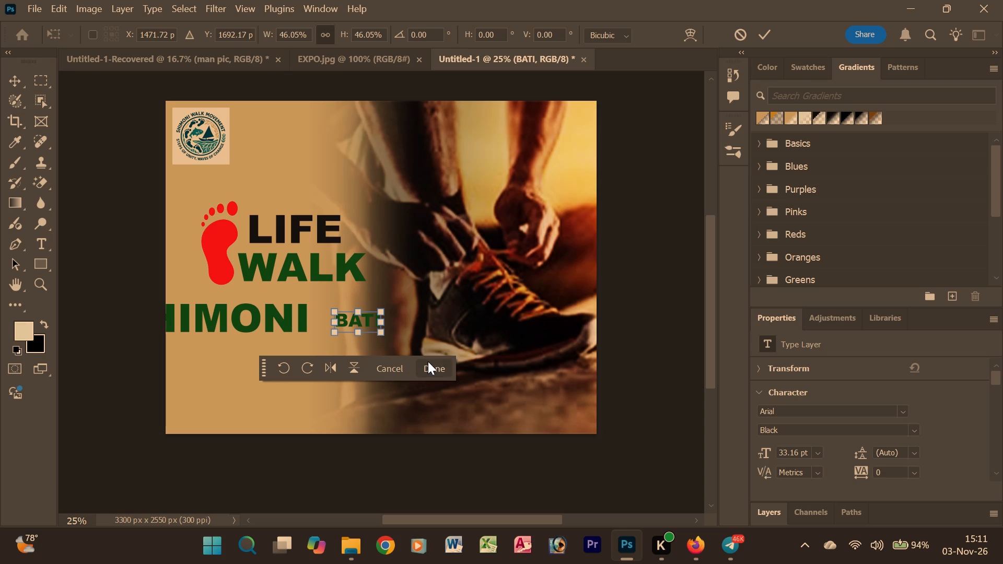
pyautogui.click(434, 365)
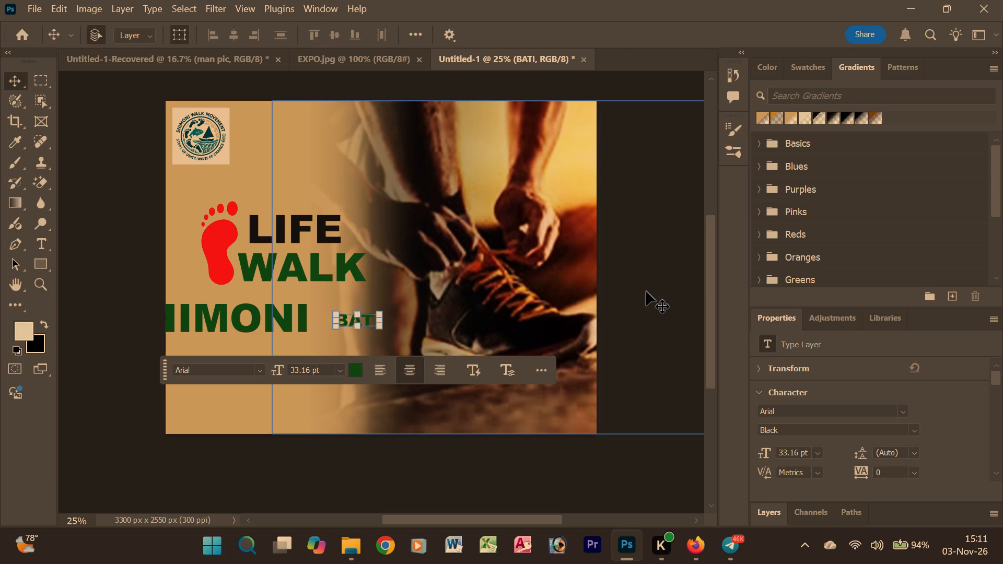
pyautogui.click(646, 291)
# Scale the SHHIMONI text to about 45% and move it fully inside the poster, below the footprint and level with BATI.
pyautogui.click(248, 318)
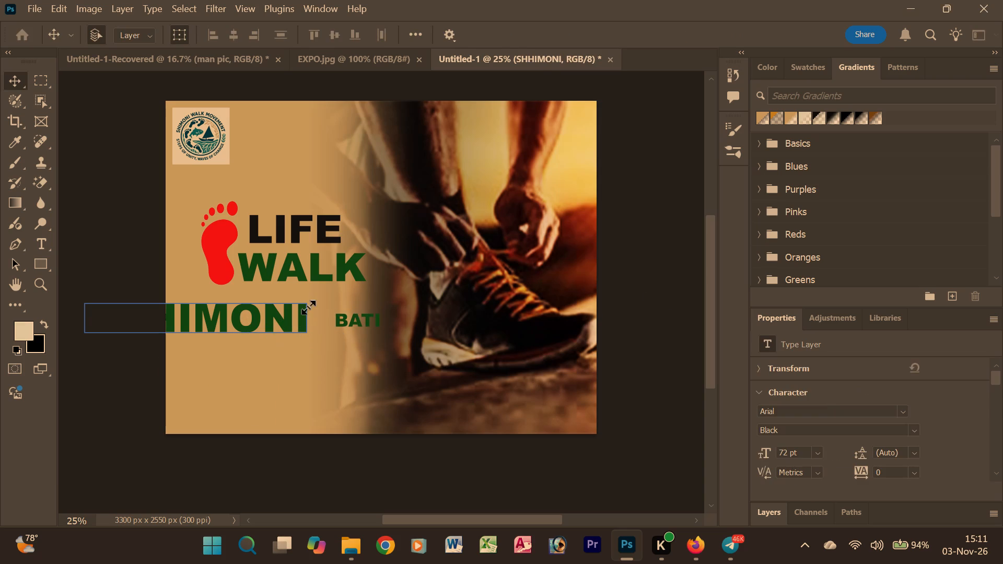
pyautogui.moveTo(308, 300); pyautogui.dragTo(264, 326)
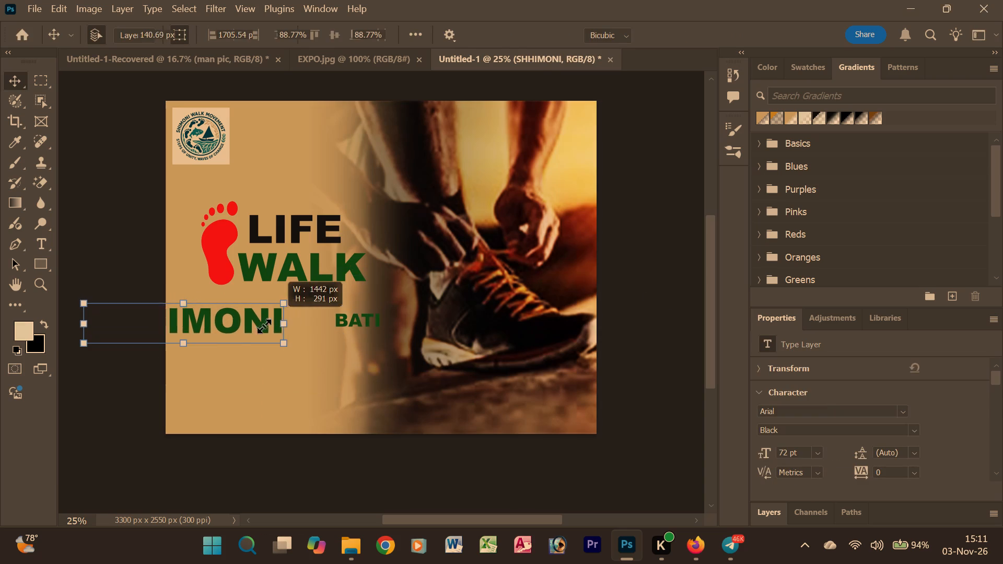
pyautogui.moveTo(264, 326); pyautogui.dragTo(190, 360)
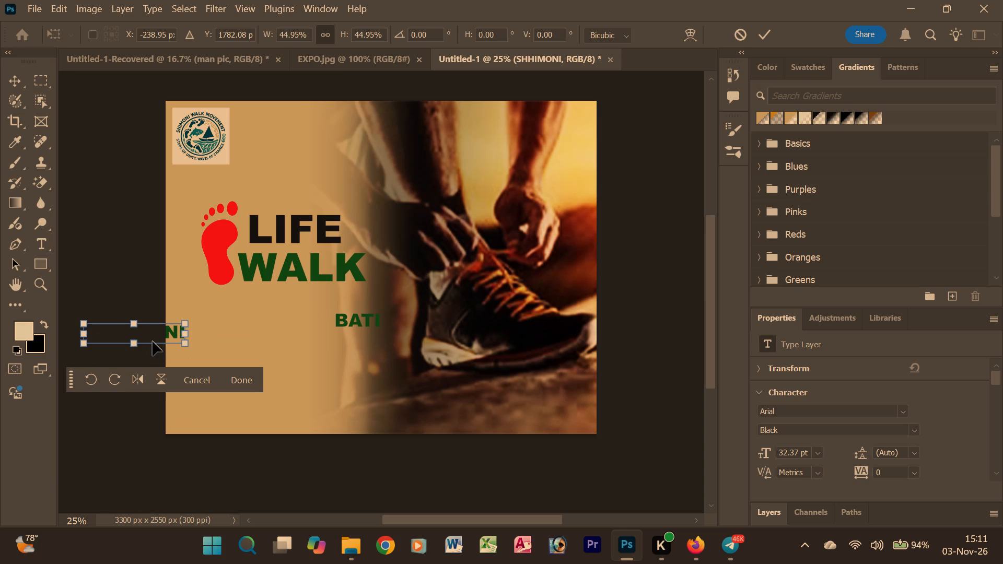
pyautogui.moveTo(153, 335); pyautogui.dragTo(249, 321)
pyautogui.doubleClick(222, 321)
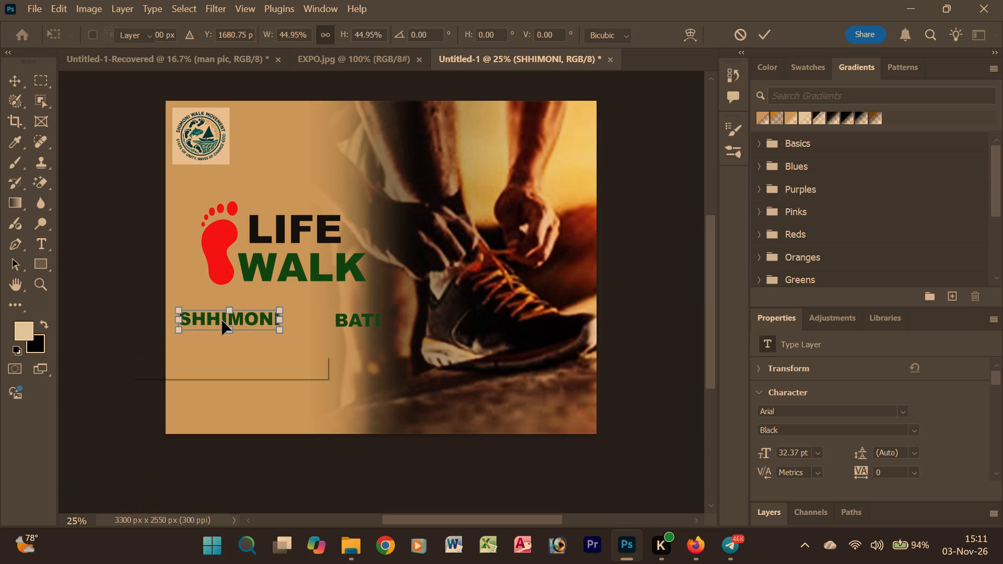
# Correct the spelling of SHHIMONI to SHIMONI.
pyautogui.doubleClick(220, 319)
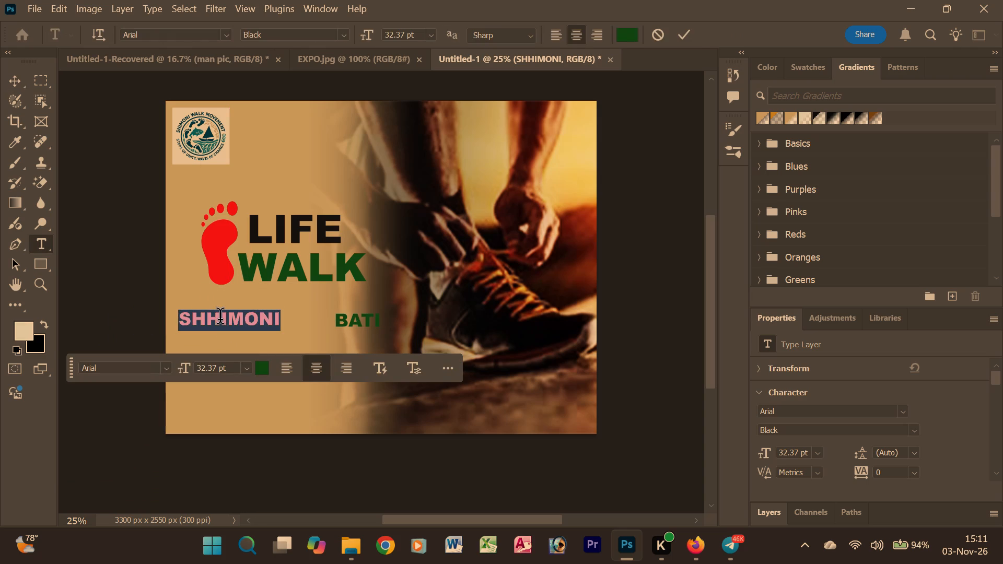
pyautogui.click(220, 319)
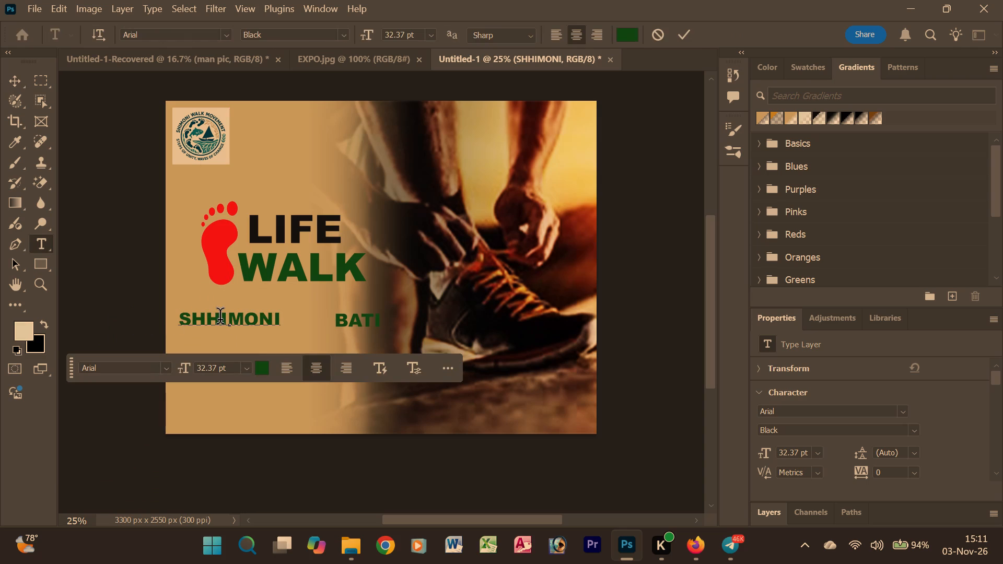
pyautogui.press('BackSpace')
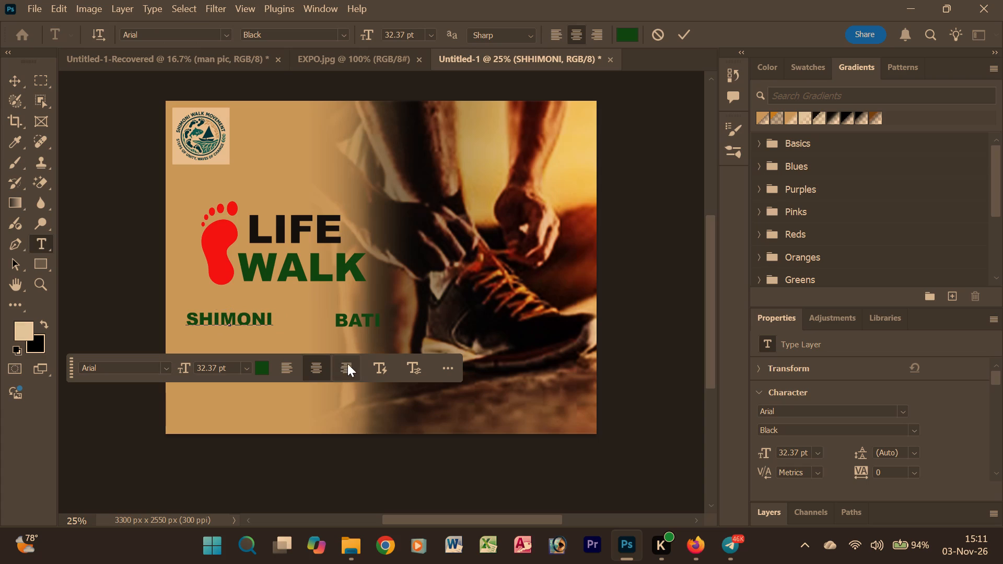
pyautogui.click(632, 290)
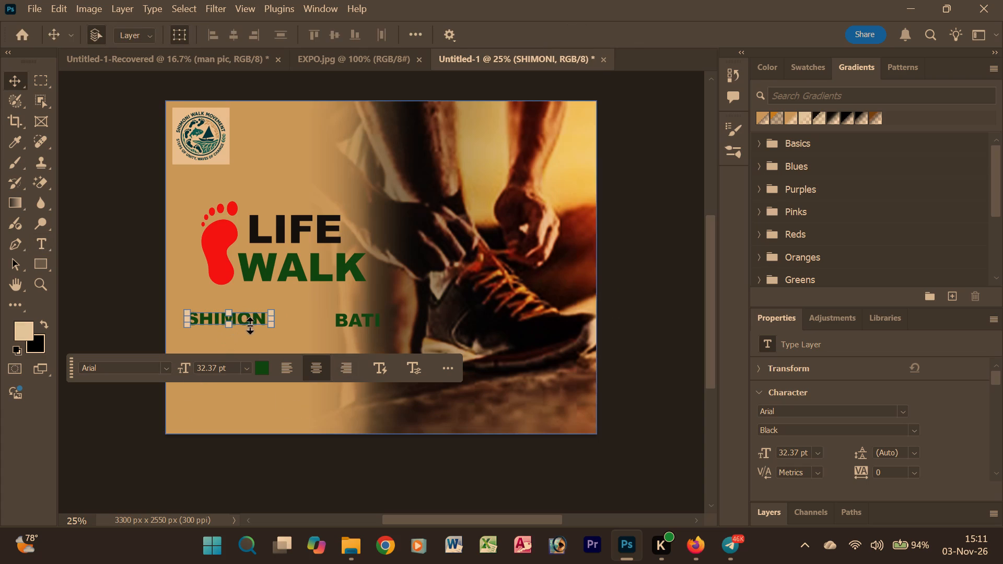
# Scale the SHIMONI text to about 64.6% and place it near the poster's left edge at about X 274 px, Y 1680 px.
pyautogui.moveTo(269, 312); pyautogui.dragTo(269, 312)
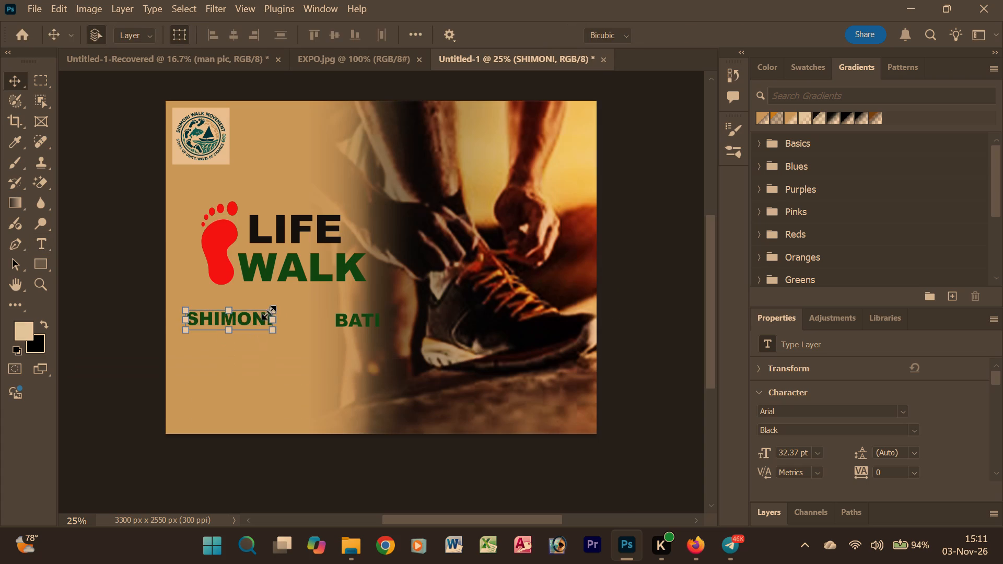
pyautogui.moveTo(269, 312); pyautogui.dragTo(238, 319)
pyautogui.moveTo(227, 324); pyautogui.dragTo(218, 319)
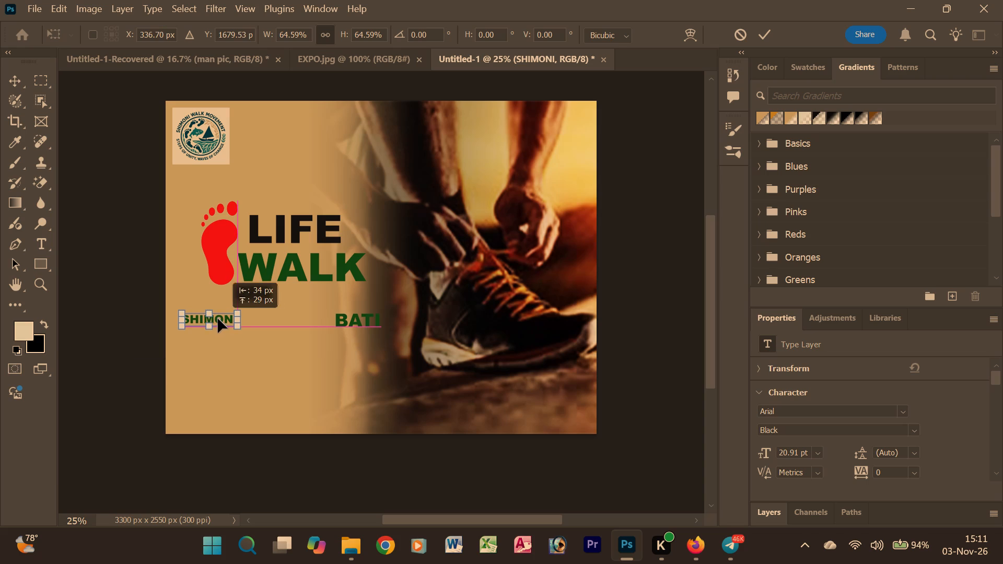
pyautogui.moveTo(218, 319); pyautogui.dragTo(217, 319)
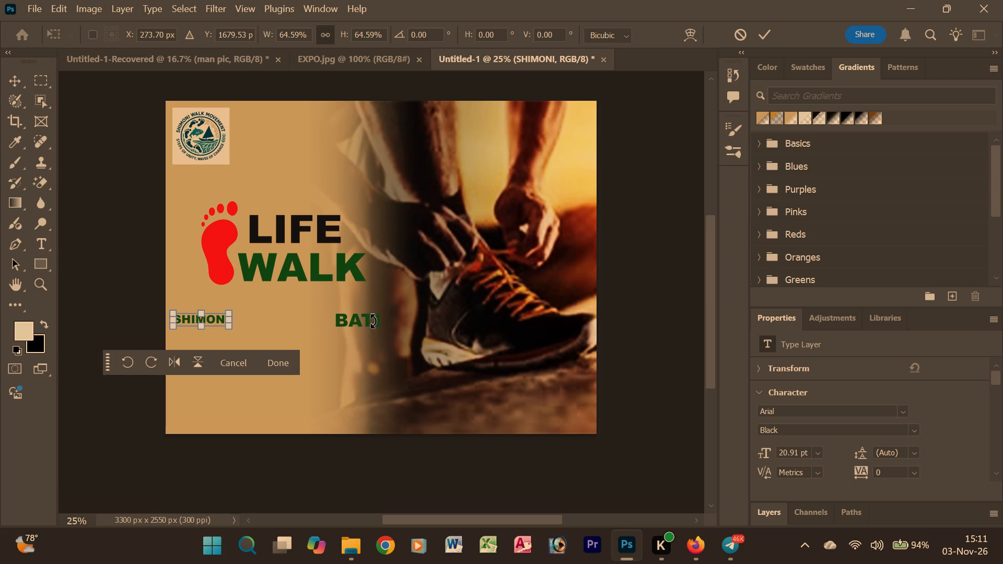
pyautogui.click(287, 365)
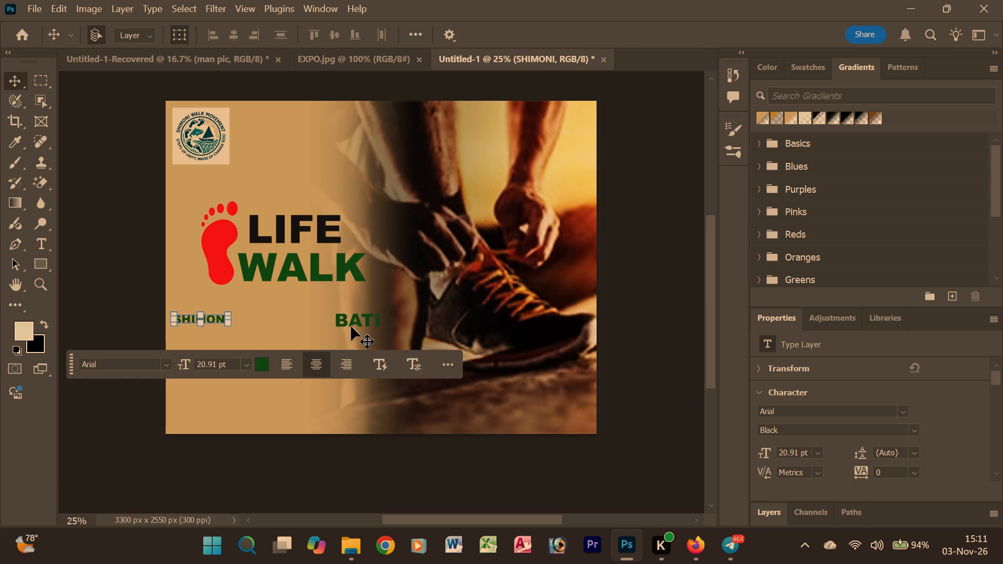
# Scale the BATI text down to about 67%, giving a 22.29 pt size close to that of SHIMONI.
pyautogui.click(358, 318)
pyautogui.moveTo(381, 312); pyautogui.dragTo(376, 313)
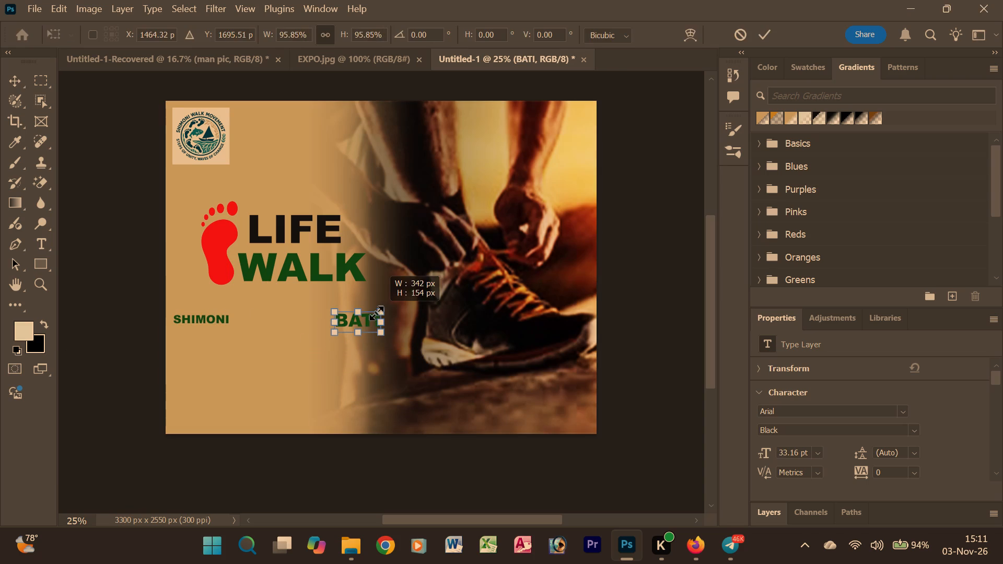
pyautogui.moveTo(376, 313); pyautogui.dragTo(365, 316)
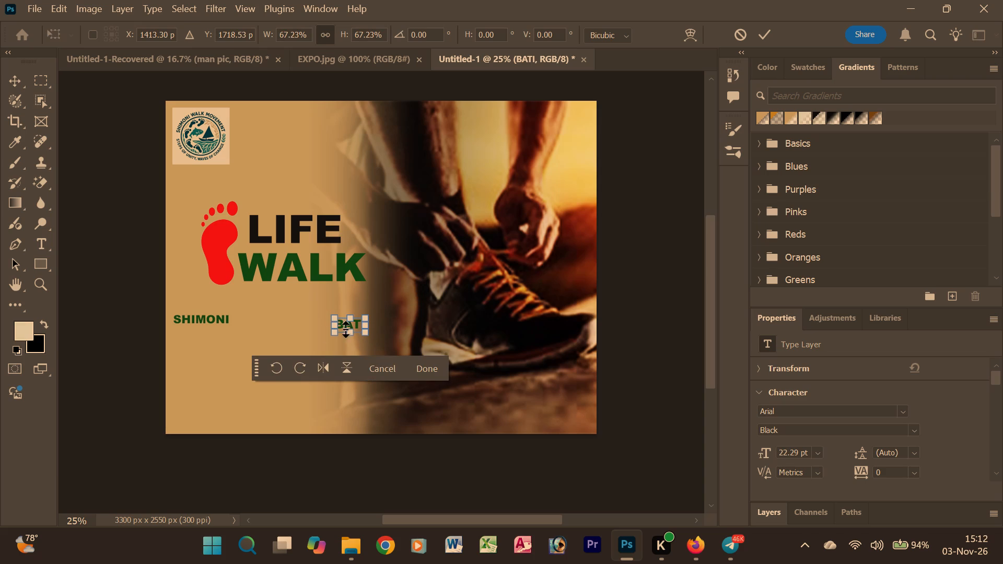
pyautogui.click(429, 366)
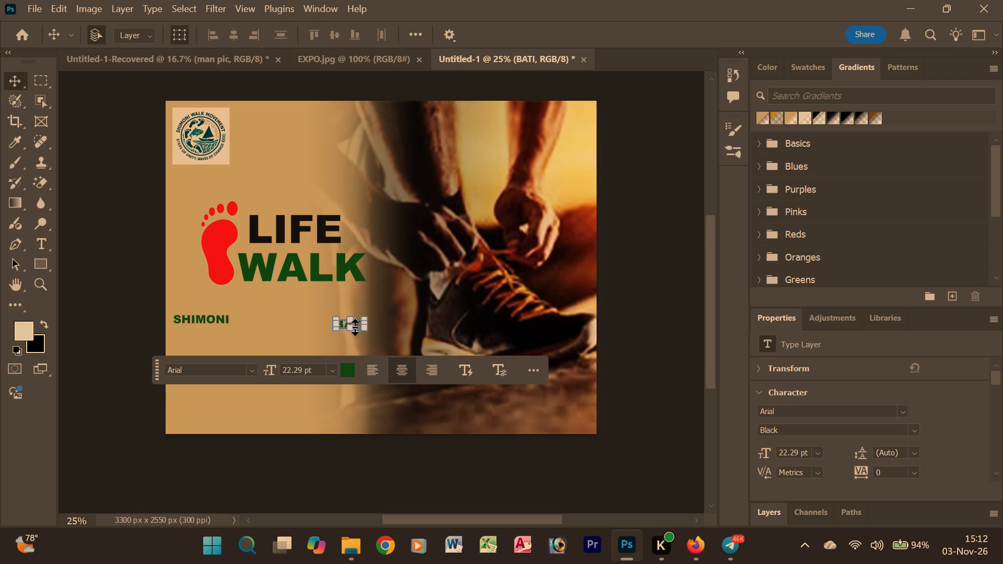
pyautogui.click(657, 335)
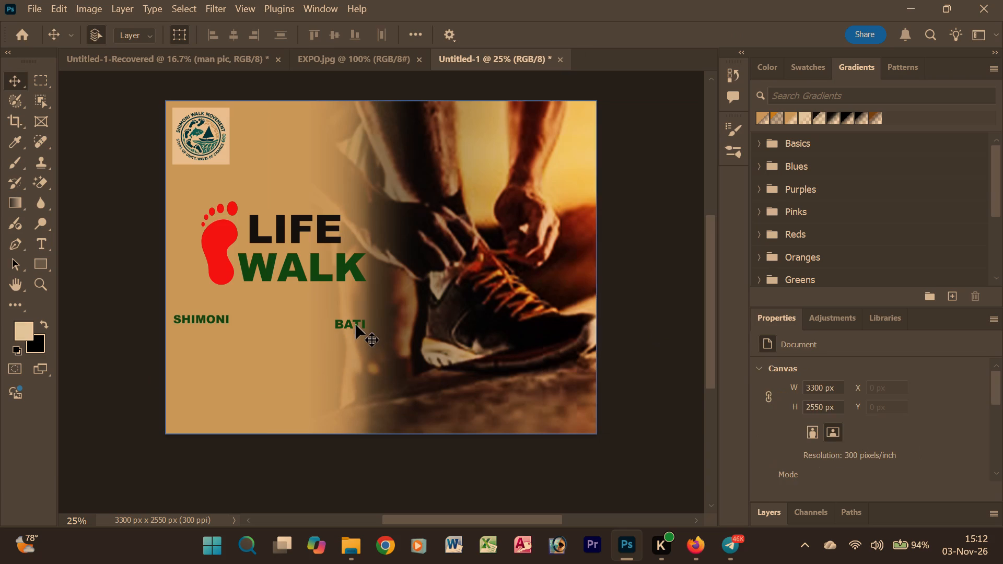
# Move the BATI text about 170 px left and 40 px up so it sits level with SHIMONI beneath WALK.
pyautogui.moveTo(353, 323); pyautogui.dragTo(323, 319)
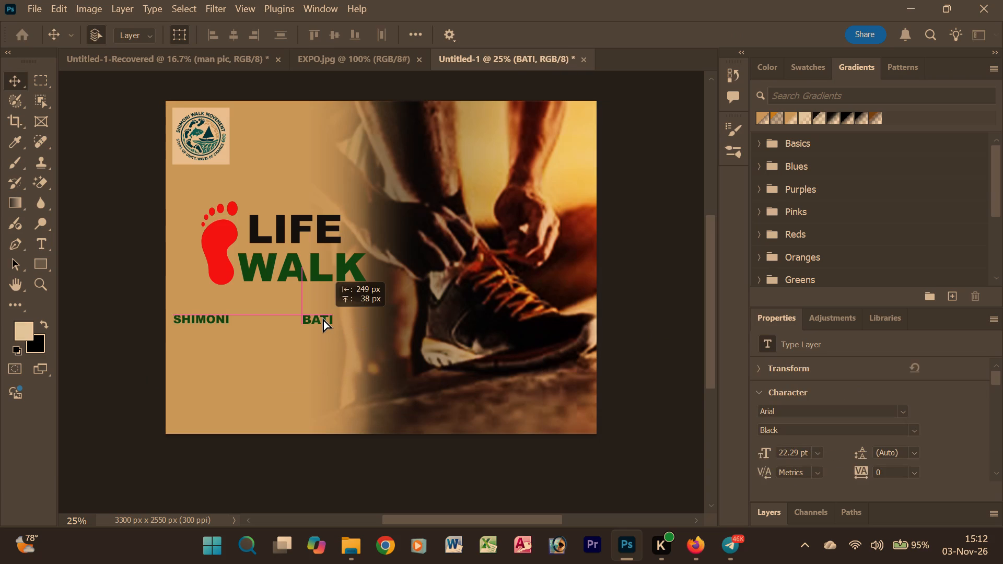
pyautogui.moveTo(323, 319); pyautogui.dragTo(331, 317)
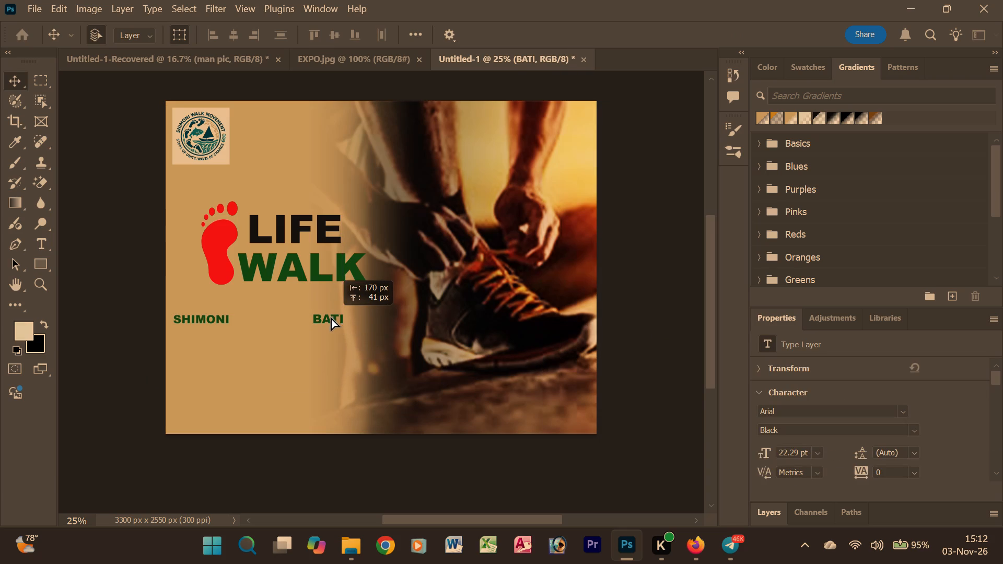
pyautogui.moveTo(331, 317); pyautogui.dragTo(330, 316)
pyautogui.click(676, 291)
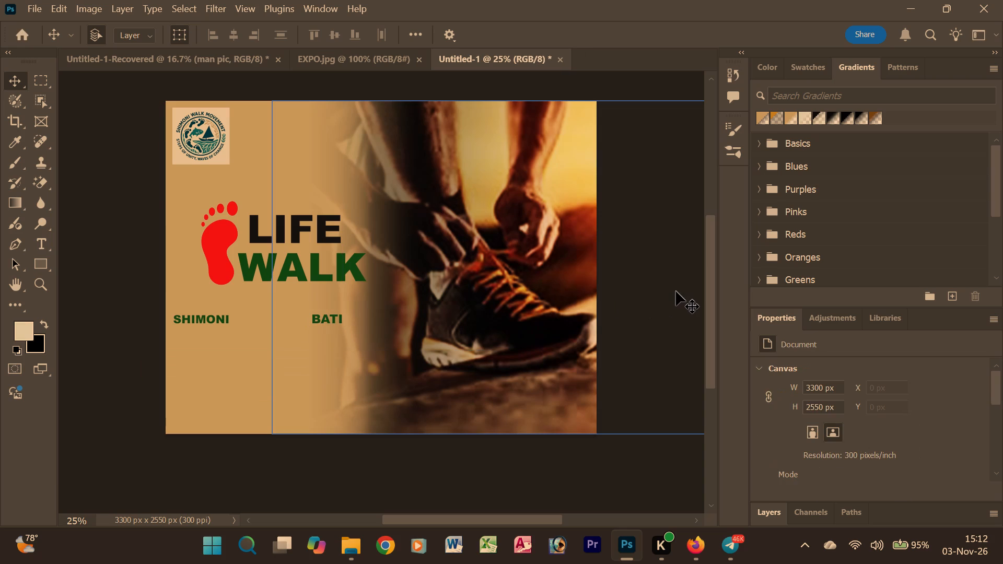
# Recolour the SHIMONI text near-black #171515 by sampling the colour of the LIFE text.
pyautogui.click(203, 325)
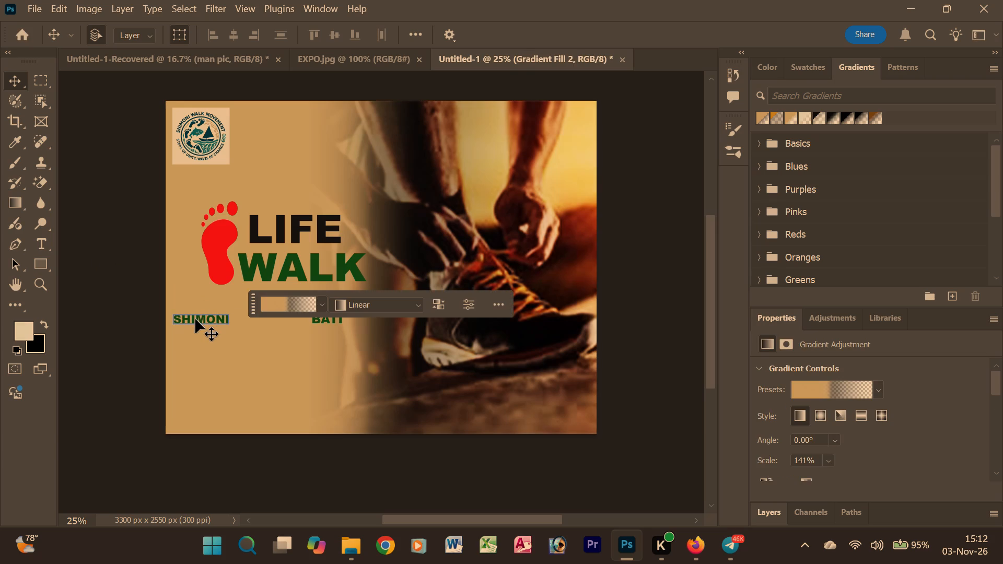
pyautogui.click(195, 319)
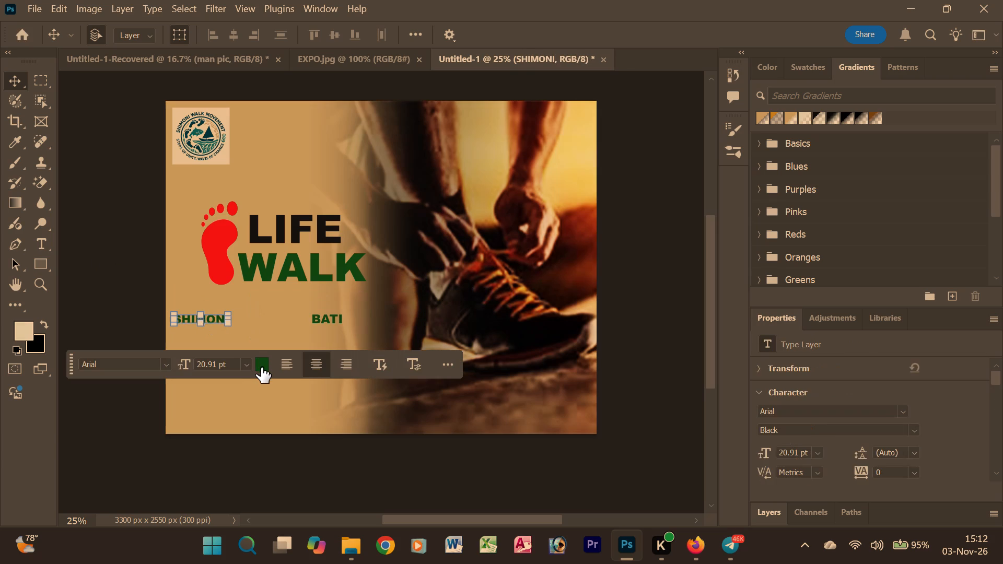
pyautogui.click(261, 367)
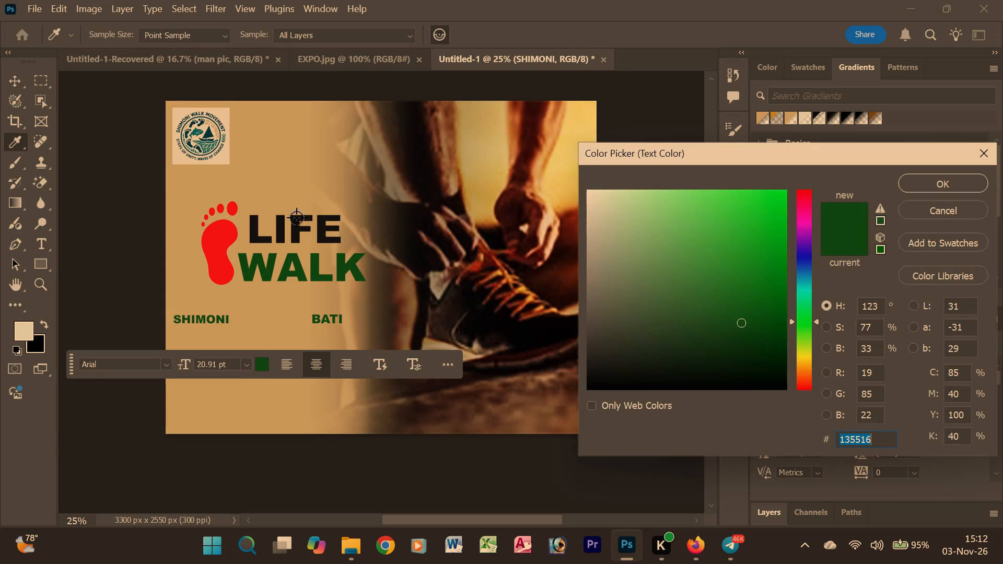
pyautogui.click(295, 230)
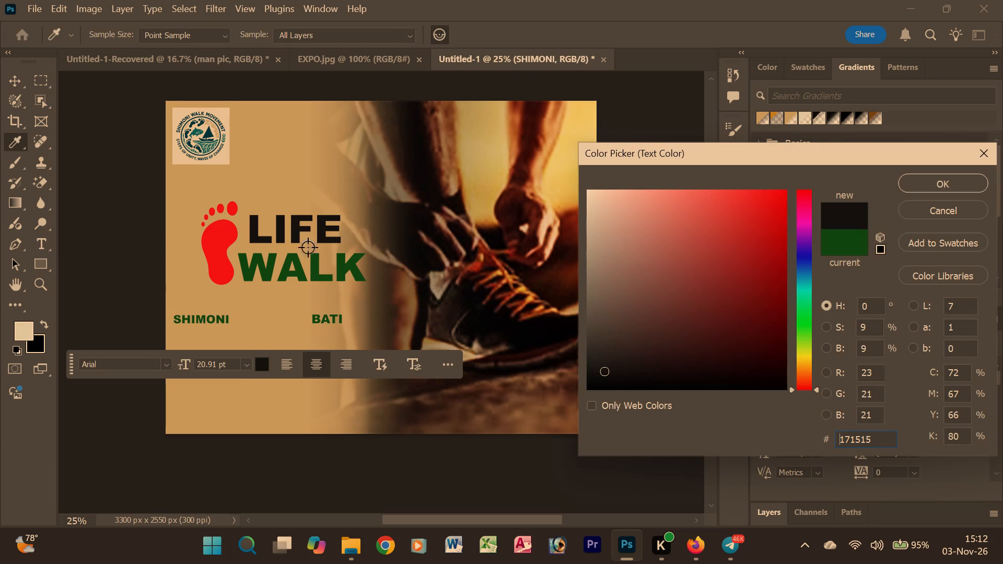
pyautogui.click(914, 184)
# Check the BATI text's colour setting, keeping its green #135516, and clear the layer selection.
pyautogui.click(331, 321)
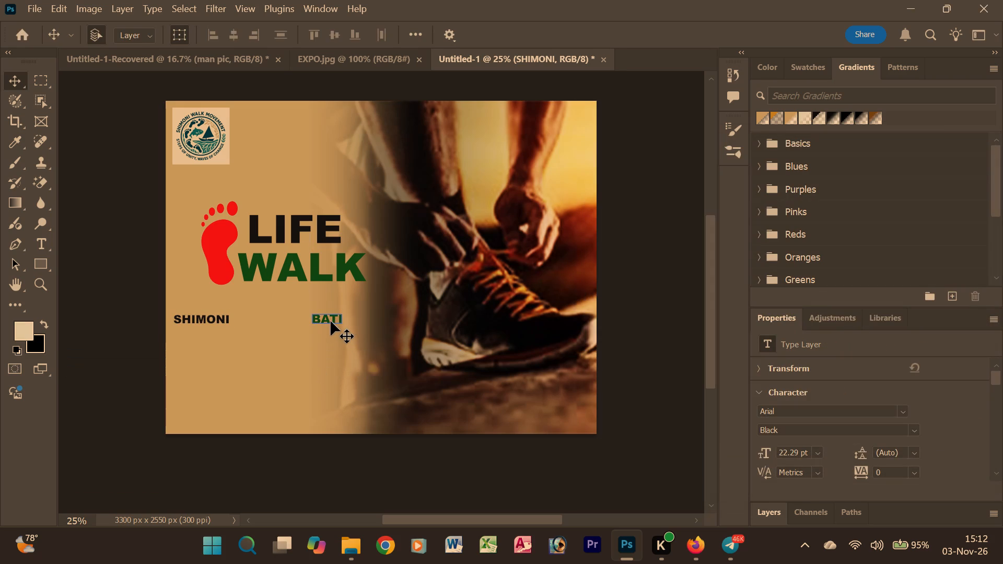
pyautogui.click(322, 366)
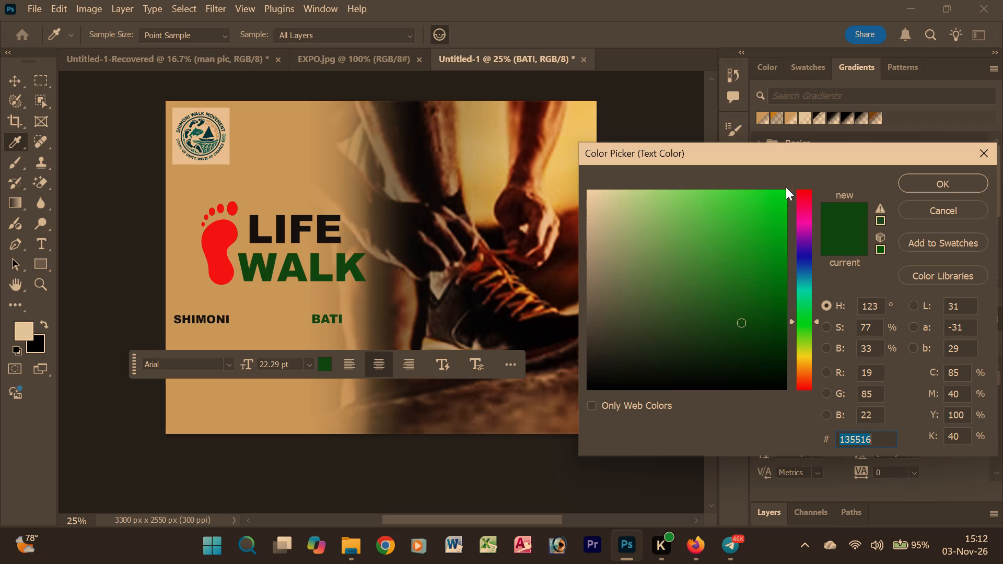
pyautogui.click(948, 184)
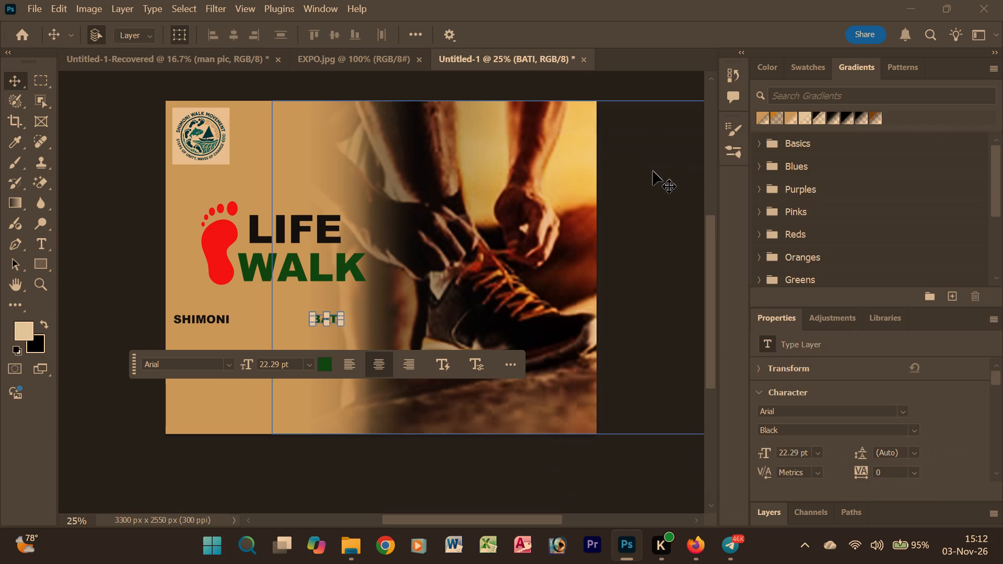
pyautogui.click(653, 171)
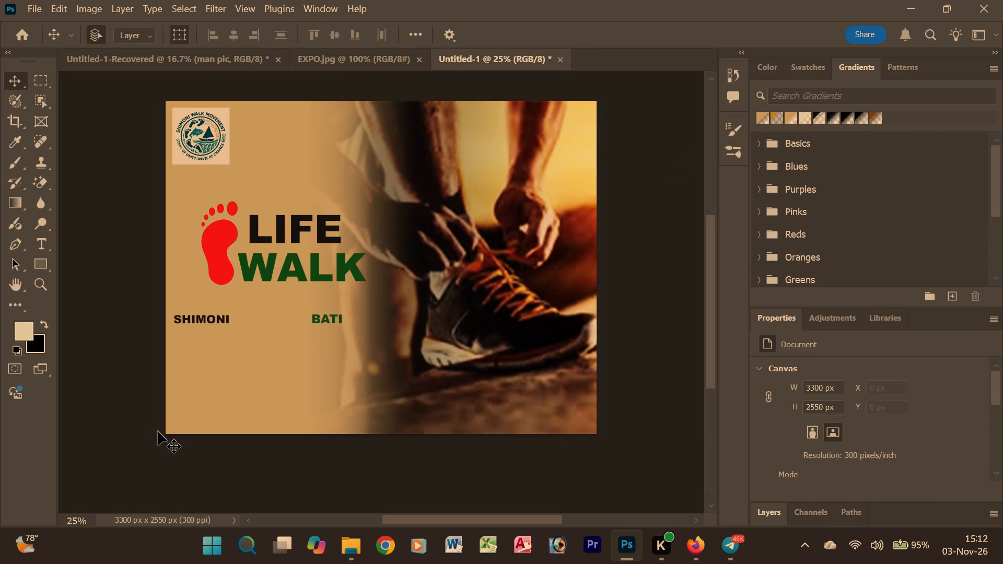